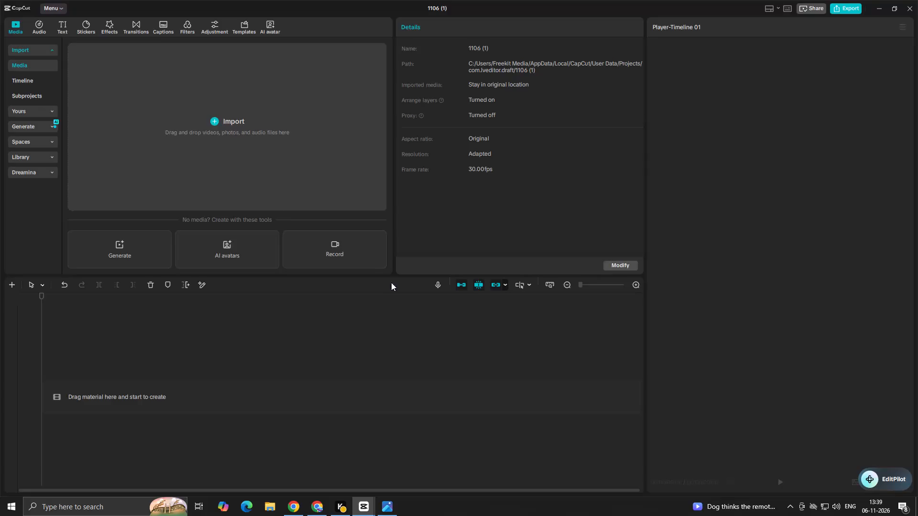
Import the ten PXL_20261106 video clips from the Downloads folder into the project media.
click(221, 131)
click(217, 139)
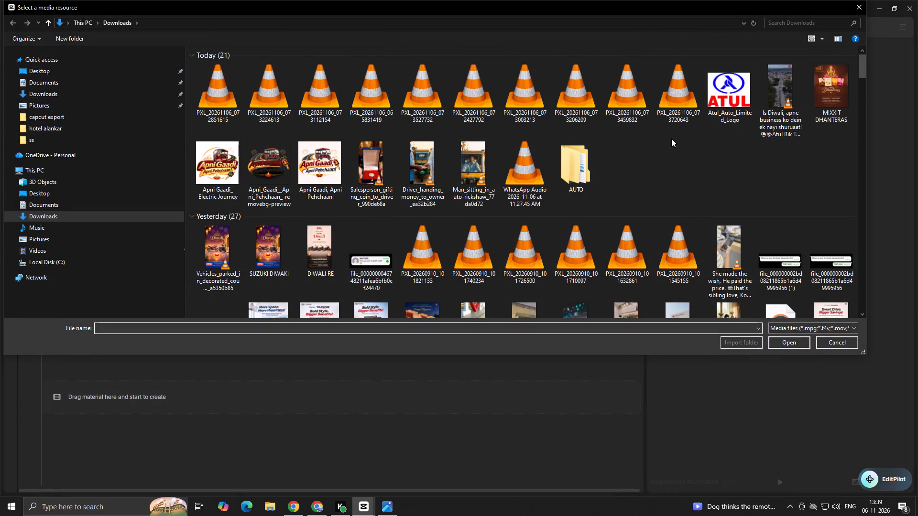
ctrl+drag(671, 139, 216, 98)
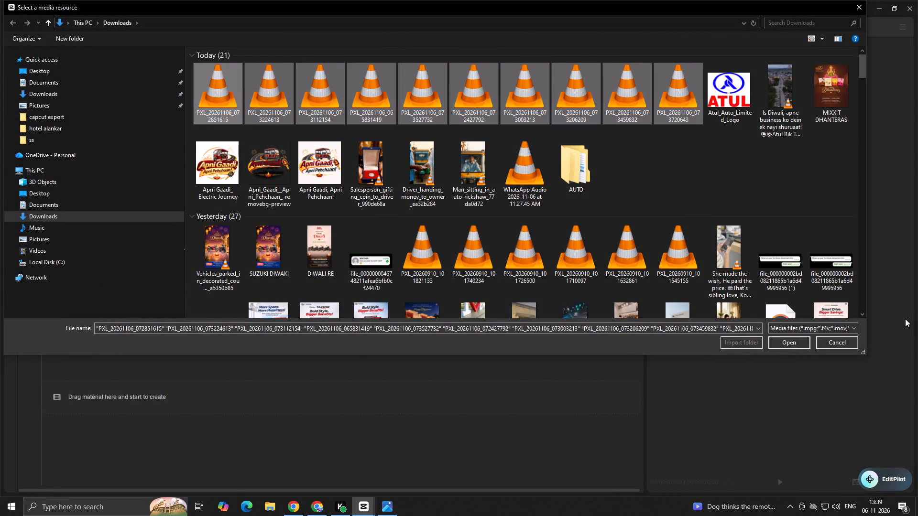
click(775, 342)
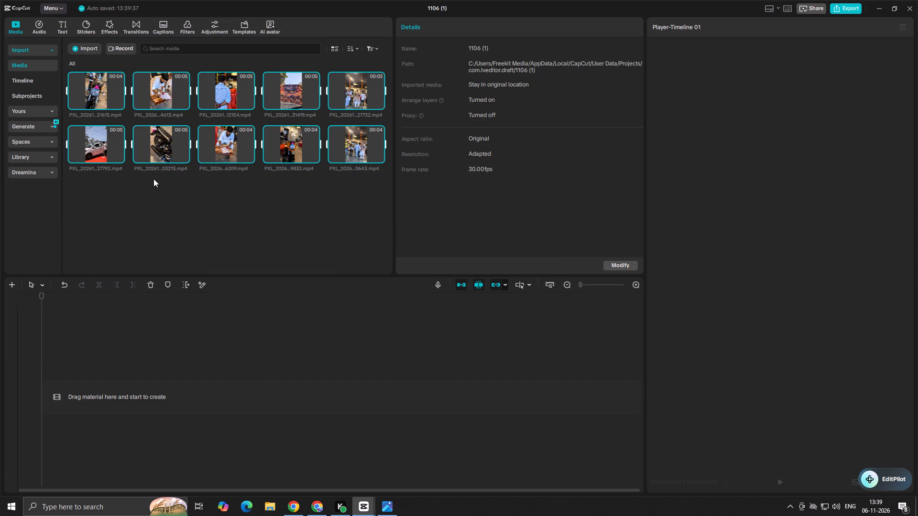
Preview the imported clips and place PXL_20261106_073459832.mp4, the garlanded motorcycle shot, at the start of the timeline, and play it back.
click(146, 204)
click(93, 97)
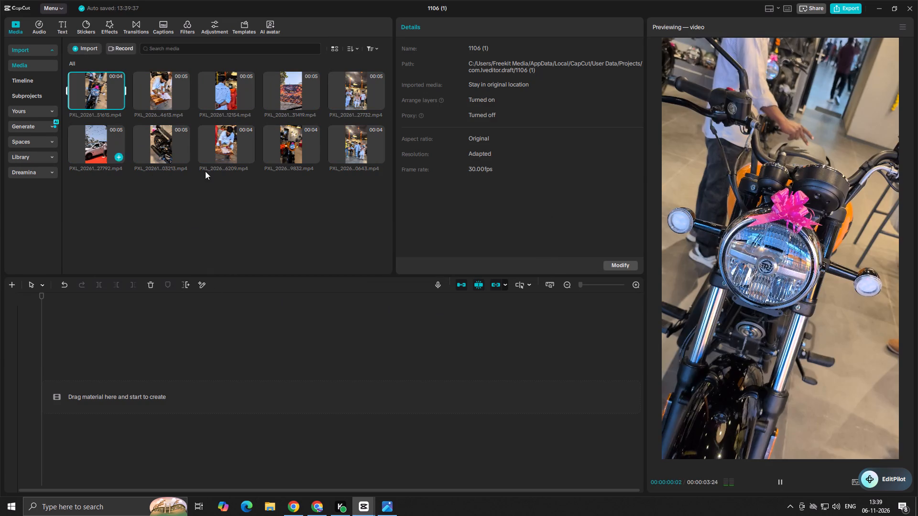
key(space)
key(space)
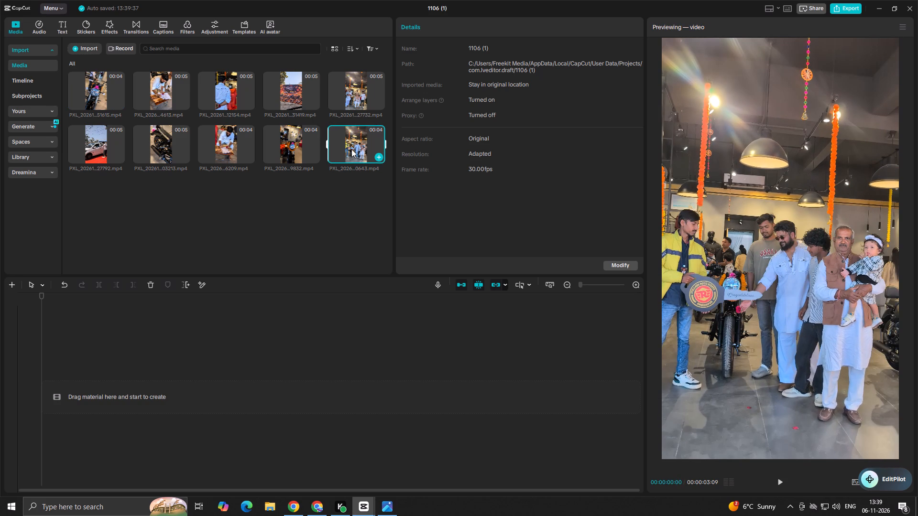
click(296, 144)
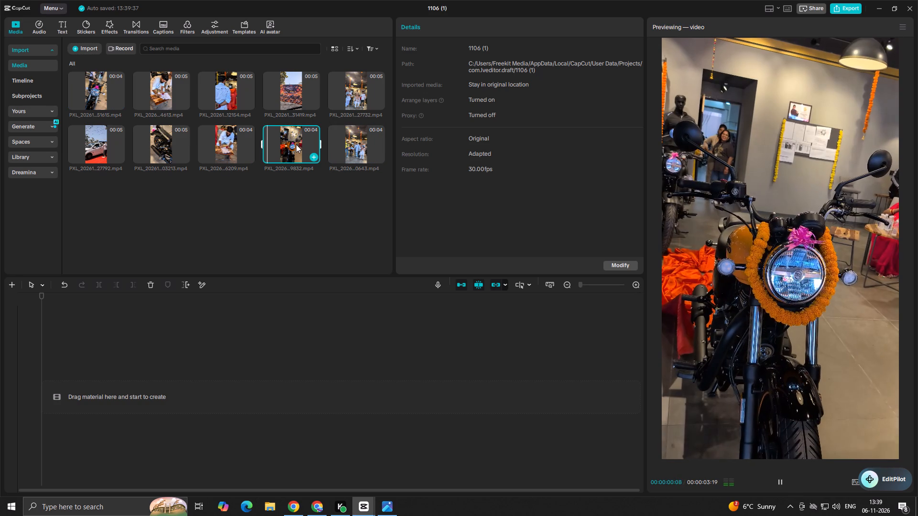
key(space)
key(space)
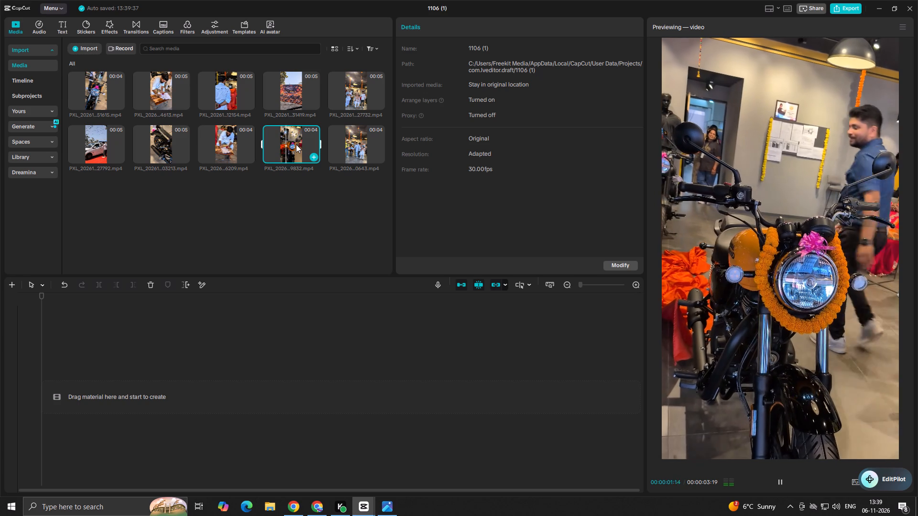
key(space)
drag(296, 144, 149, 356)
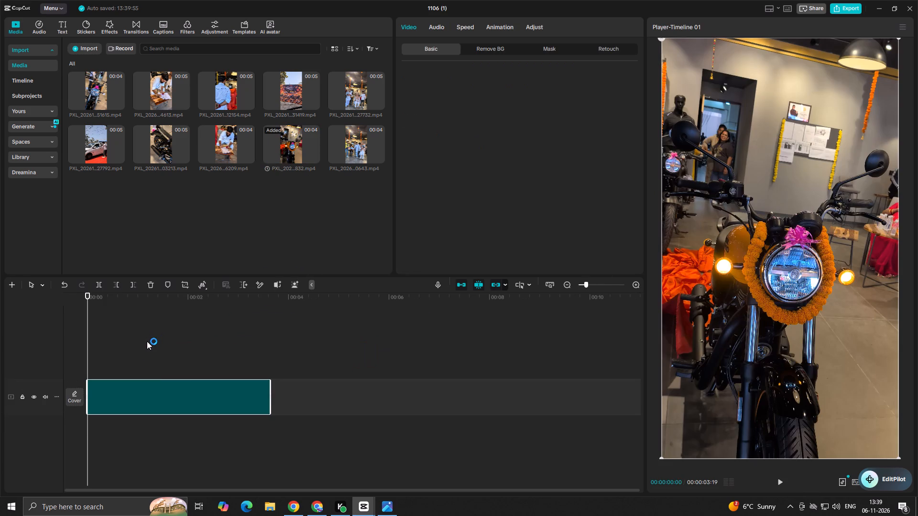
key(space)
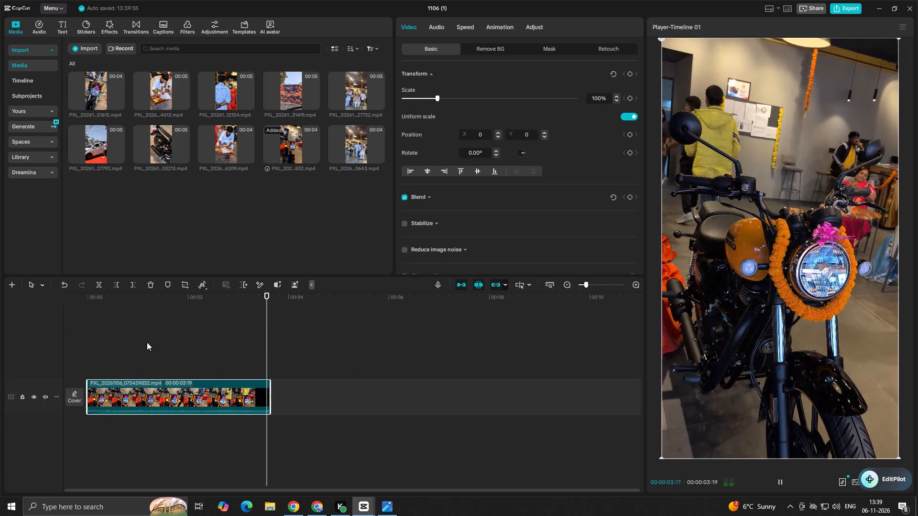
Preview the other imported clips, including the paper-signing, white car, family group and Diwali banner shots, to choose the following clip.
click(217, 146)
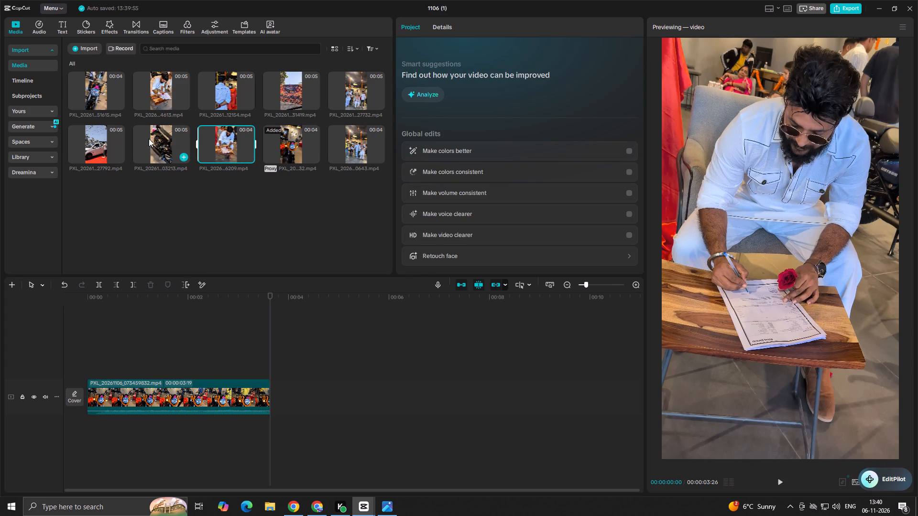
click(168, 142)
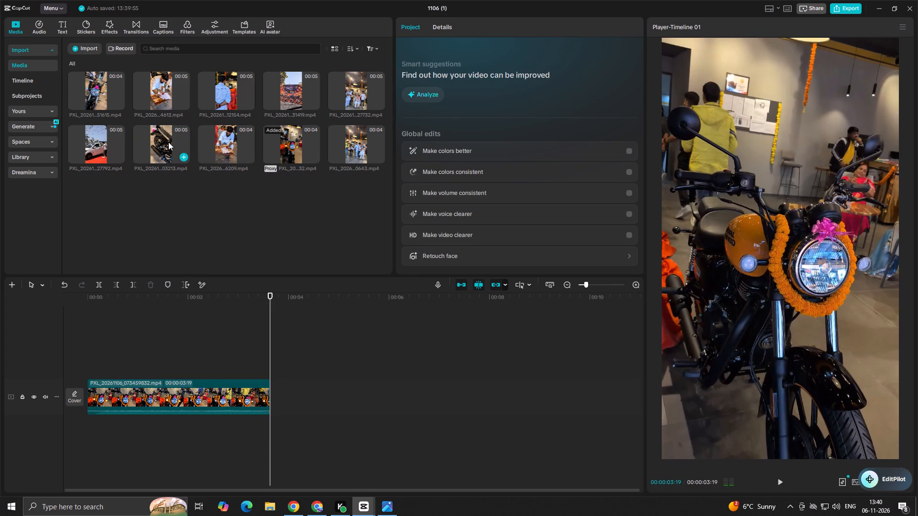
click(93, 141)
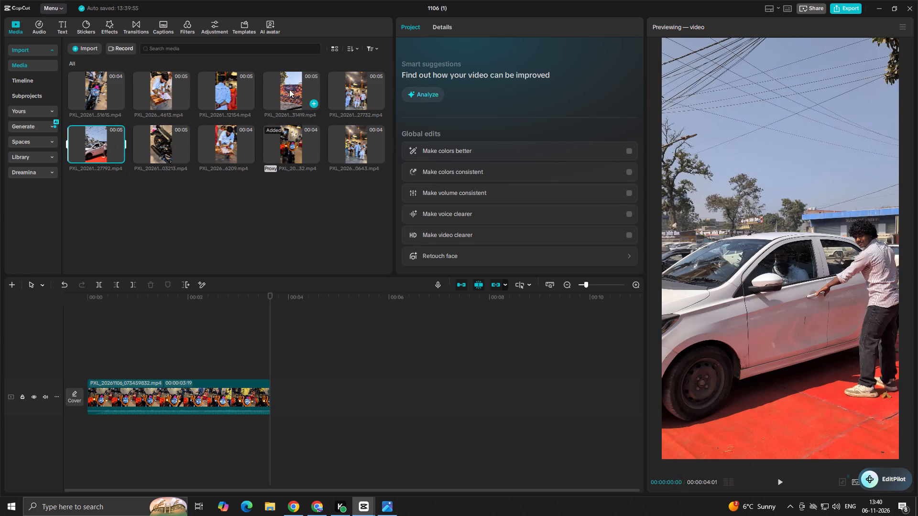
click(335, 91)
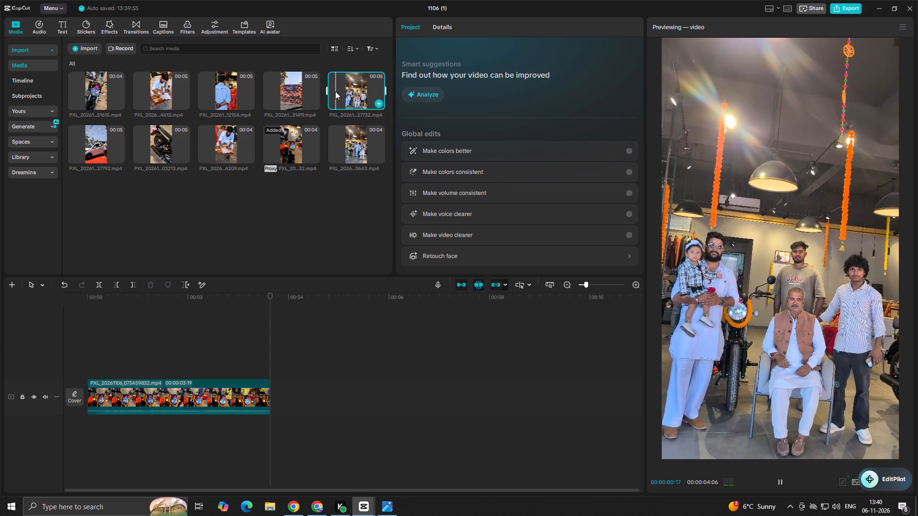
key(space)
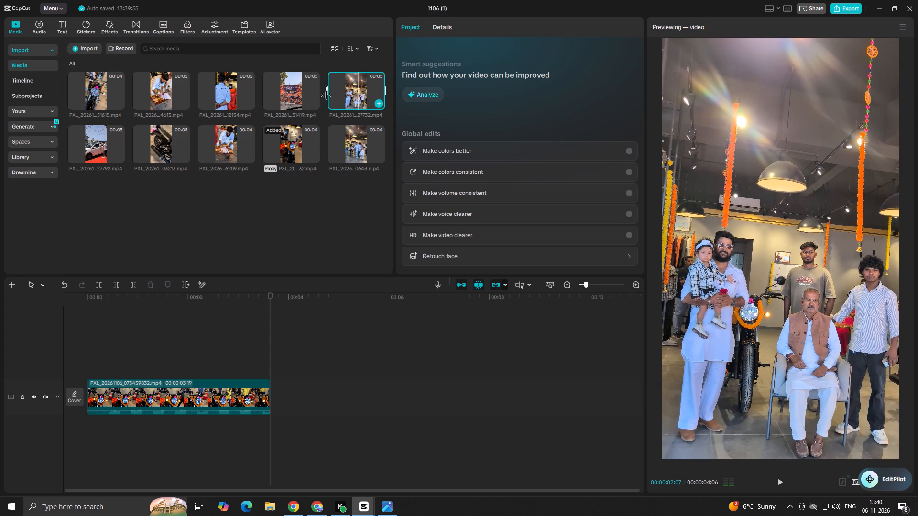
click(287, 95)
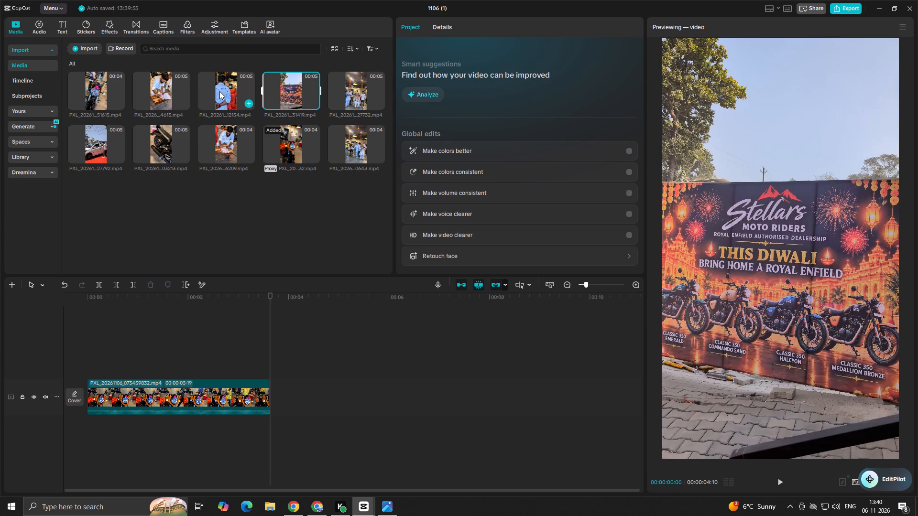
Preview the imported clip of the man in a light blue shirt standing before the red-draped motorcycle.
click(219, 91)
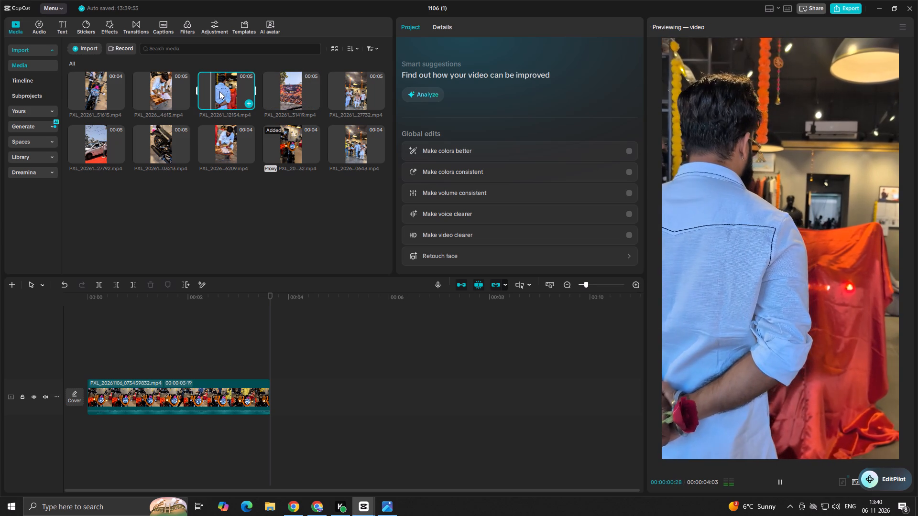
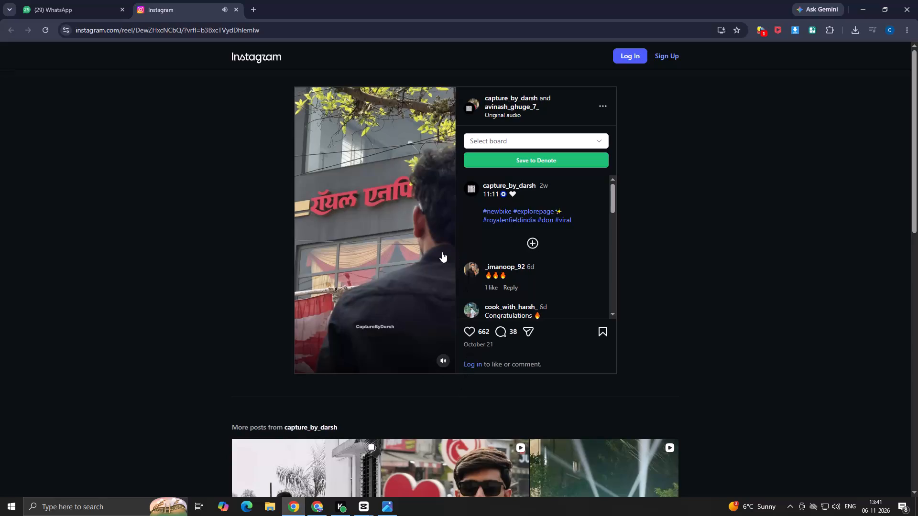
Copy the link of the Instagram reel showing the man outside the Royal Enfield showroom, and pause and resume its playback.
click(526, 332)
click(428, 326)
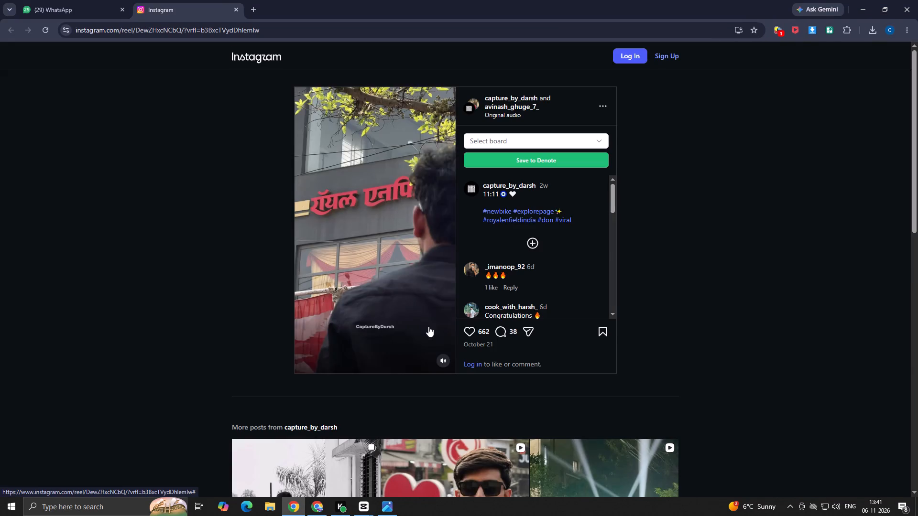
click(396, 295)
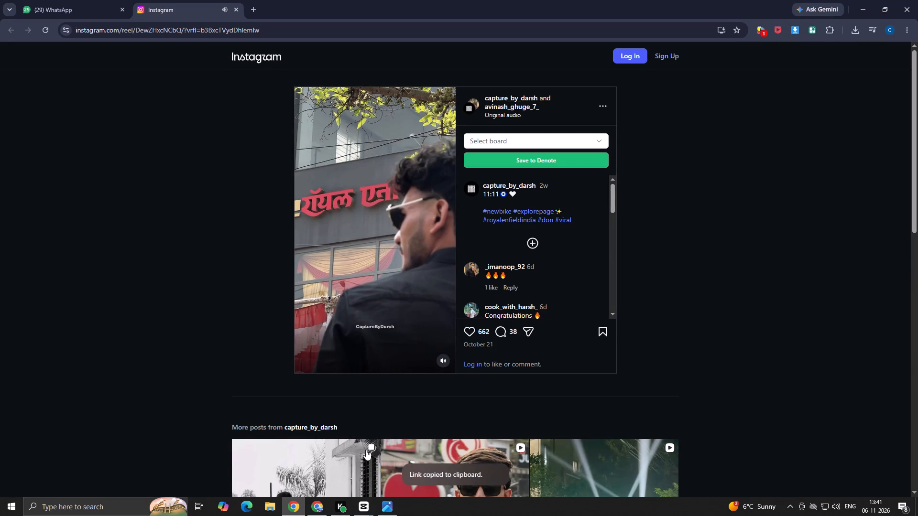
Open a new browser tab with the Google search box ready for input, and switch back to the CapCut project.
click(252, 10)
click(392, 189)
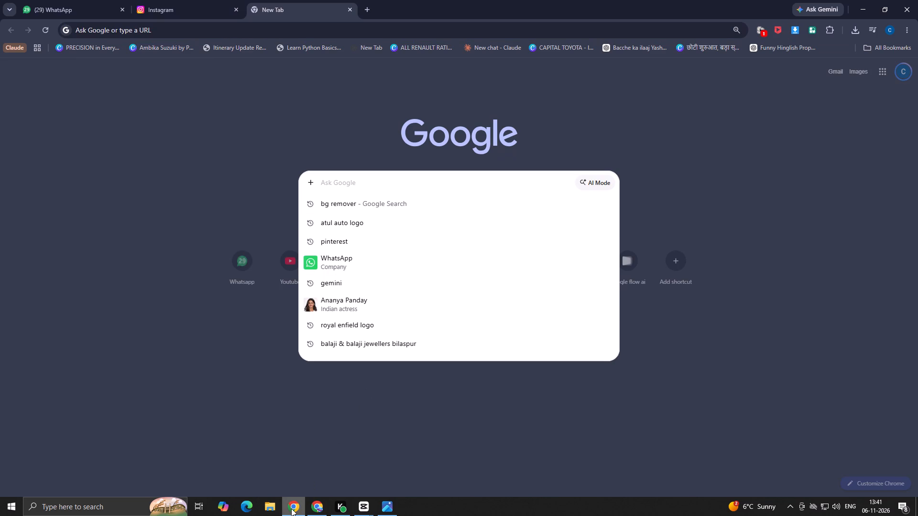
click(290, 509)
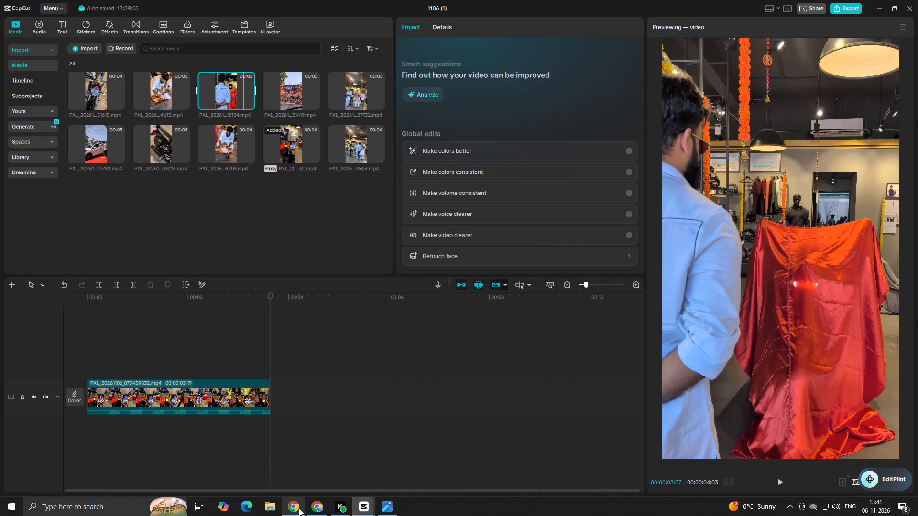
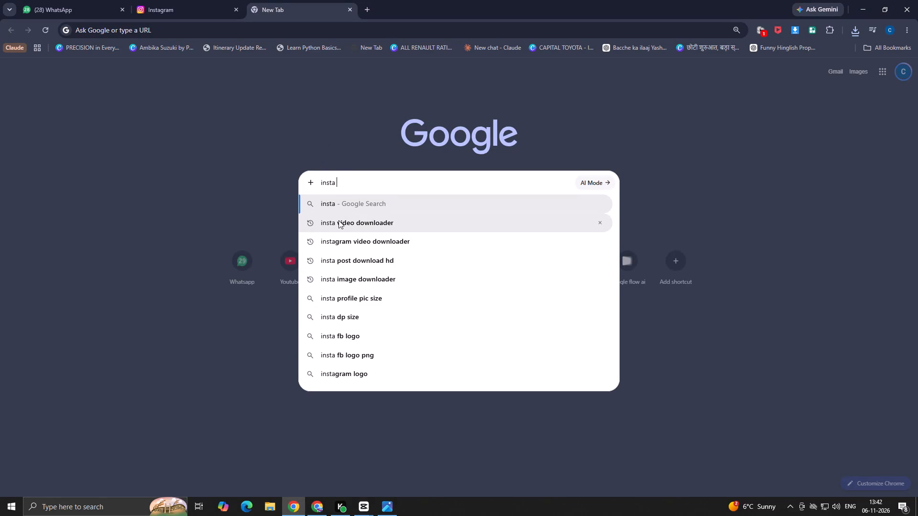
Search the web for "insta video downloader" and open the FastDl Instagram Downloader site.
click(373, 224)
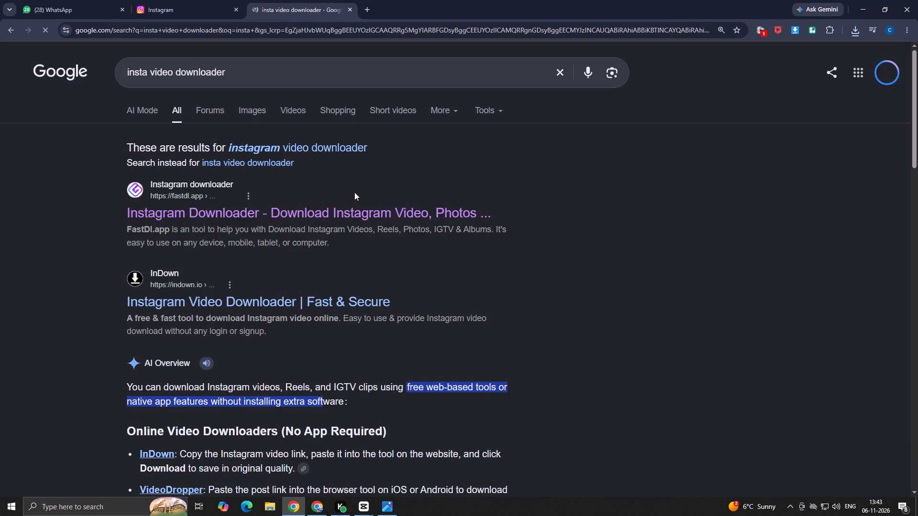
click(325, 220)
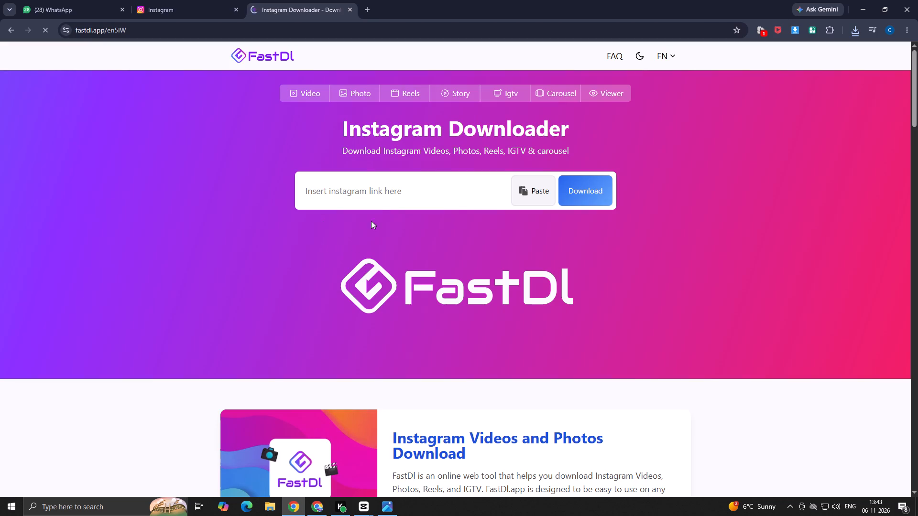
Submit the copied Instagram reel link to FastDl and download the Royal Enfield reel video, dismissing the ads.
click(379, 200)
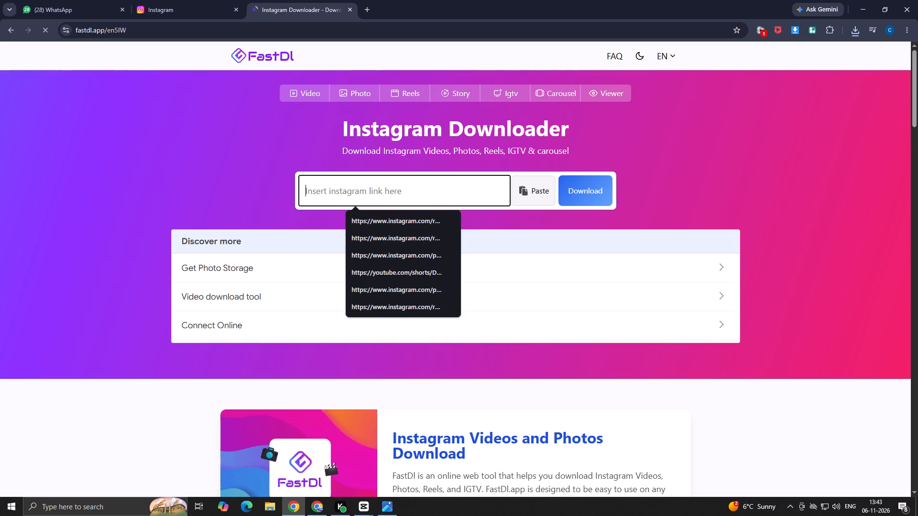
key(ctrl+v)
key(Return)
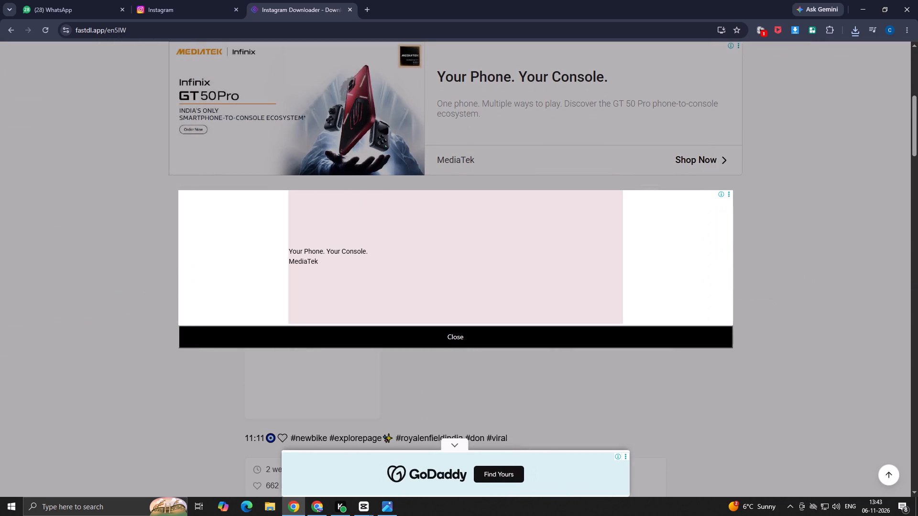
click(485, 340)
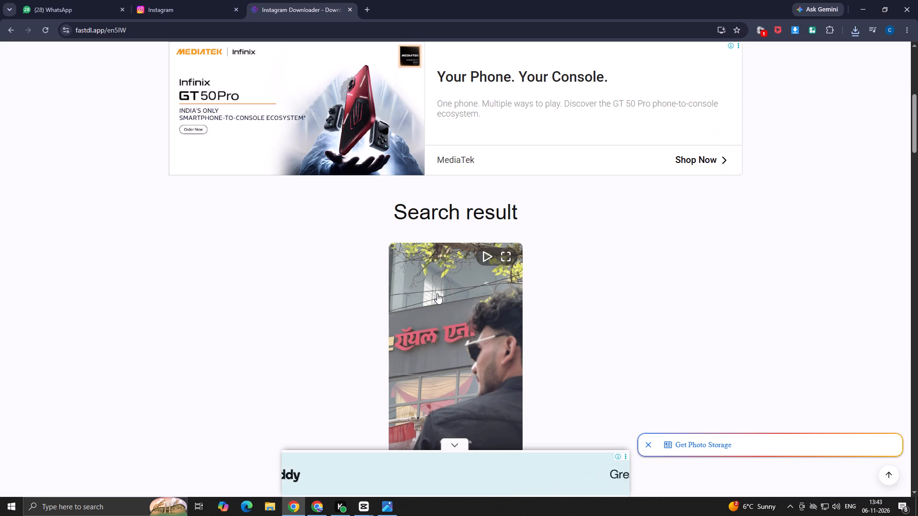
scroll(488, 330, down, 4)
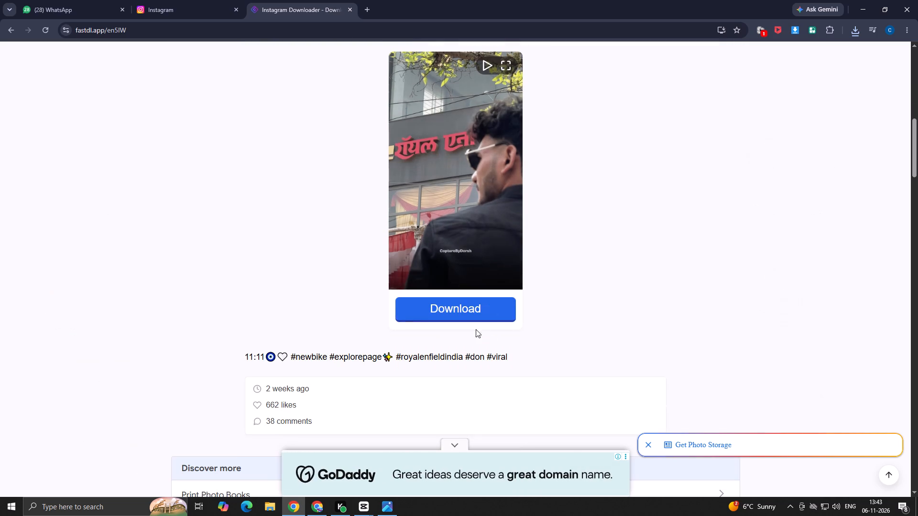
click(473, 313)
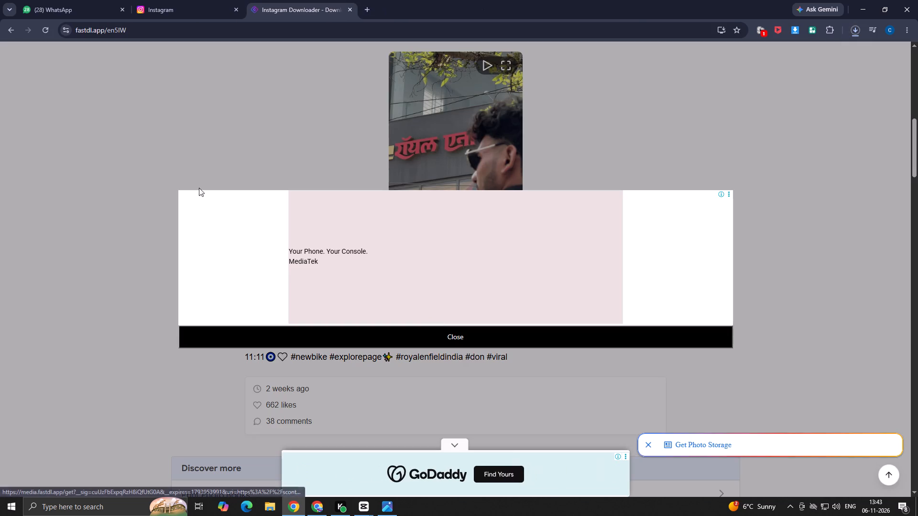
click(721, 158)
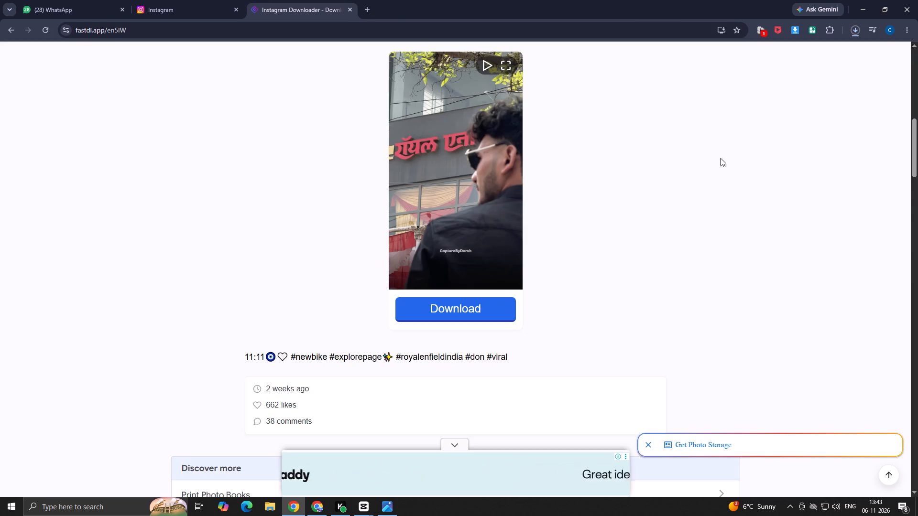
Switch to CapCut and briefly play the garlanded motorcycle clip from the start of the timeline.
click(363, 501)
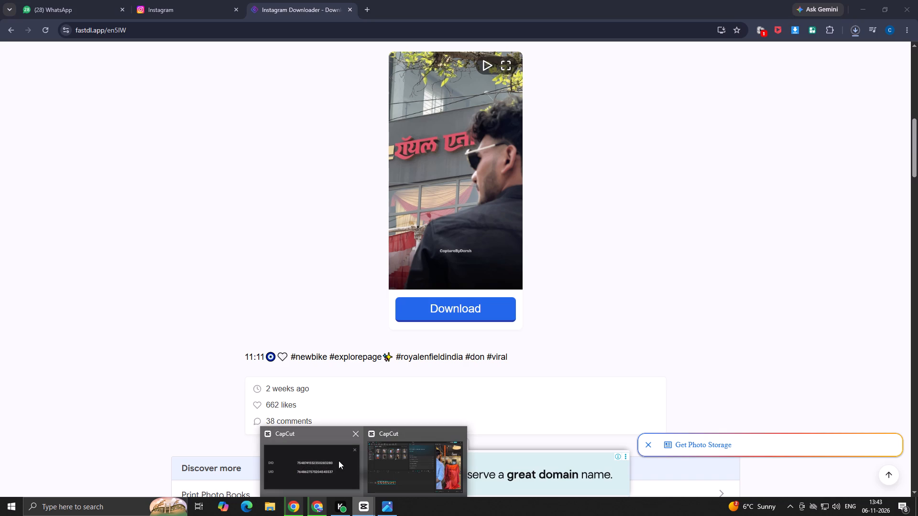
click(394, 460)
click(196, 358)
drag(196, 358, 0, 431)
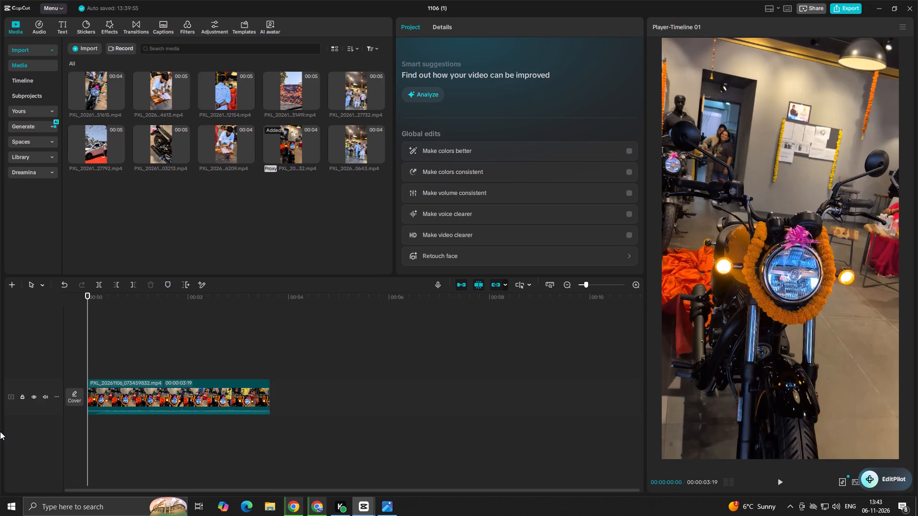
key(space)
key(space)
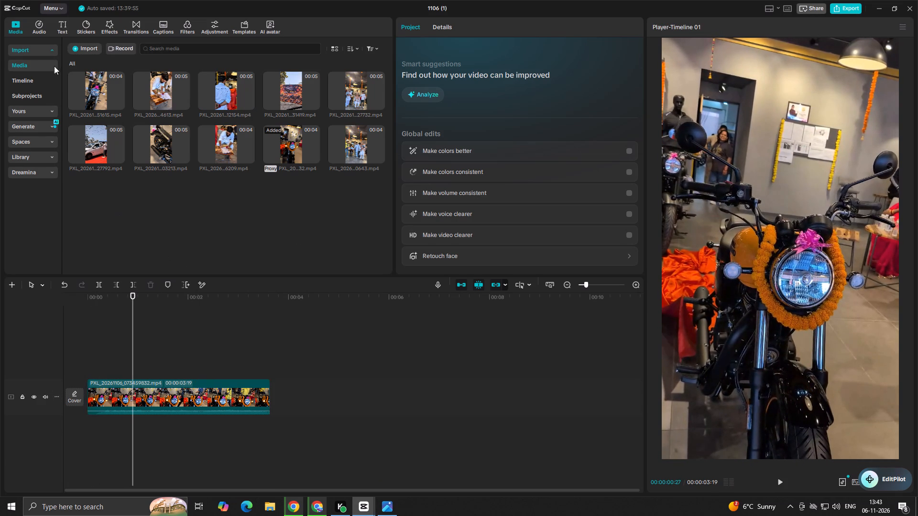
Open the import source choices for adding more media to the project.
click(85, 49)
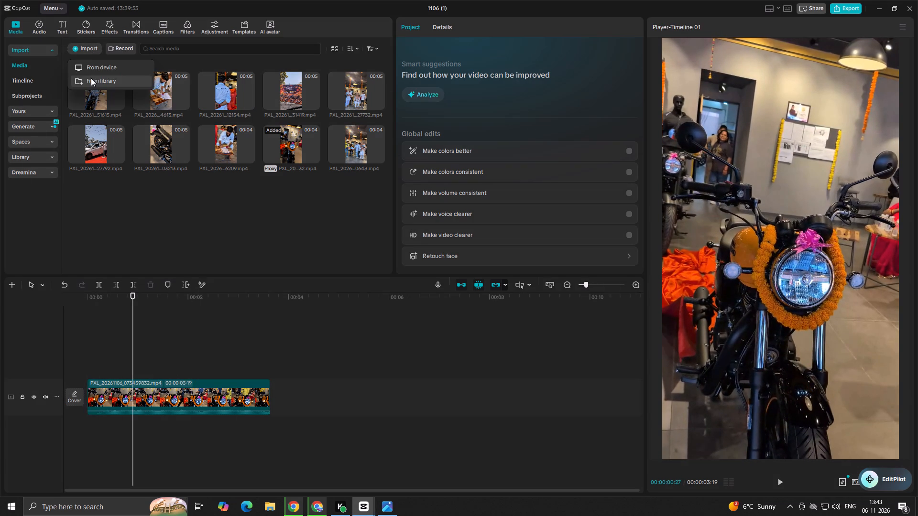
Import more of today's PXL_20261106 video clips from the Downloads folder into the project media.
click(104, 67)
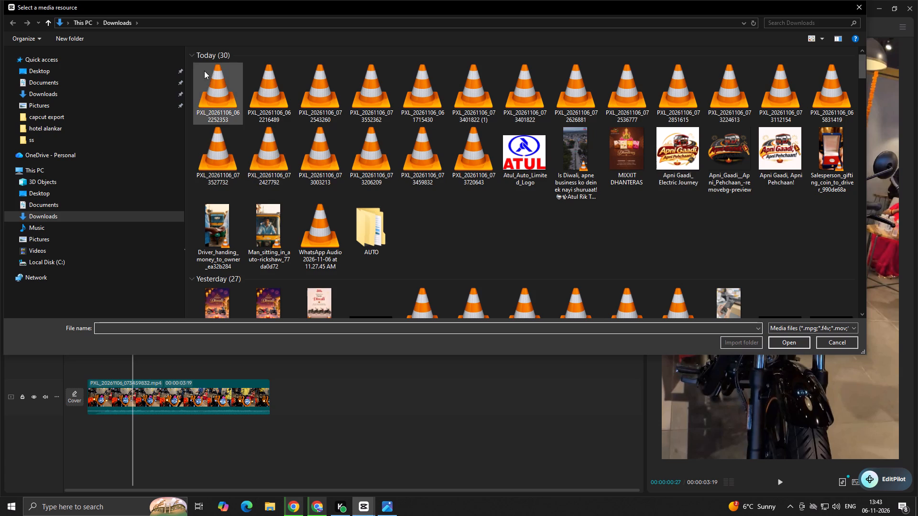
ctrl+drag(212, 60, 326, 115)
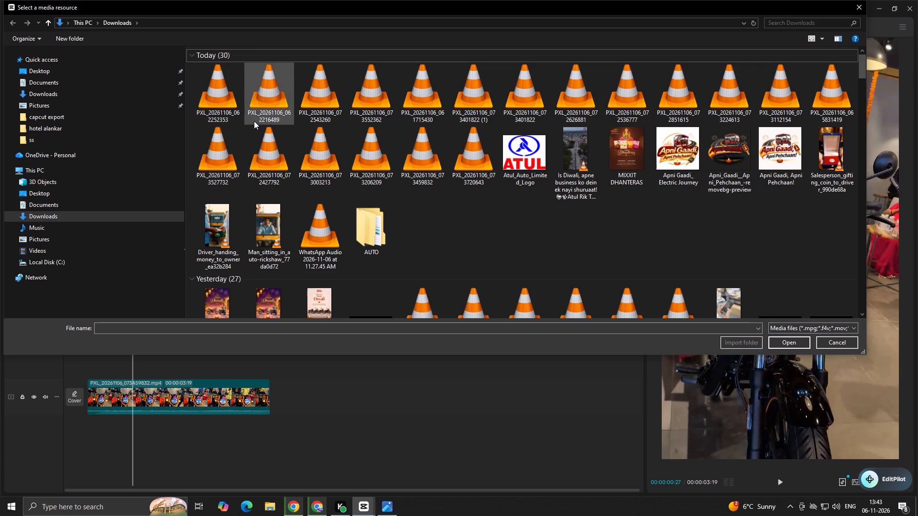
ctrl+drag(202, 128, 331, 87)
drag(199, 128, 295, 98)
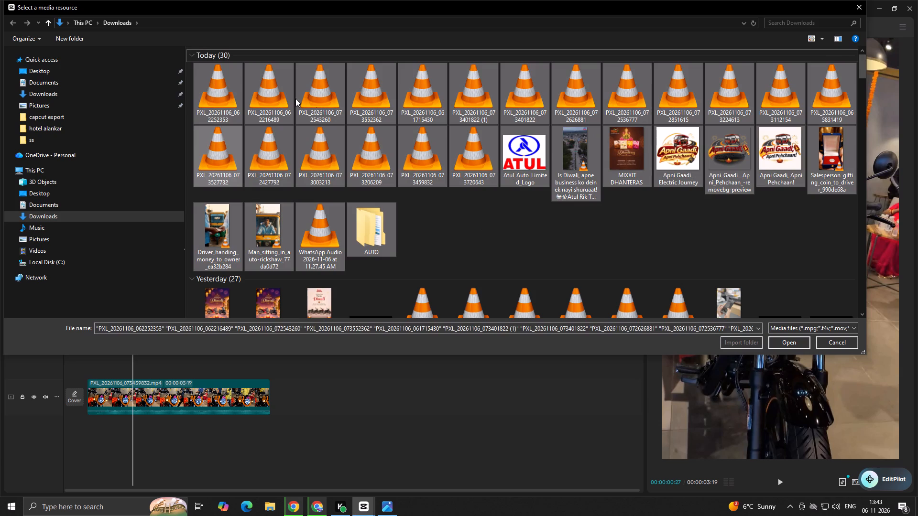
drag(295, 98, 314, 98)
click(458, 239)
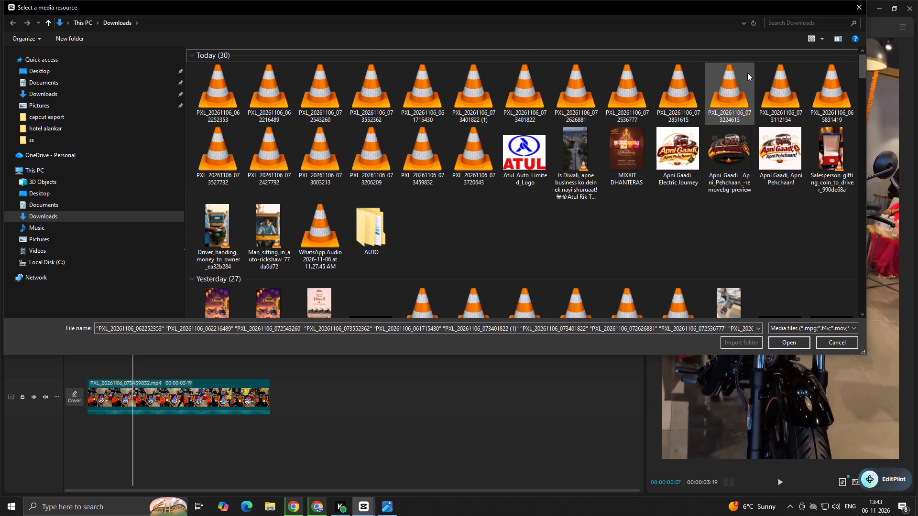
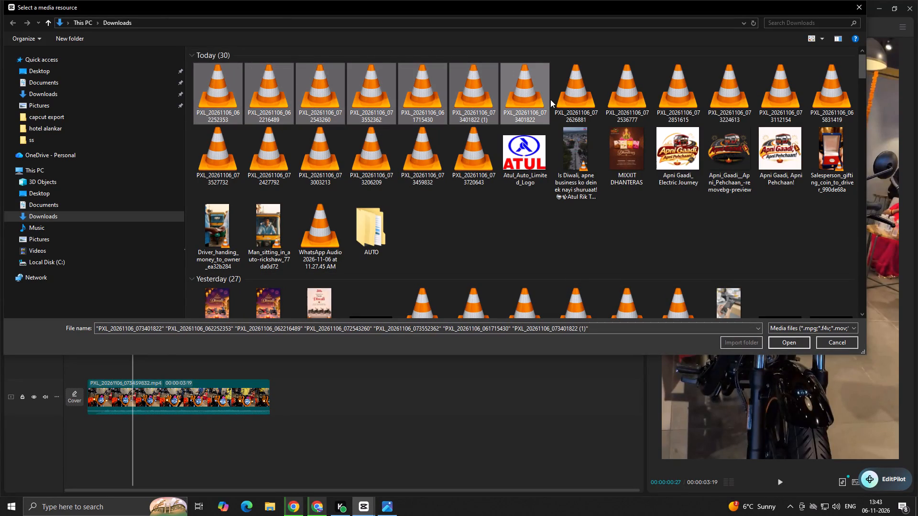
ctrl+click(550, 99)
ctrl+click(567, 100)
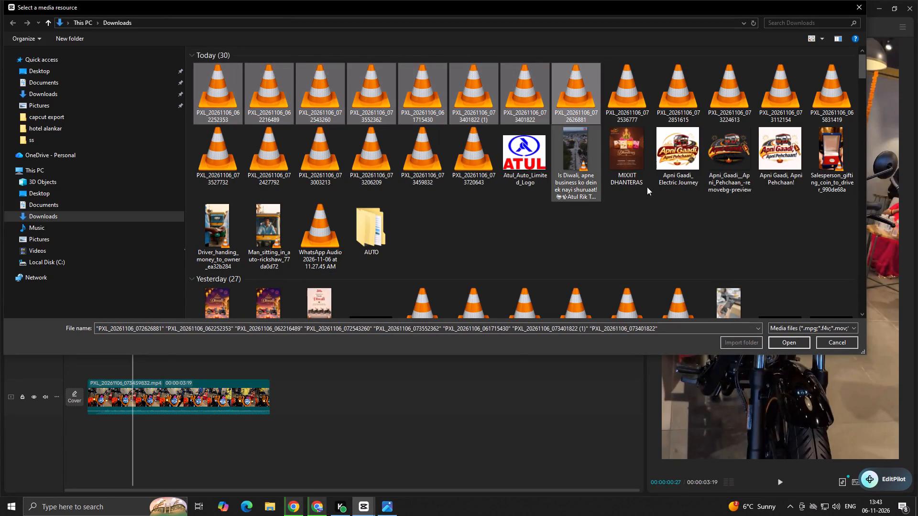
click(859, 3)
Delete all imported PXL_20261106 clips from the project media, including the one used on the timeline.
ctrl+drag(354, 216, 360, 193)
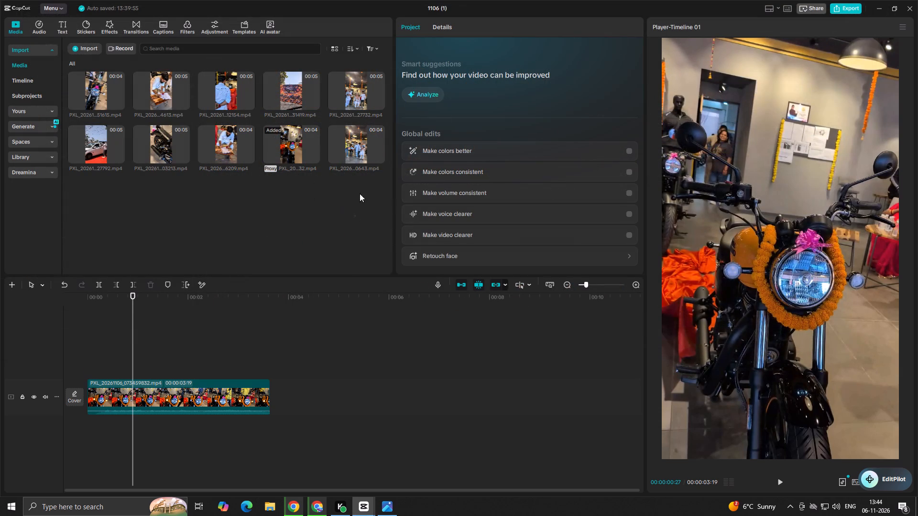
ctrl+drag(360, 193, 91, 93)
right_click(155, 151)
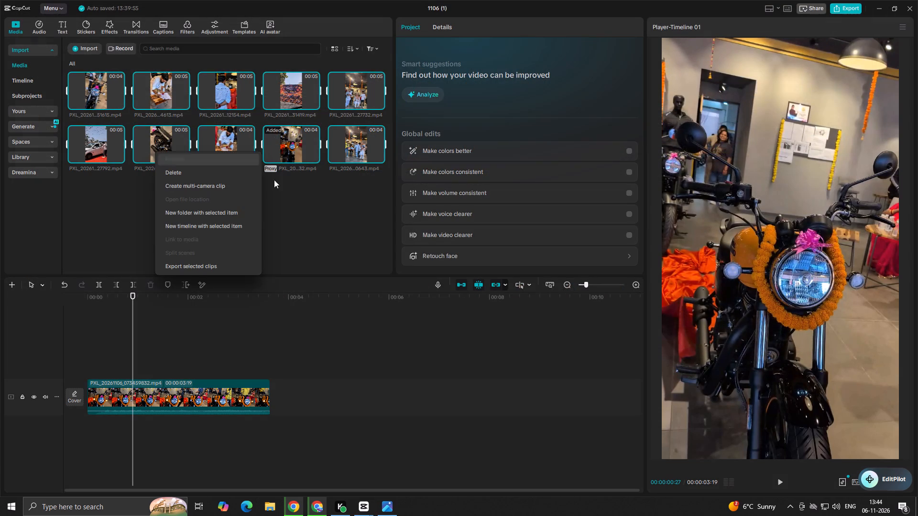
click(195, 172)
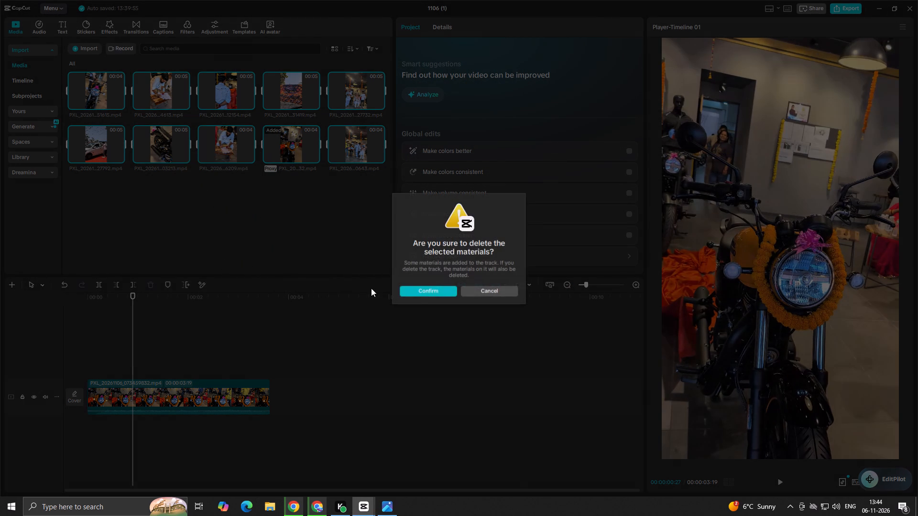
click(422, 290)
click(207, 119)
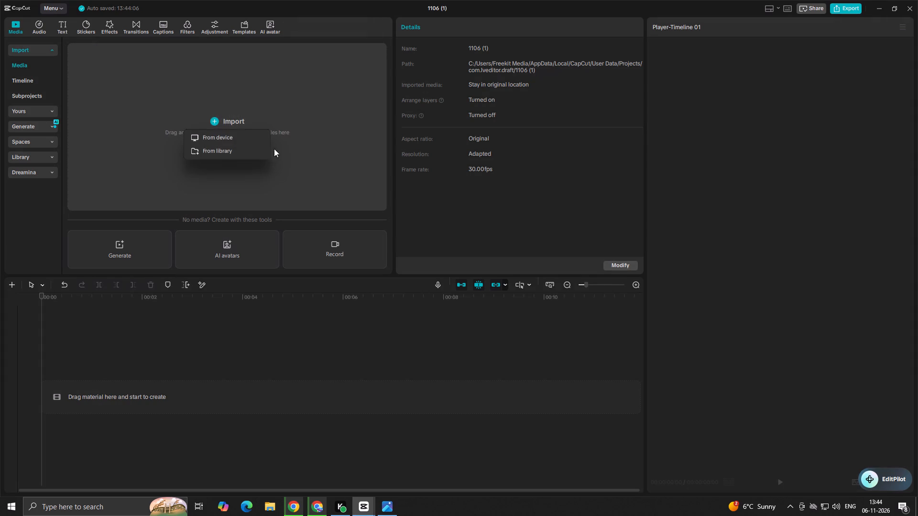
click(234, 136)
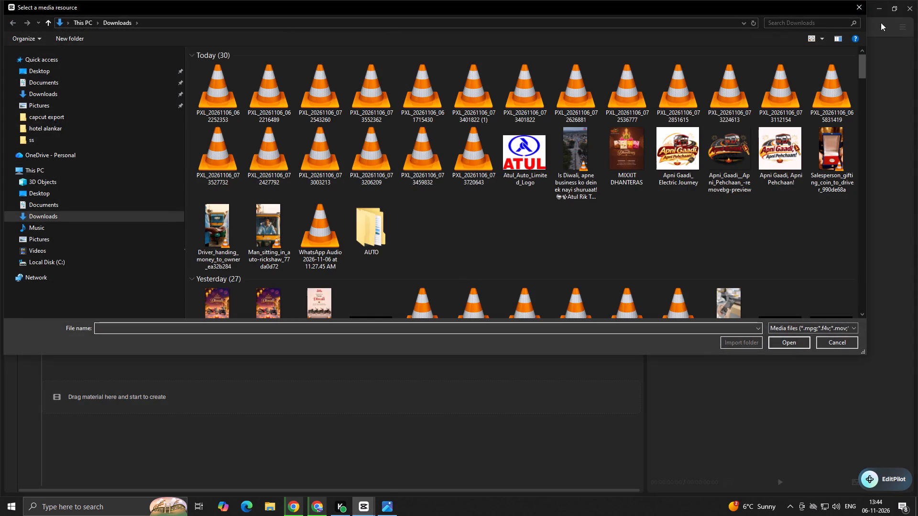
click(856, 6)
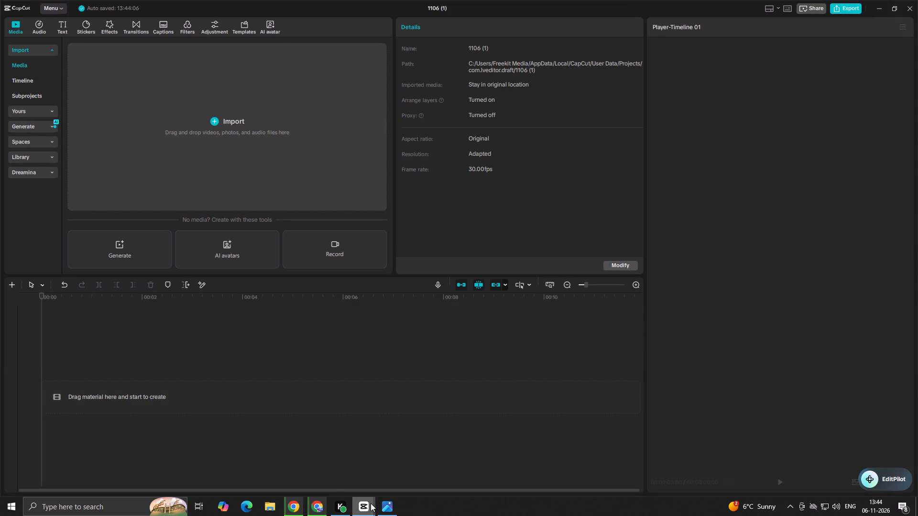
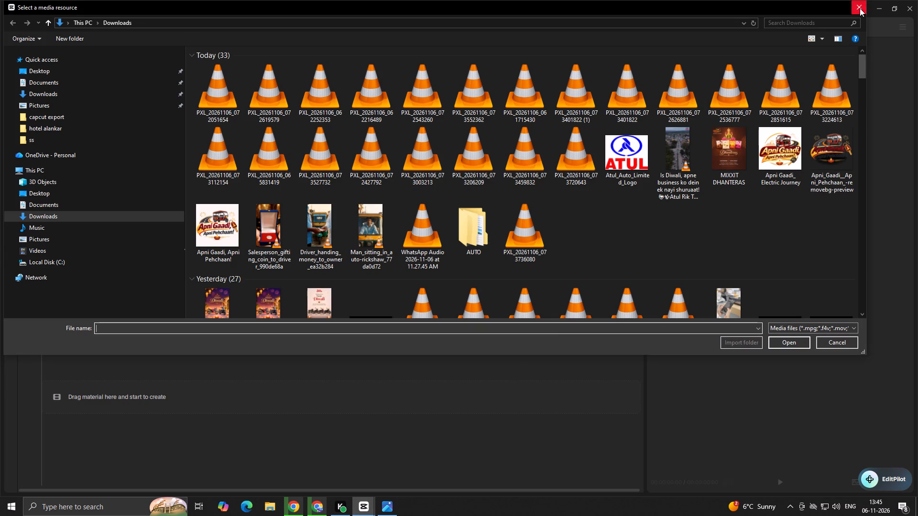
Close the emptied video project without importing any media, and exit CapCut completely.
click(860, 8)
click(907, 6)
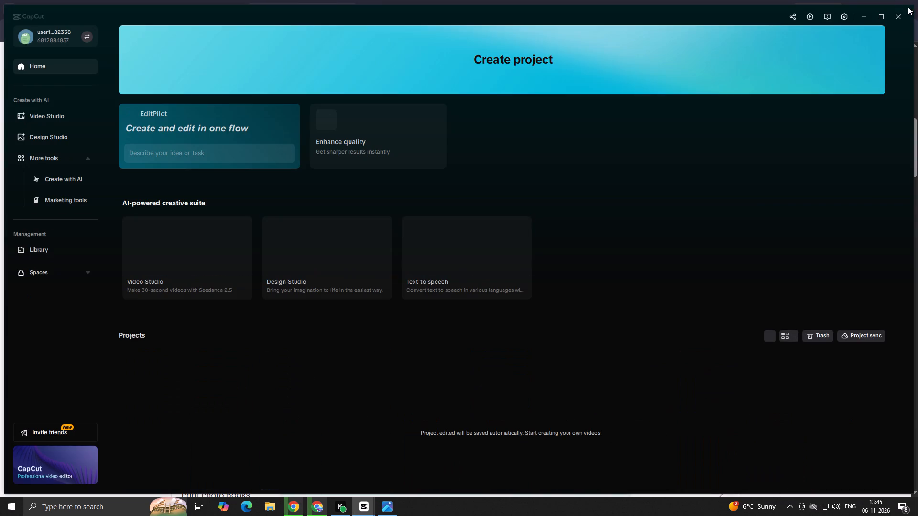
click(901, 17)
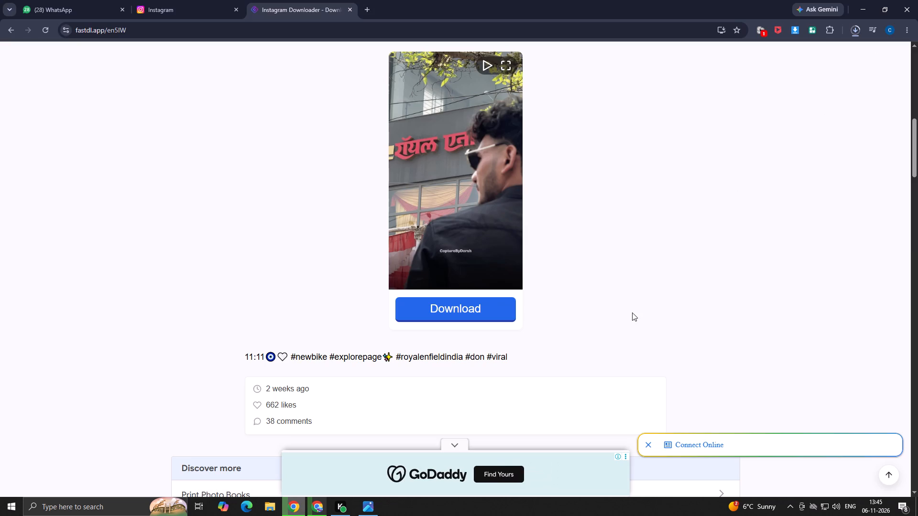
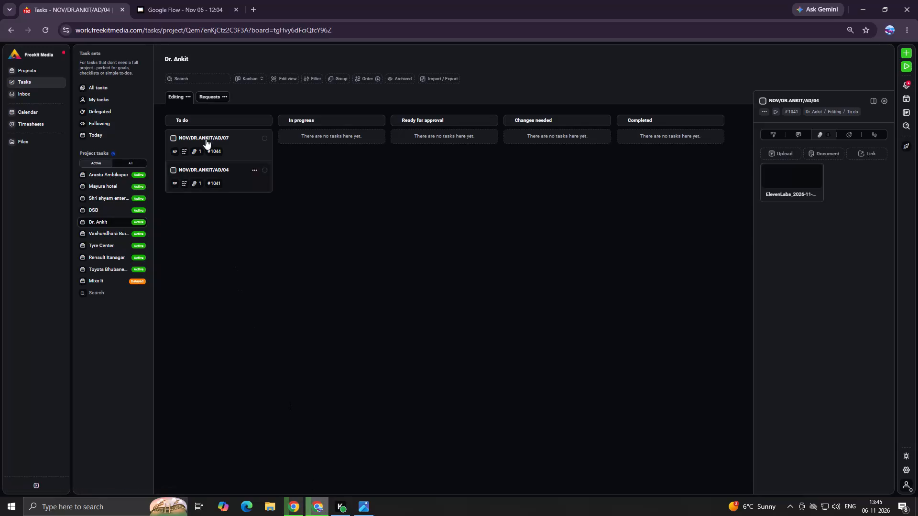
Switch to the Chrome window with the Instagram downloader, check the #royalenfieldindia reel's download progress and set it to open when complete.
click(295, 510)
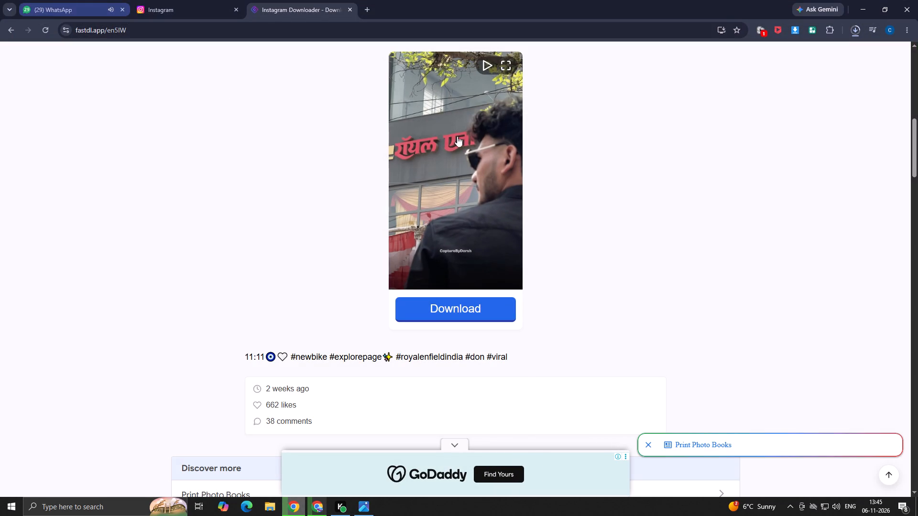
click(859, 27)
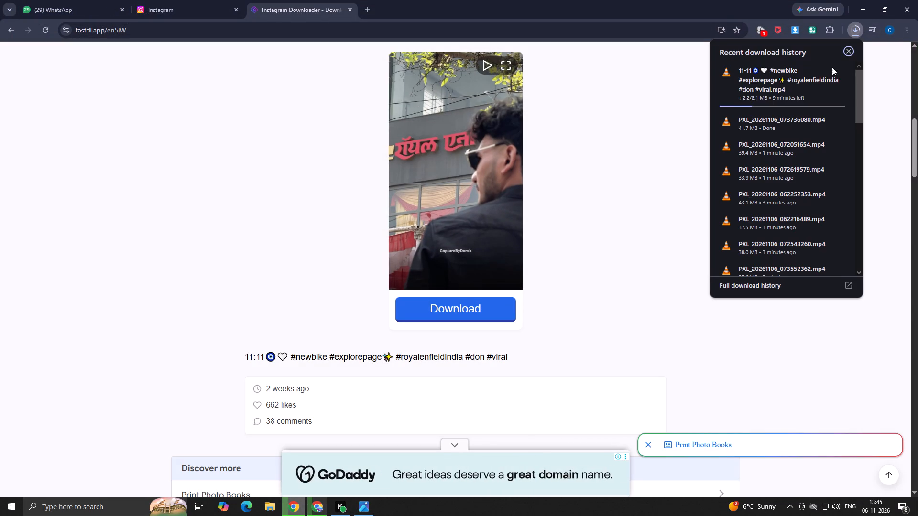
click(755, 85)
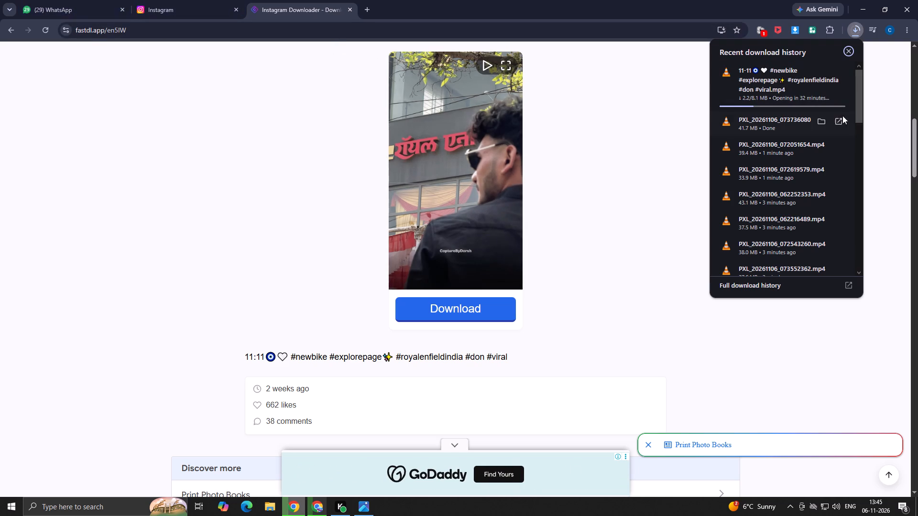
click(851, 49)
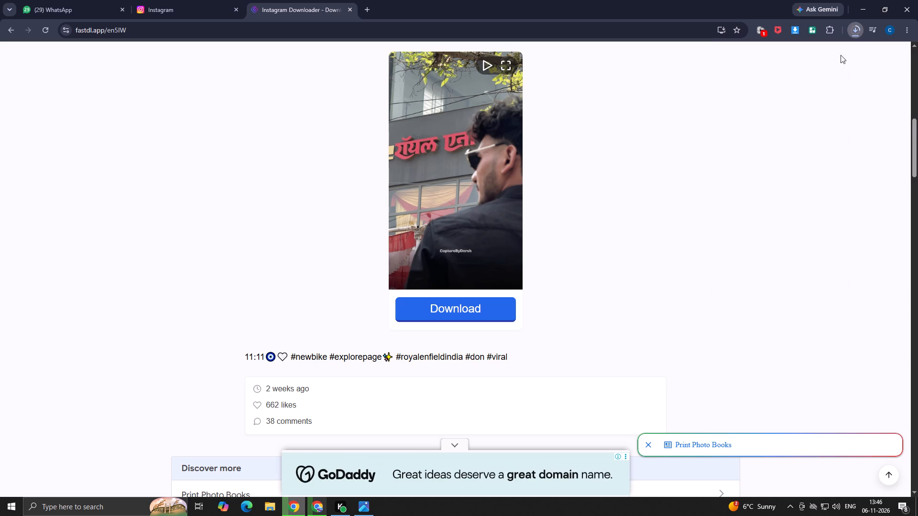
Start a second download of the same Royal Enfield reel and check its progress in the recent downloads.
click(427, 304)
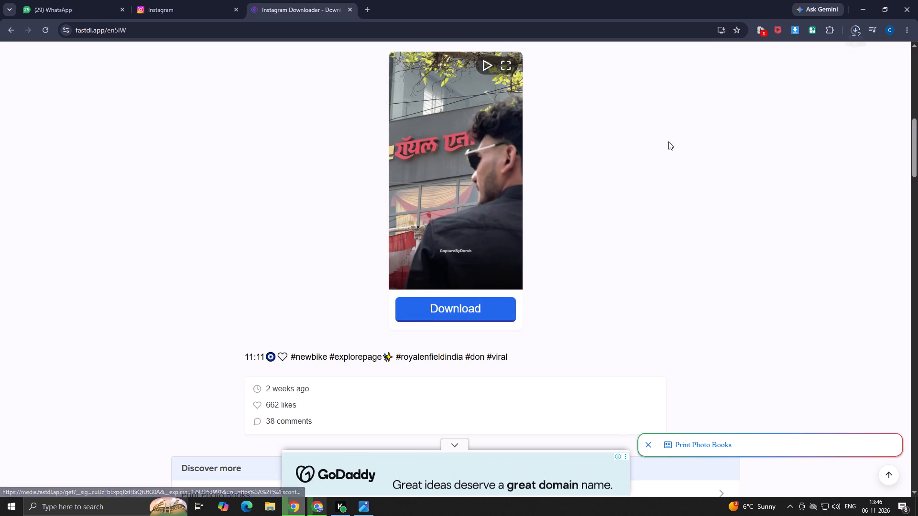
click(852, 29)
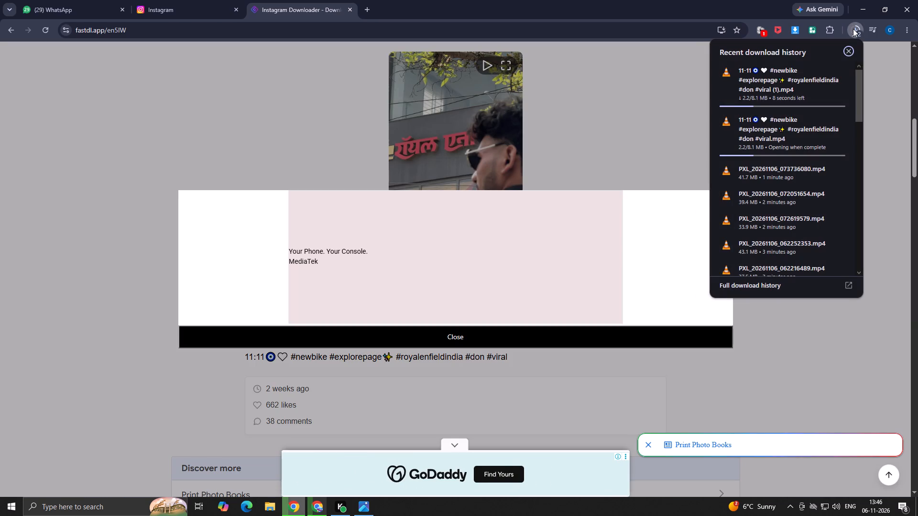
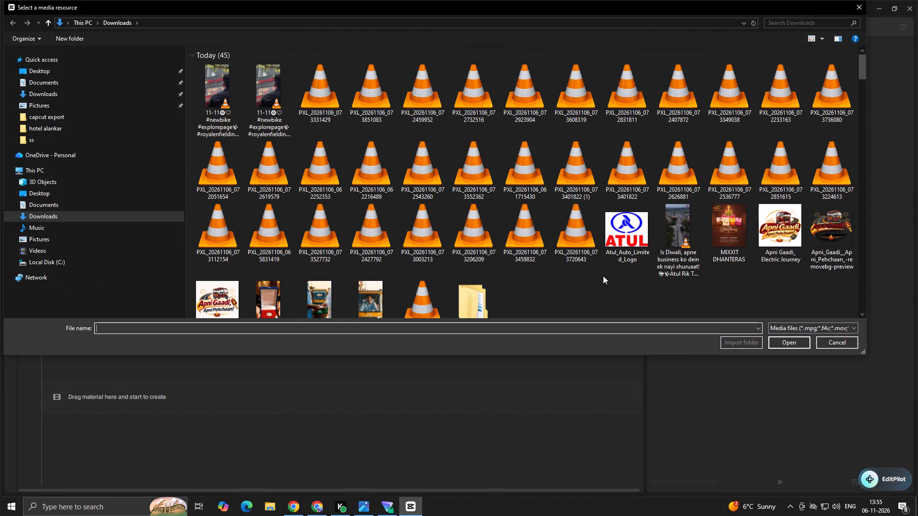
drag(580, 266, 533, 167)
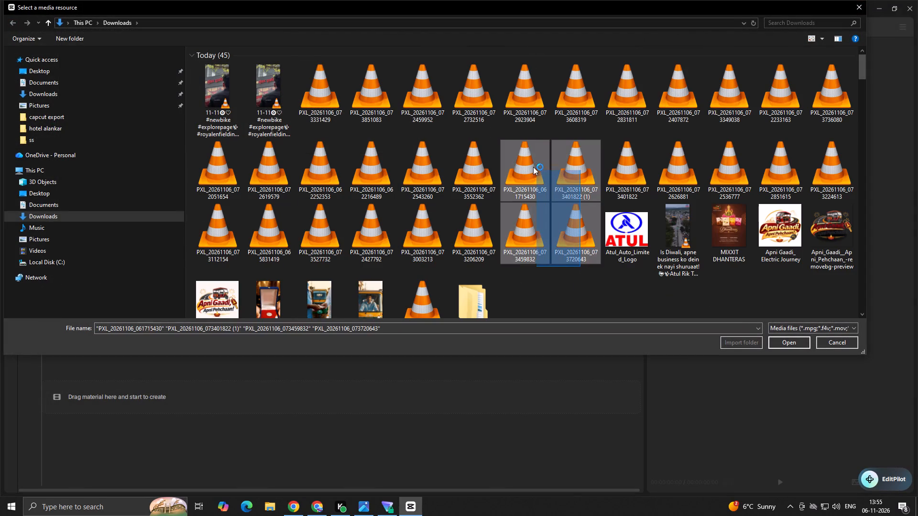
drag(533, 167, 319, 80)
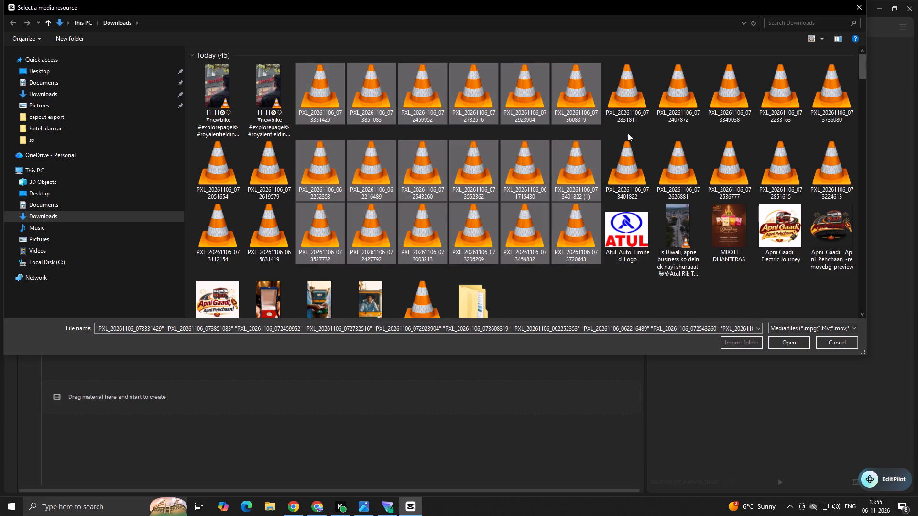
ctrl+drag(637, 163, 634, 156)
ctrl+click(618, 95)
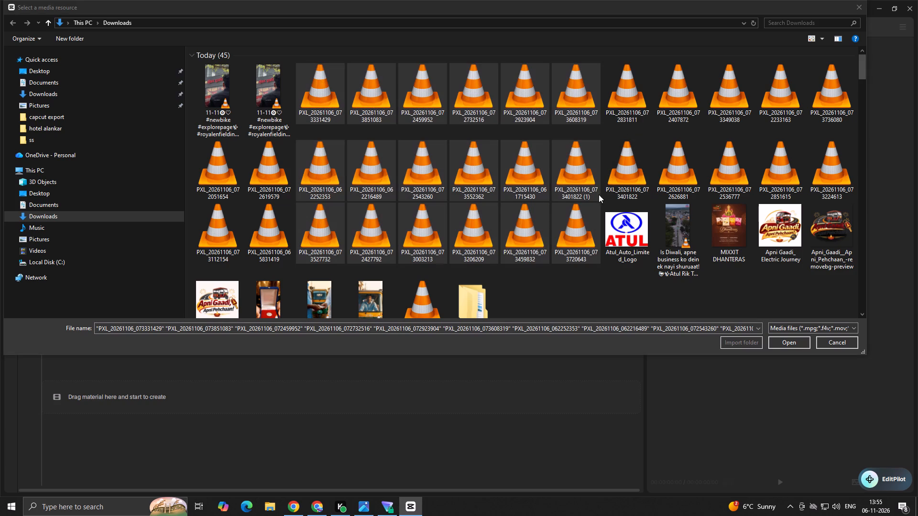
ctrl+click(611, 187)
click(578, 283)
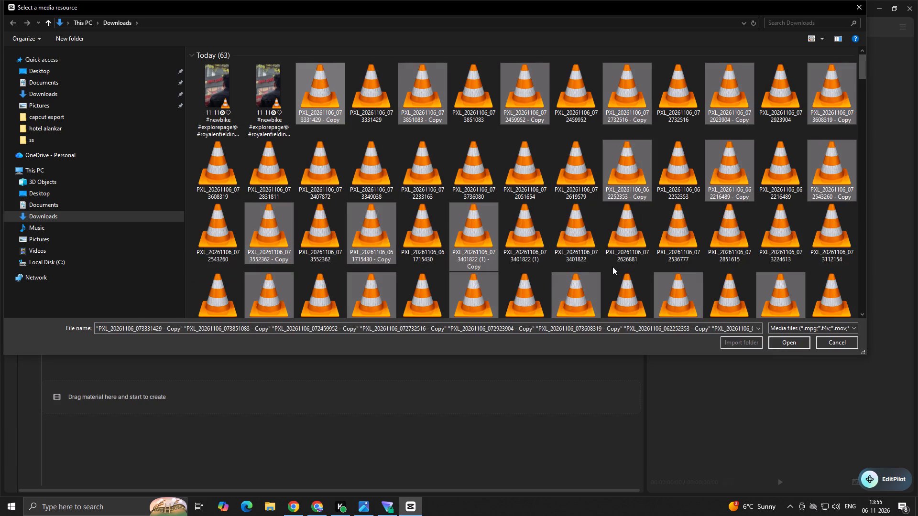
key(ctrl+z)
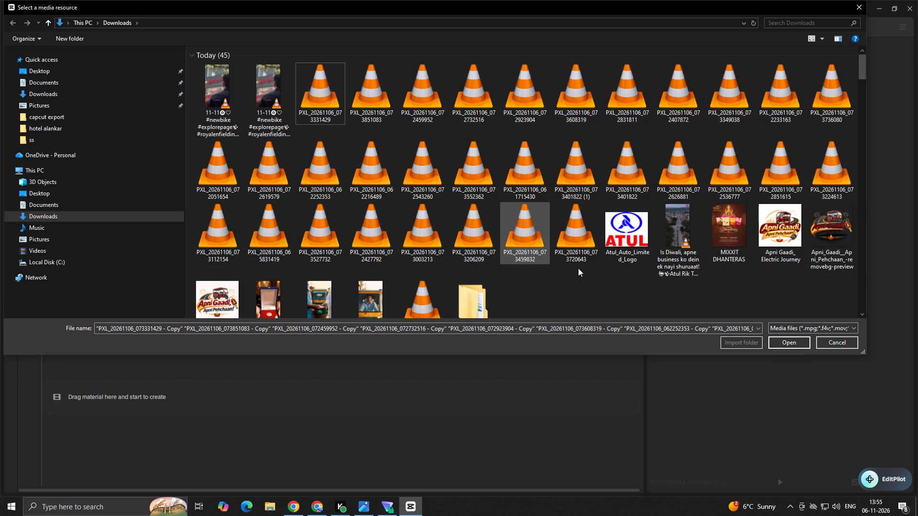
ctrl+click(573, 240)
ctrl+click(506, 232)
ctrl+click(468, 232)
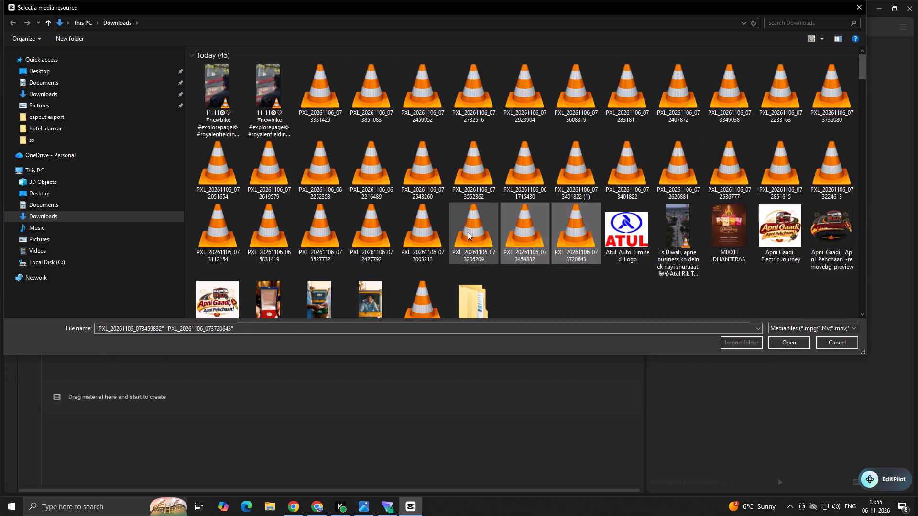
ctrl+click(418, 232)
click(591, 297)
Import both 11-11 #newbike reference videos together with all the PXL_20261106 clips from the Downloads folder into the project media.
drag(589, 270, 592, 261)
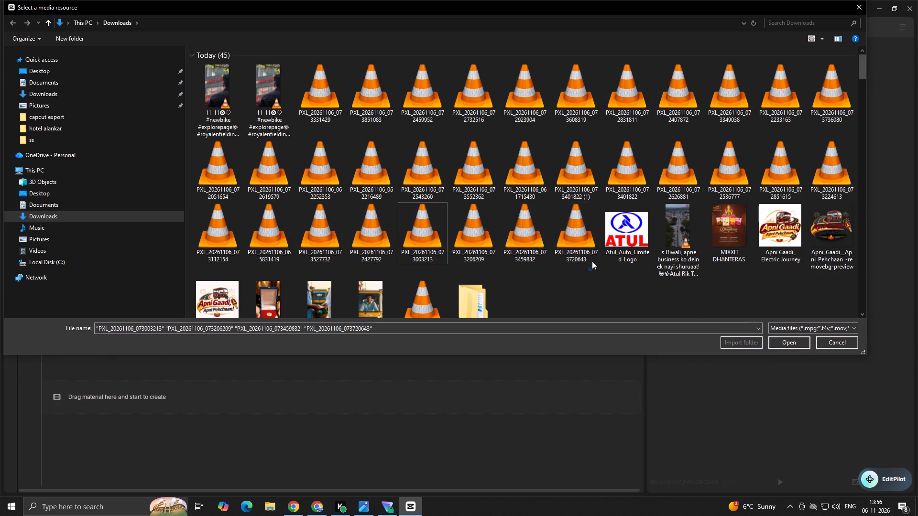
drag(592, 261, 220, 54)
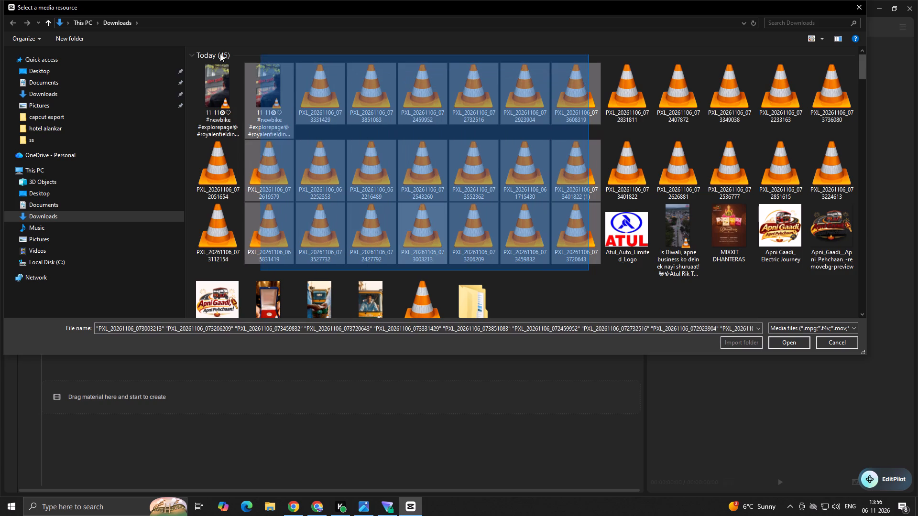
drag(220, 54, 159, 54)
ctrl+click(635, 97)
ctrl+click(671, 102)
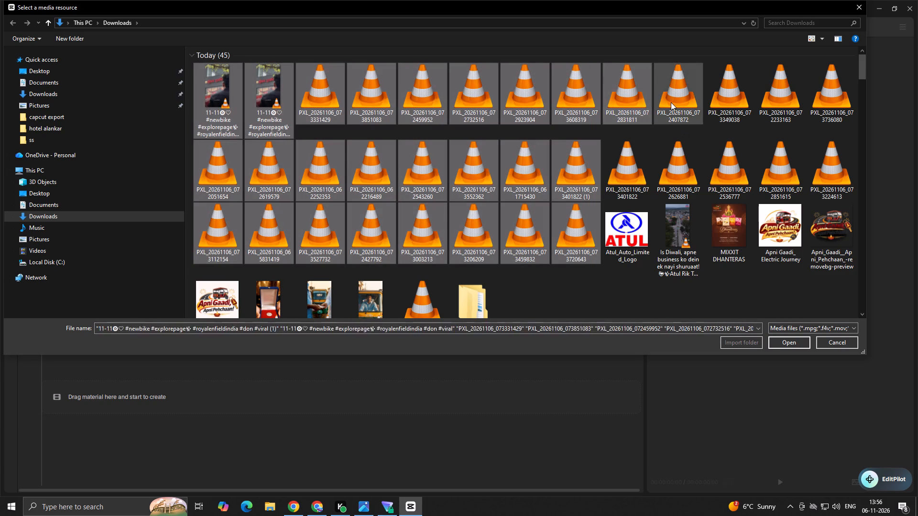
ctrl+click(727, 106)
ctrl+click(788, 109)
ctrl+click(821, 107)
ctrl+click(829, 160)
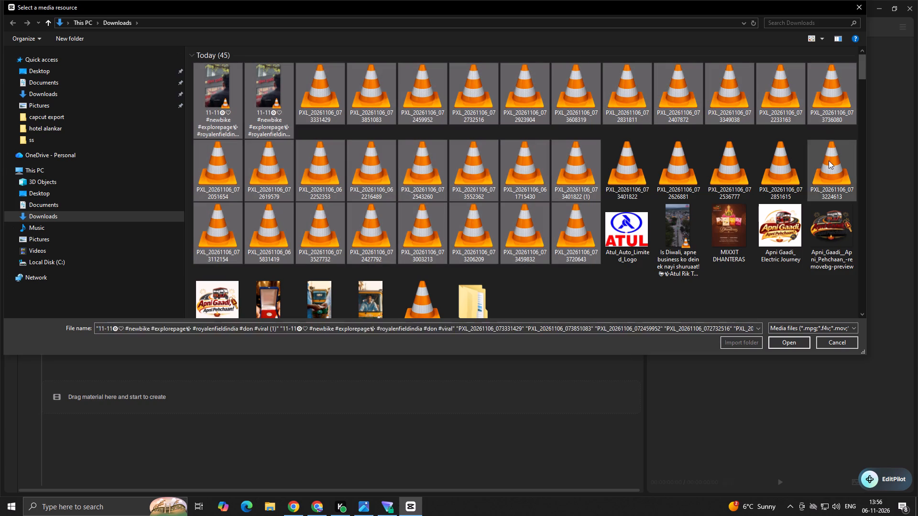
ctrl+click(778, 172)
ctrl+click(733, 175)
ctrl+click(675, 177)
ctrl+click(628, 179)
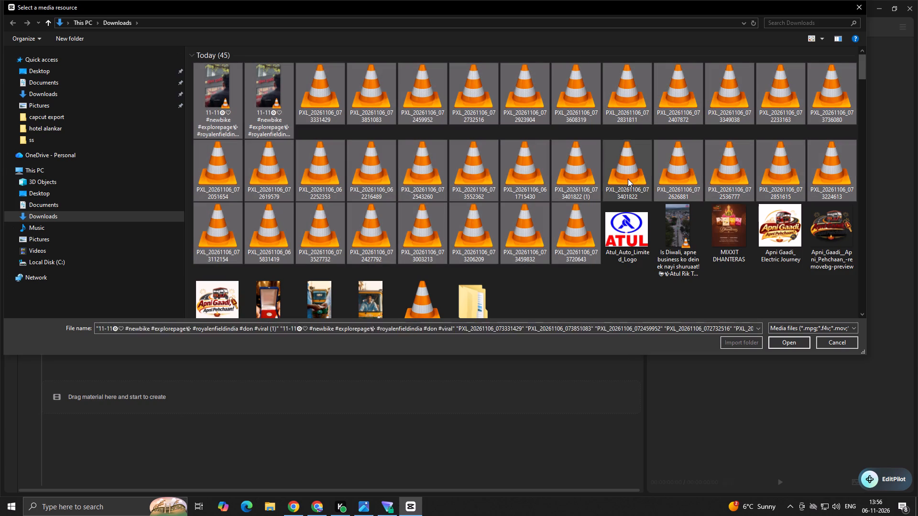
click(789, 341)
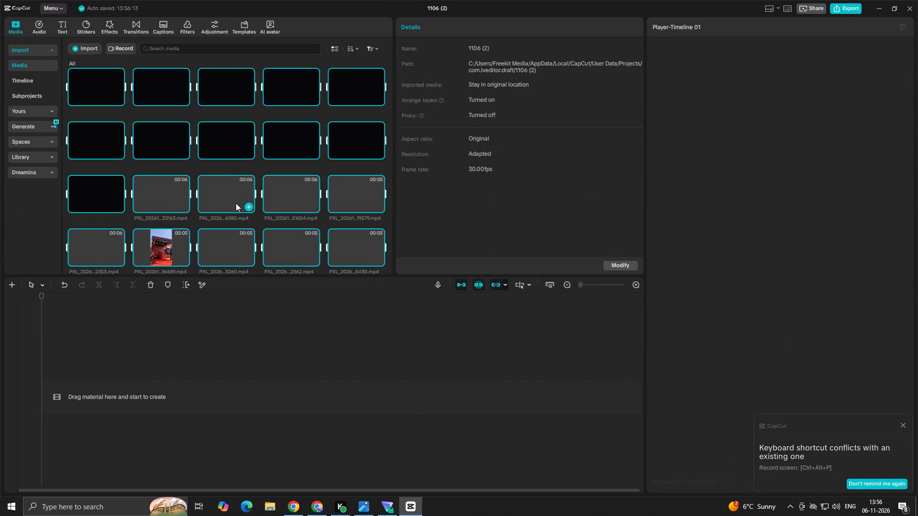
Place the 11-11 #newbike reference video ending in (1) at the start of the empty timeline.
click(209, 321)
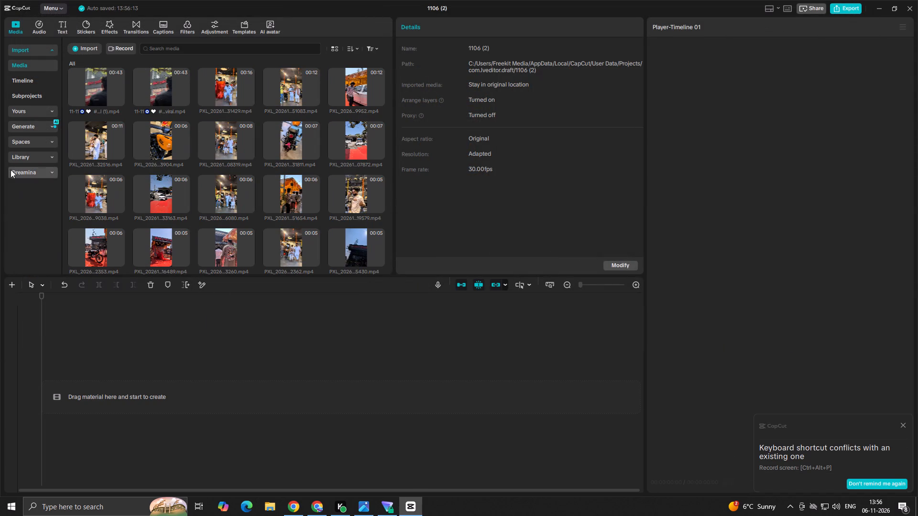
drag(102, 93, 98, 384)
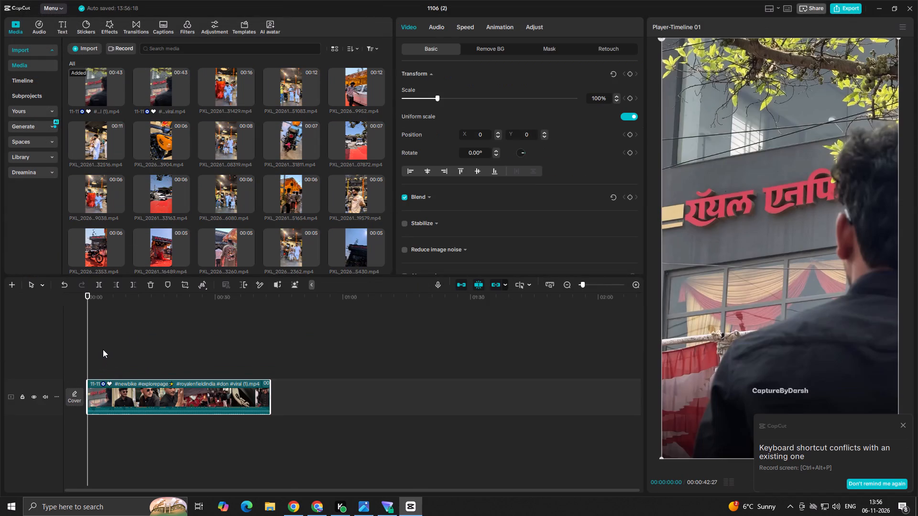
Play the opening of the reference video on the timeline, scrub through it and return the playhead to the start.
key(space)
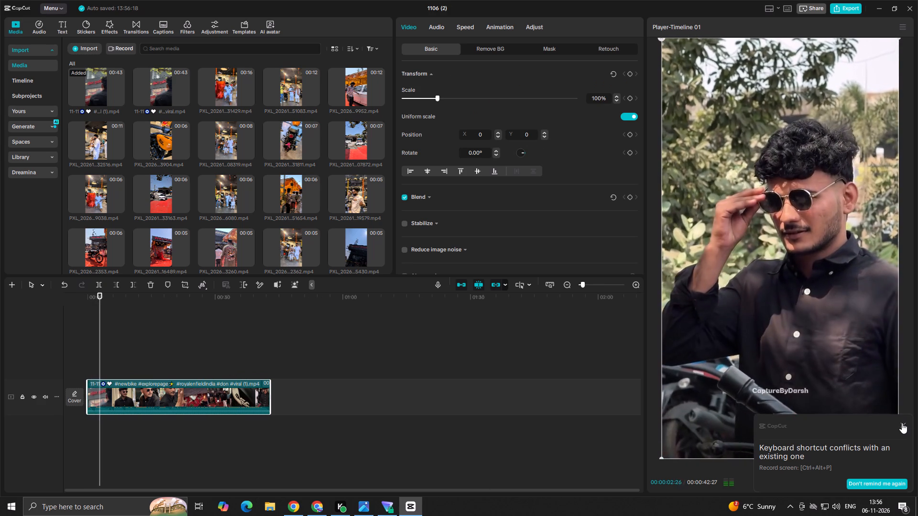
click(902, 424)
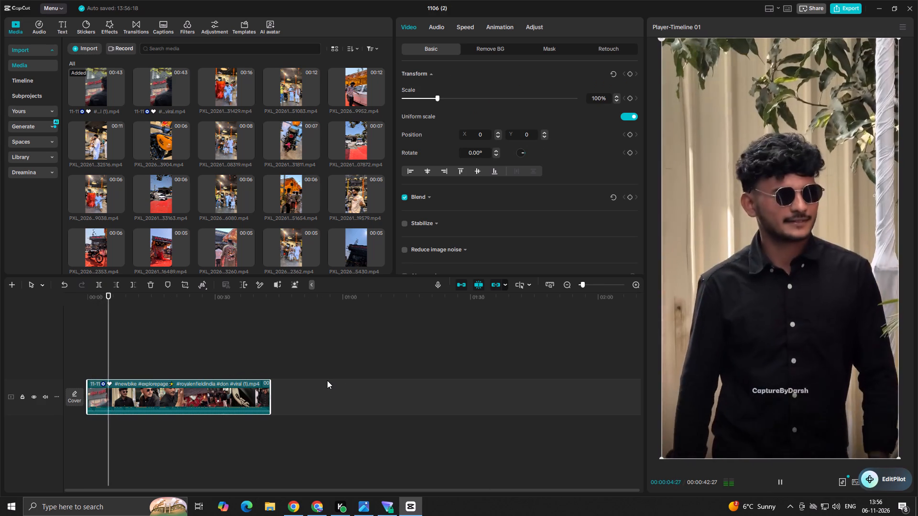
key(space)
click(202, 371)
drag(202, 371, 0, 367)
Preview the imported PXL_20261106 clips one by one to examine the showroom, delivery zone, motorcycle and family footage.
click(231, 99)
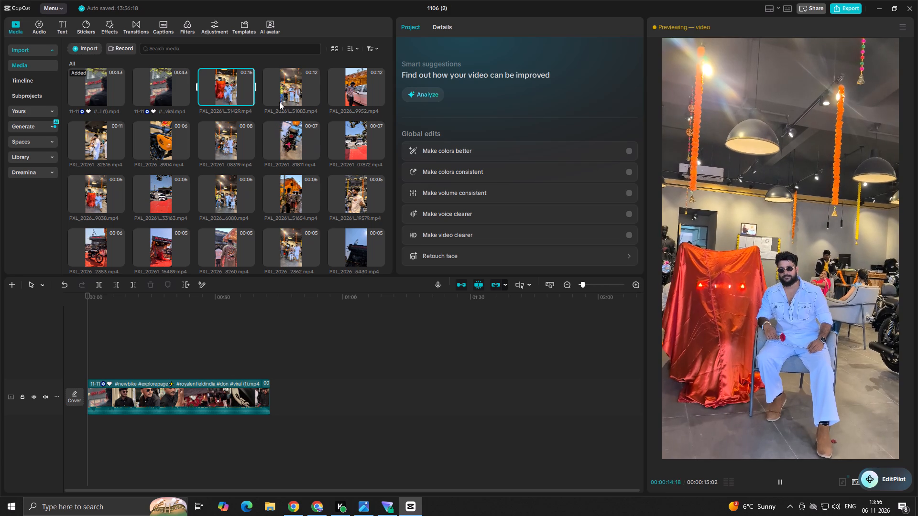
click(277, 91)
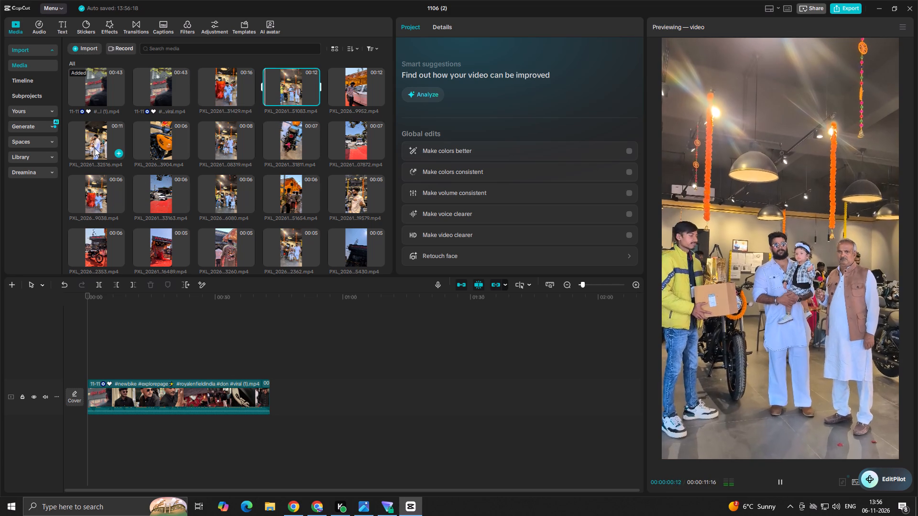
click(95, 148)
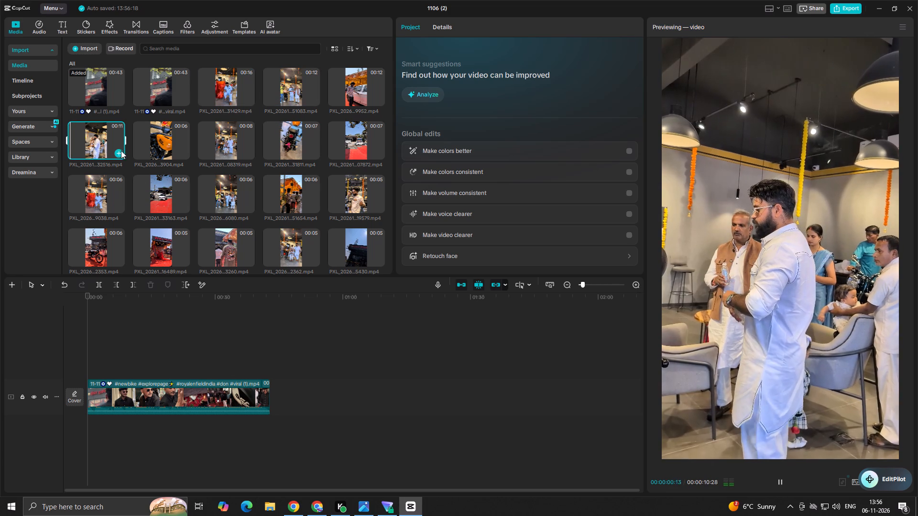
key(space)
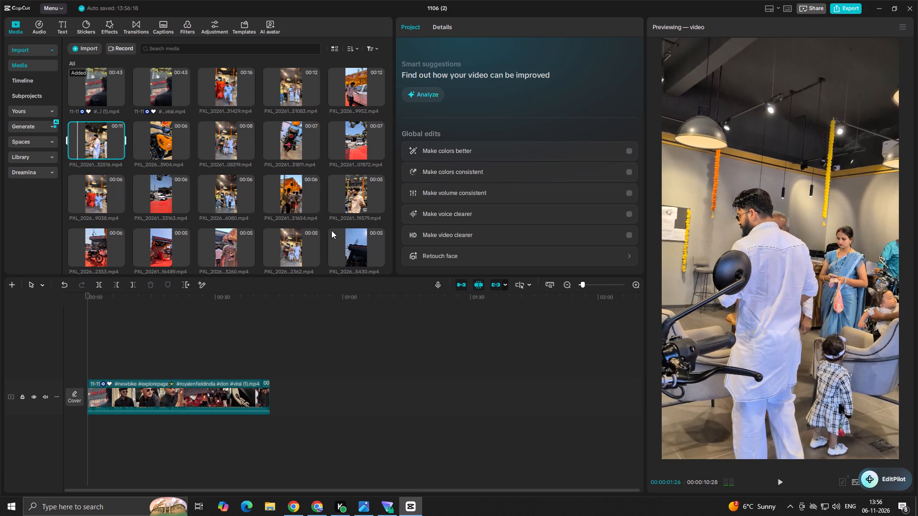
click(299, 250)
key(space)
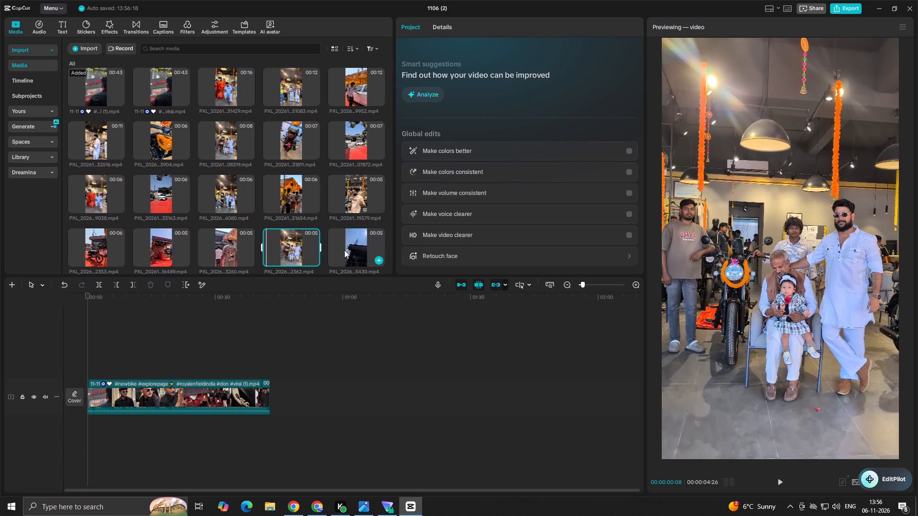
click(345, 250)
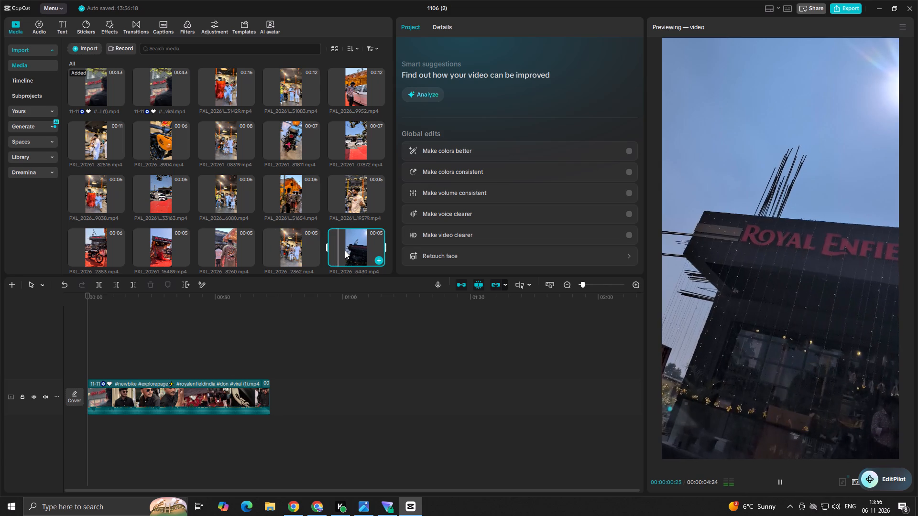
key(space)
click(359, 186)
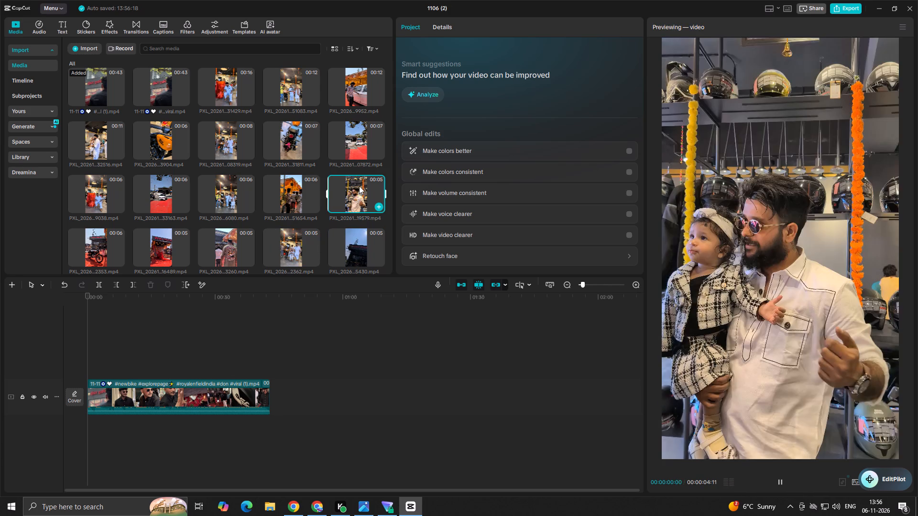
key(space)
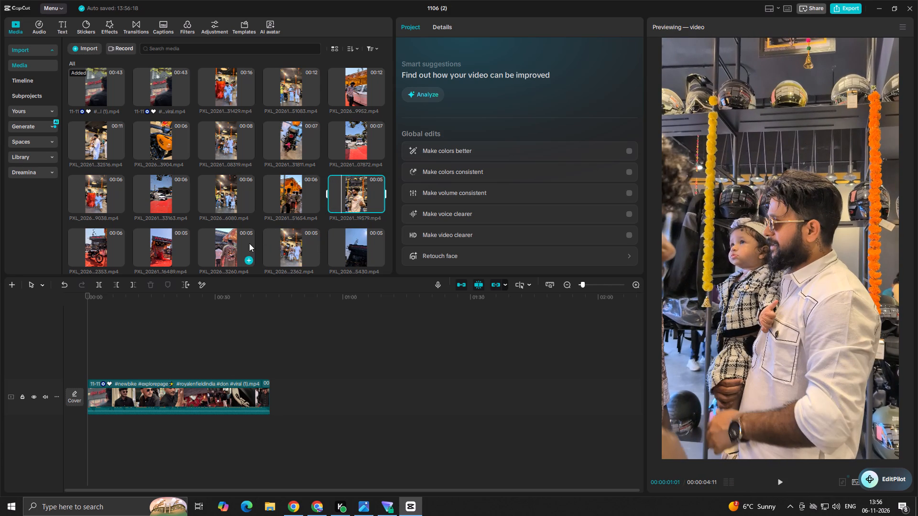
click(226, 253)
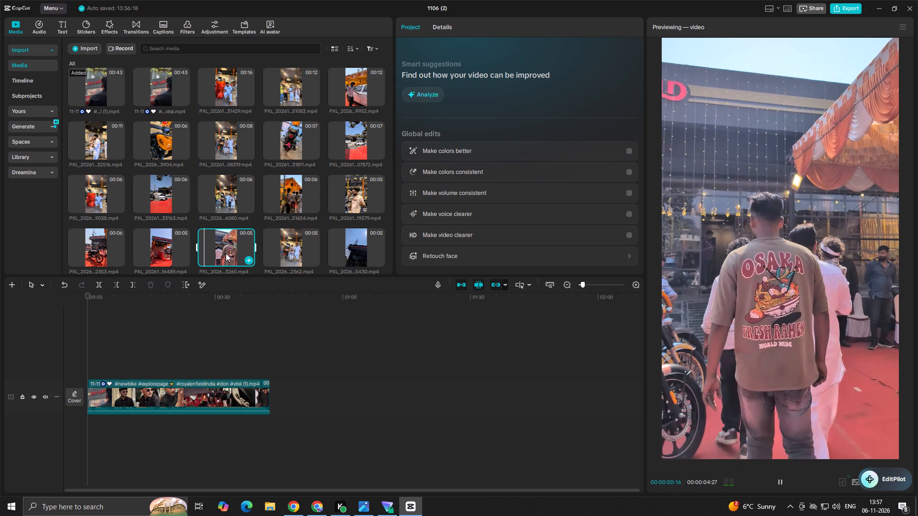
key(space)
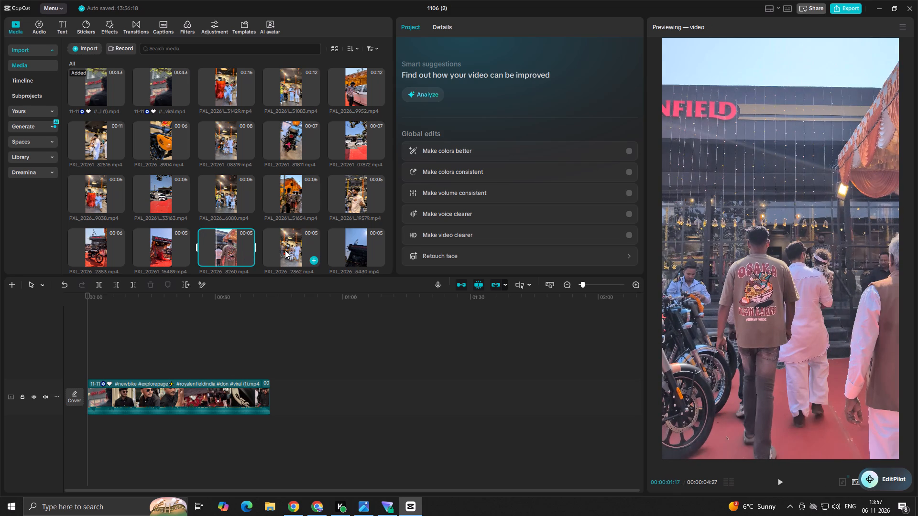
click(285, 250)
key(space)
click(158, 257)
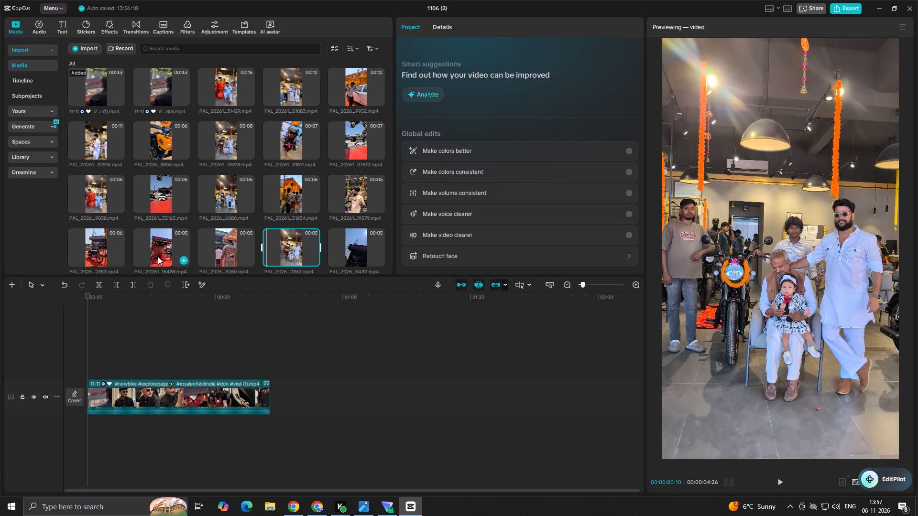
key(space)
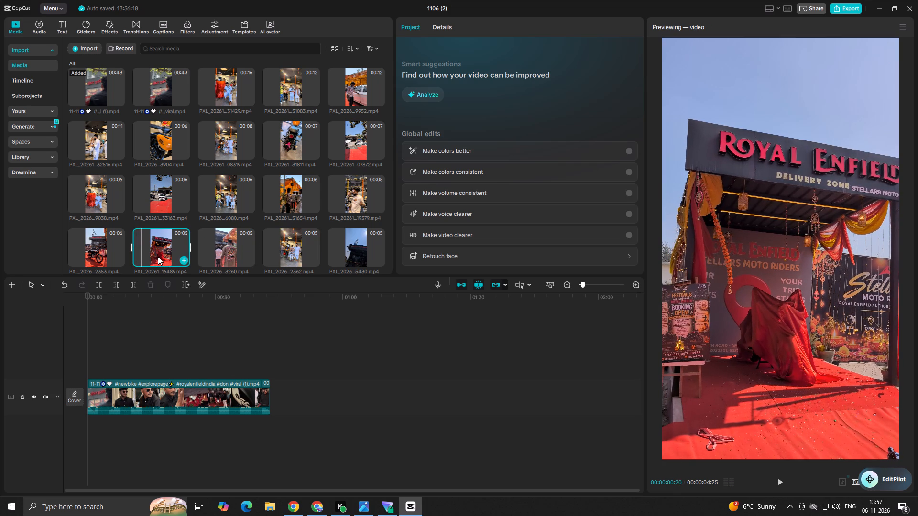
click(98, 257)
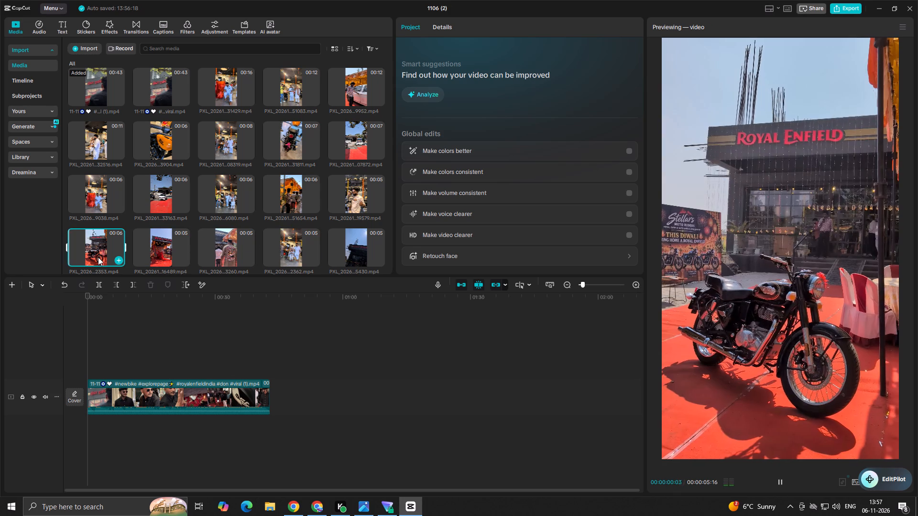
key(space)
click(301, 192)
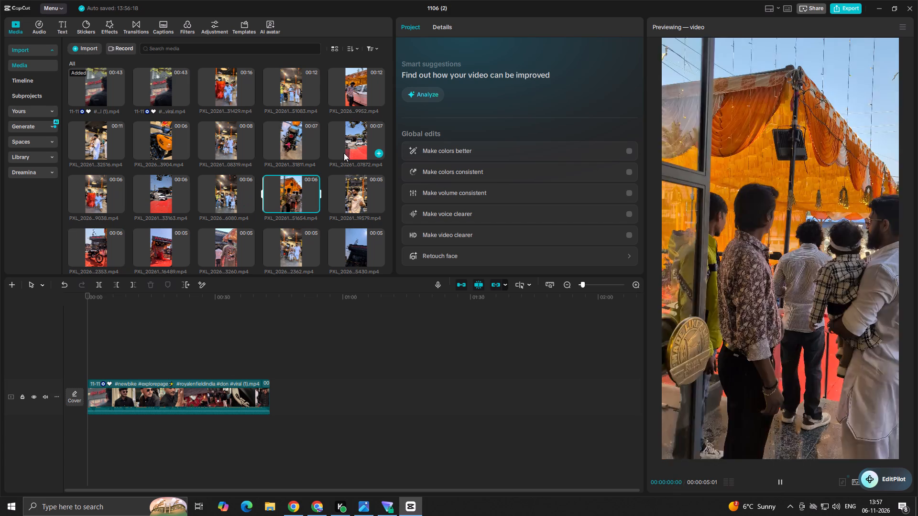
click(352, 150)
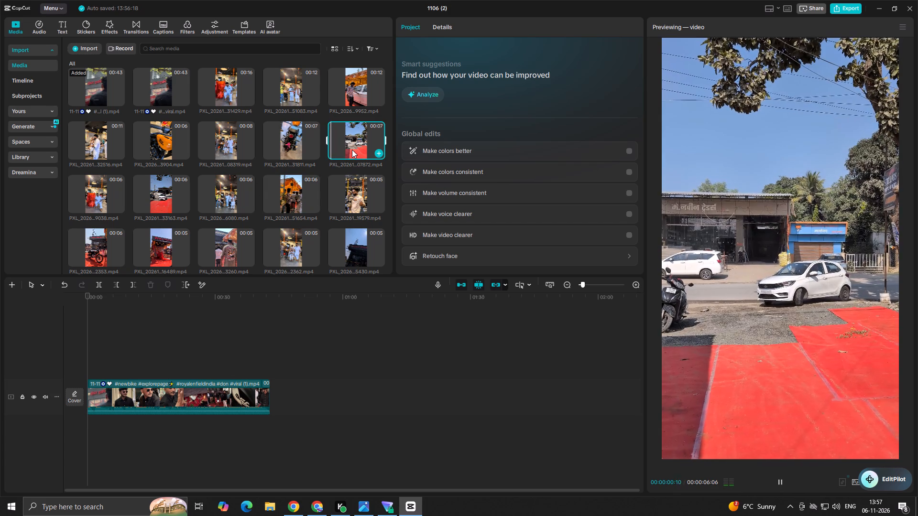
key(space)
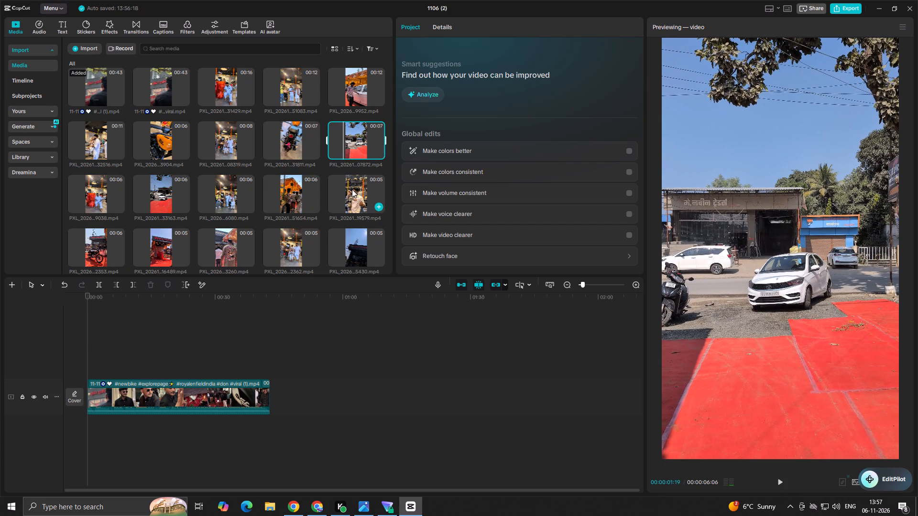
Play the reference video on the timeline from the start to study its shot sequence and pacing.
click(142, 356)
drag(142, 356, 22, 387)
key(space)
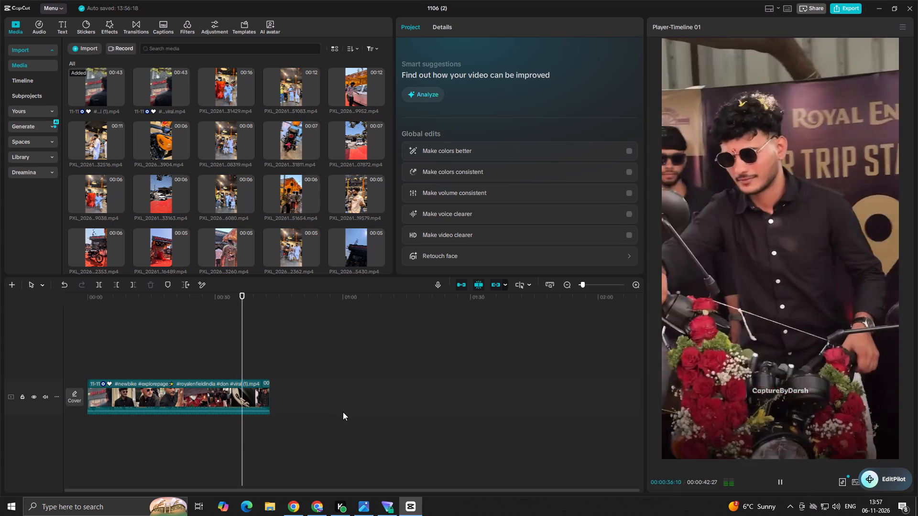
key(space)
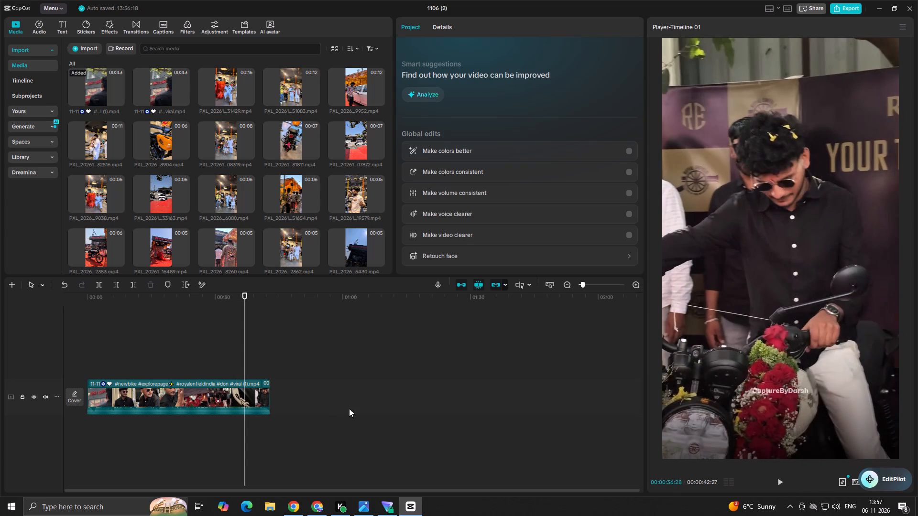
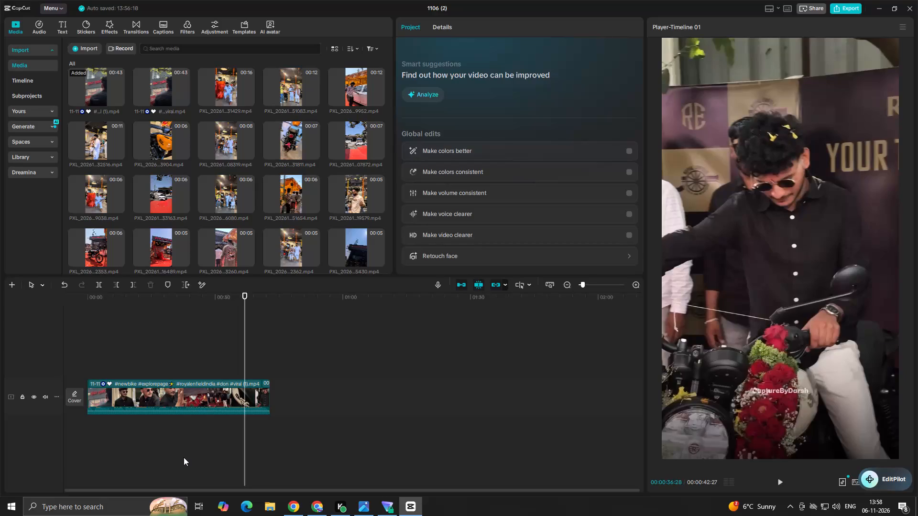
Place the PXL clip ending in 07872, with the white car and red carpet, on a track above the reference video's start.
click(163, 345)
drag(163, 344, 33, 384)
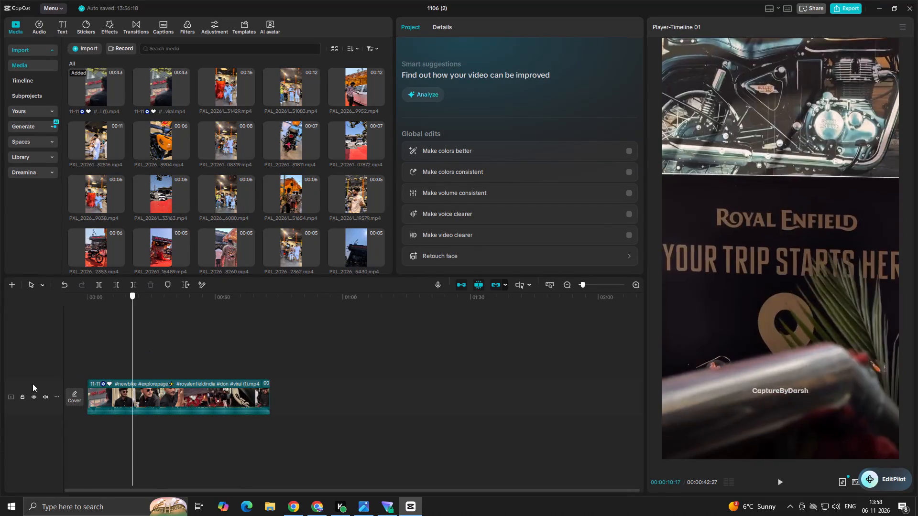
drag(33, 384, 0, 391)
key(space)
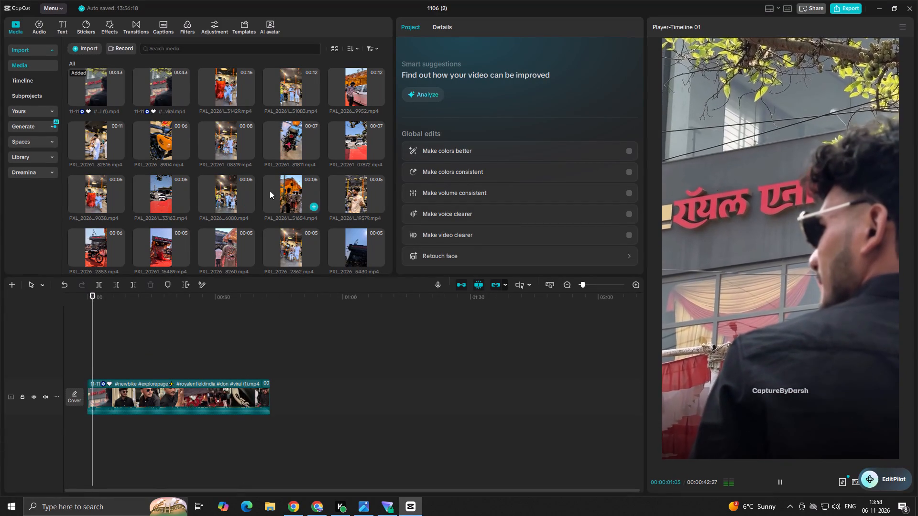
key(space)
click(352, 146)
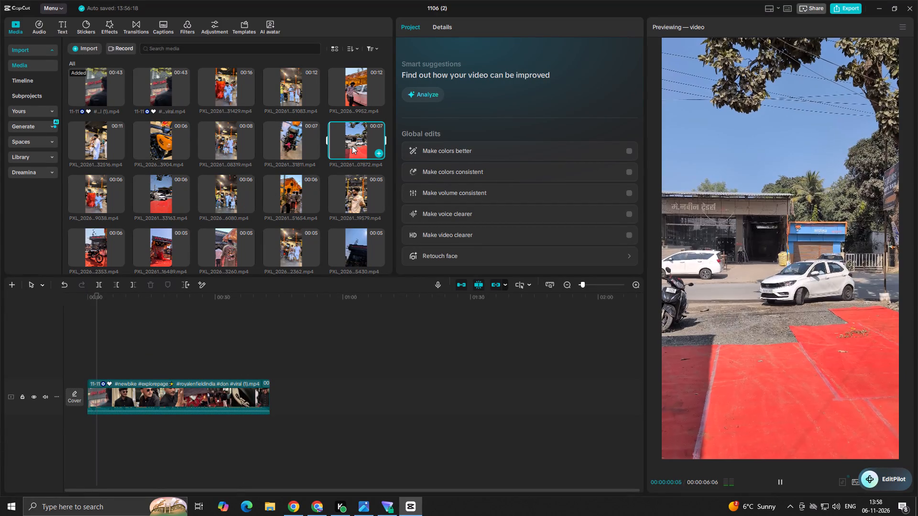
key(space)
drag(351, 145, 74, 359)
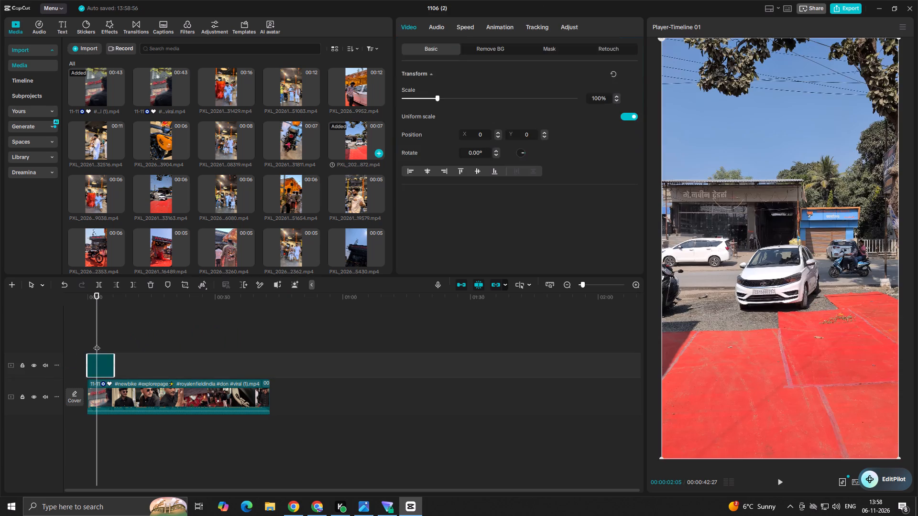
Play the timeline from the start through the overlaid white-car clip into the reference video's following shot.
click(103, 339)
drag(94, 336, 39, 341)
click(92, 328)
drag(97, 328, 32, 336)
double_click(102, 331)
drag(102, 331, 38, 351)
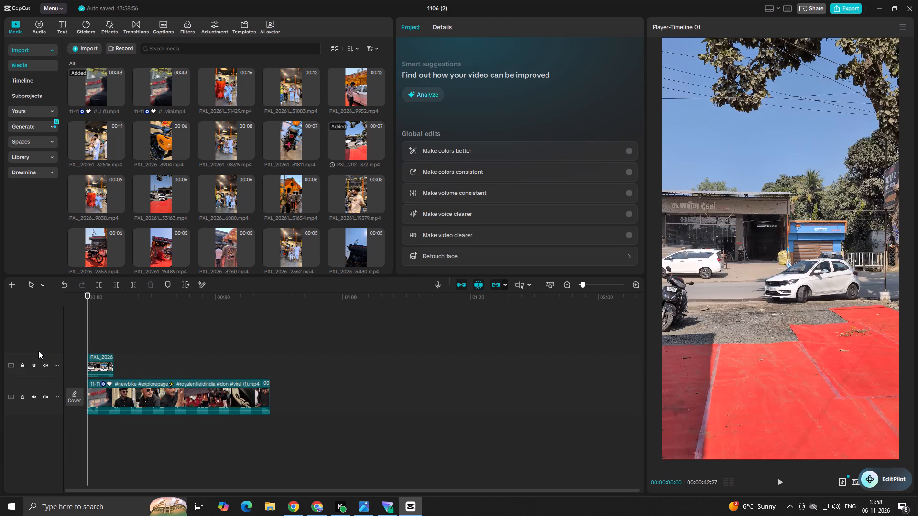
key(space)
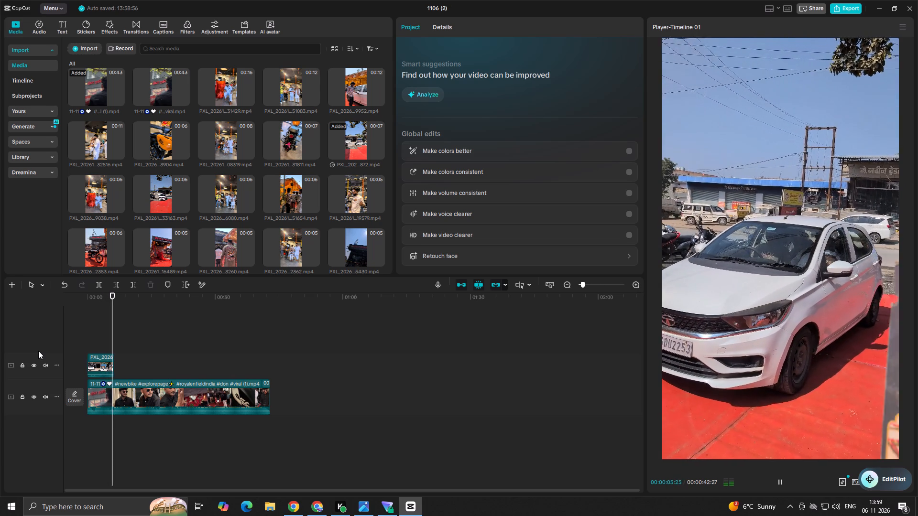
key(space)
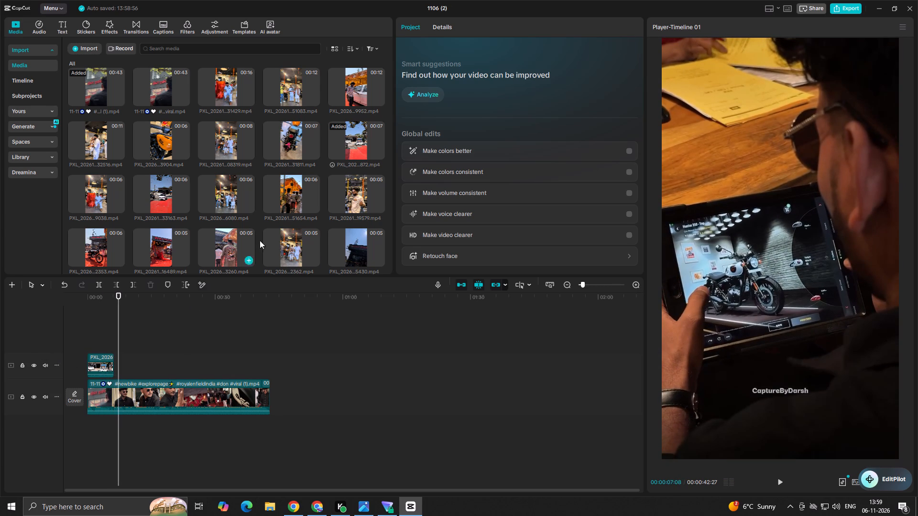
Preview the car, banner, showroom and family-walk clips in the media library to choose the shot following the car's arrival.
scroll(308, 160, up, 1)
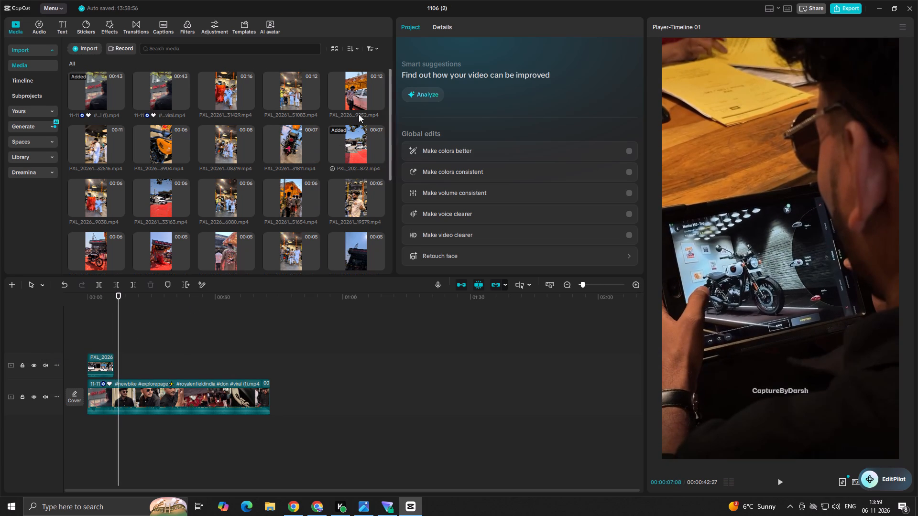
click(356, 95)
key(space)
key(space)
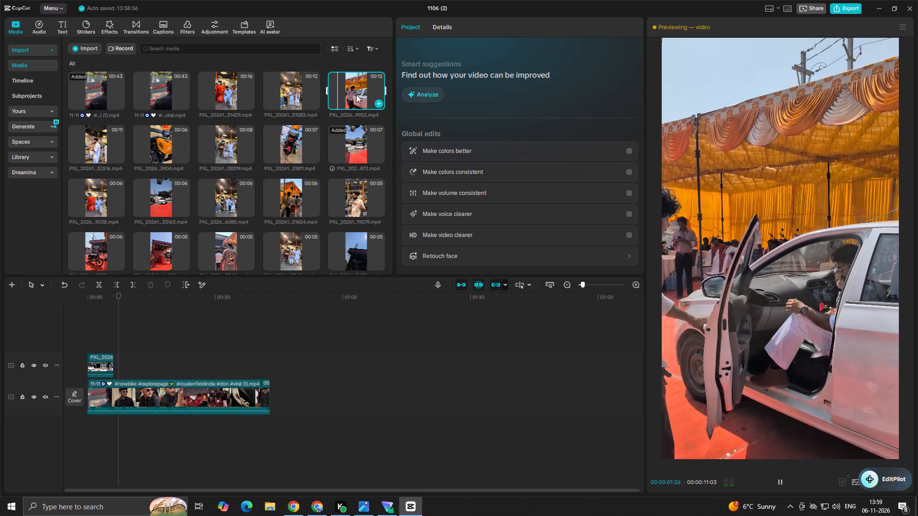
key(space)
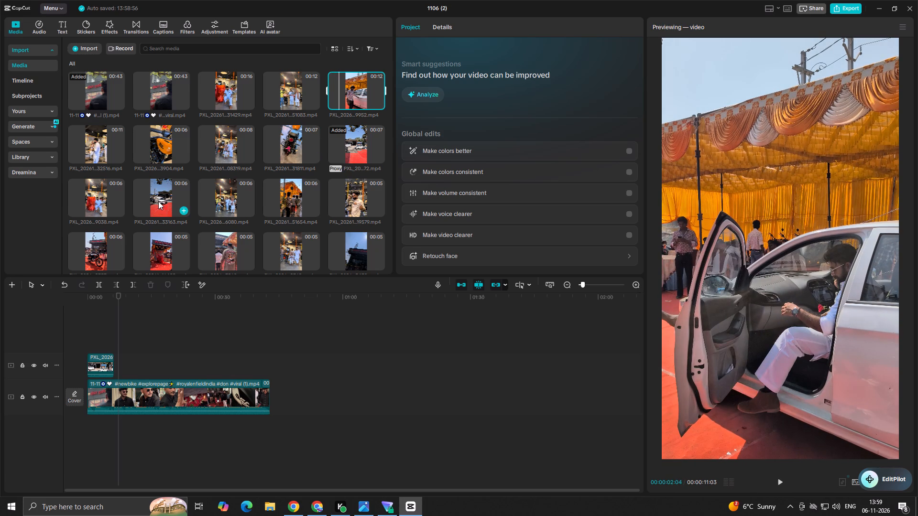
click(158, 201)
click(158, 201)
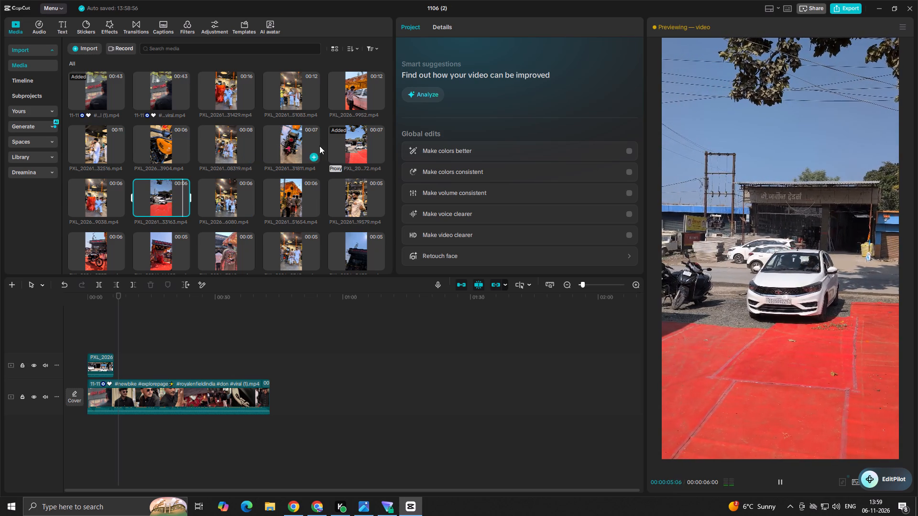
click(358, 143)
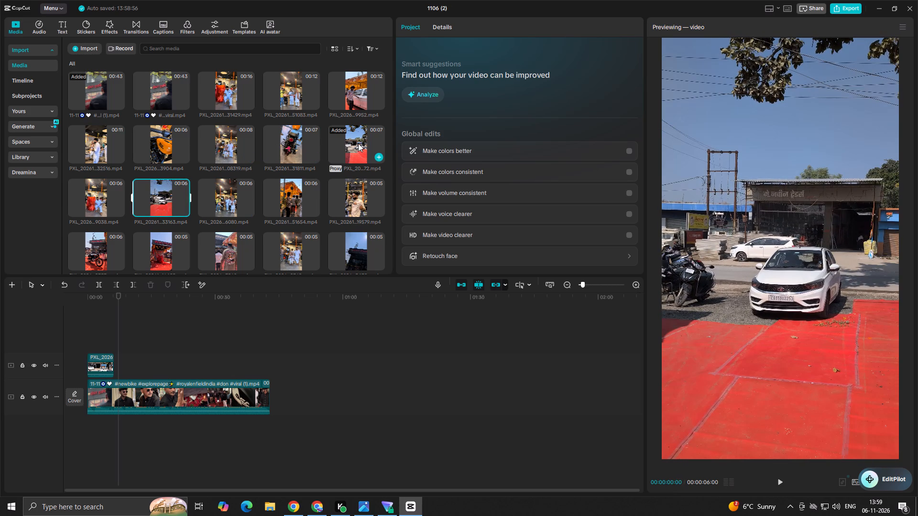
drag(354, 97, 354, 103)
drag(354, 103, 345, 119)
scroll(268, 195, down, 7)
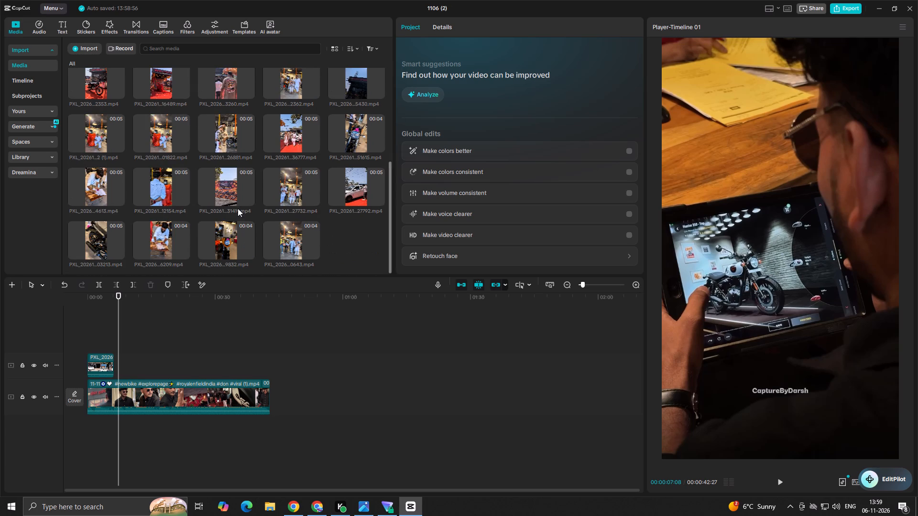
click(214, 244)
click(235, 202)
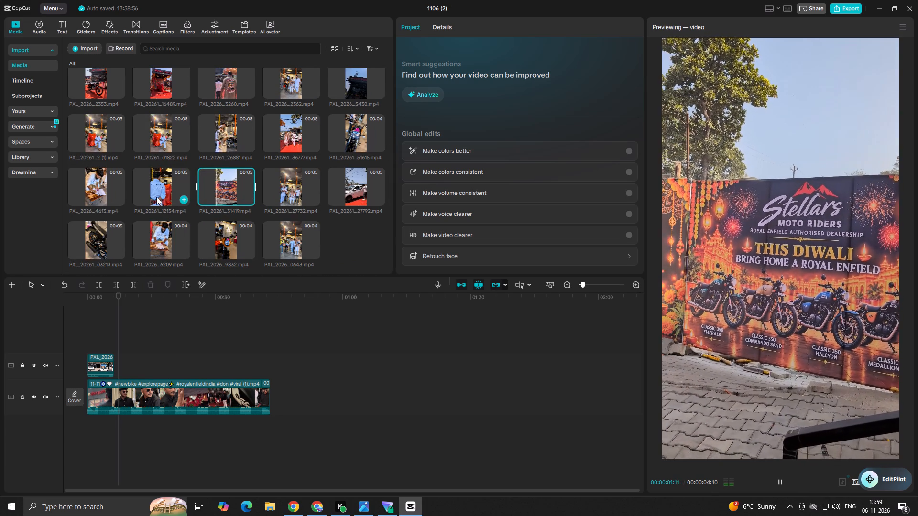
click(156, 197)
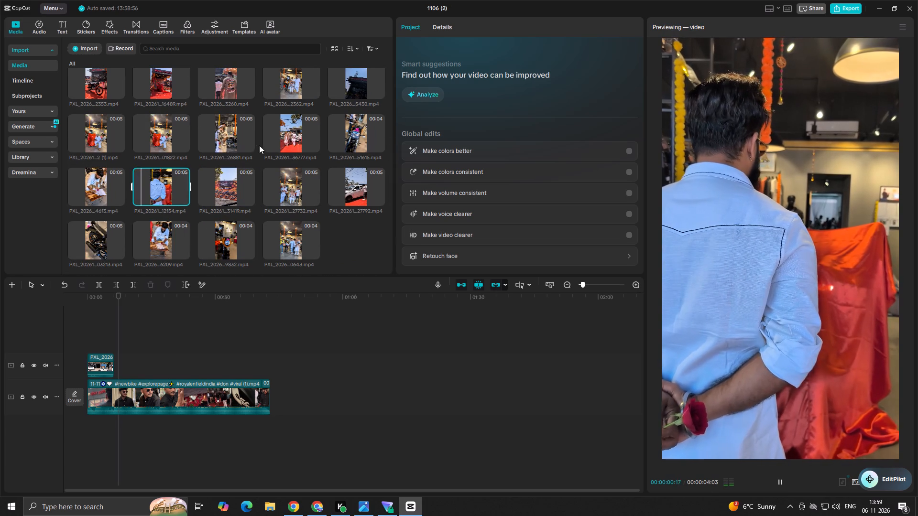
click(227, 142)
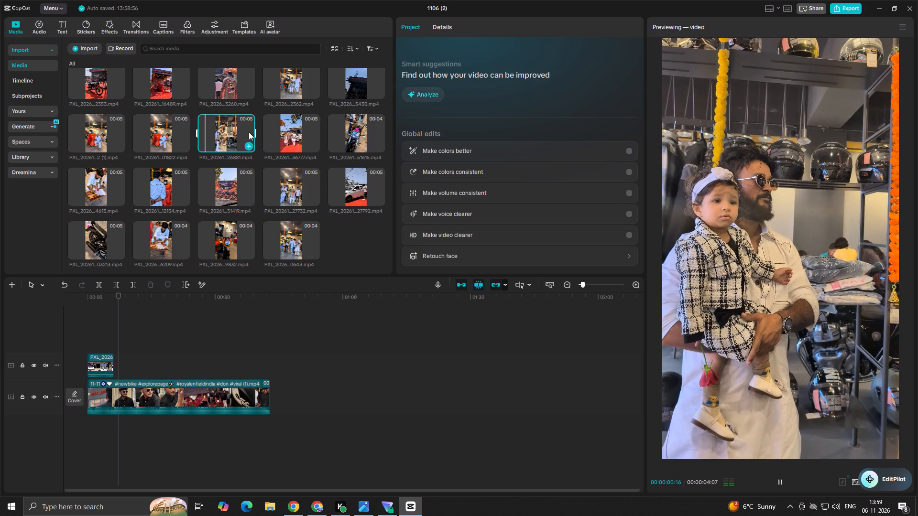
click(270, 136)
scroll(254, 176, up, 3)
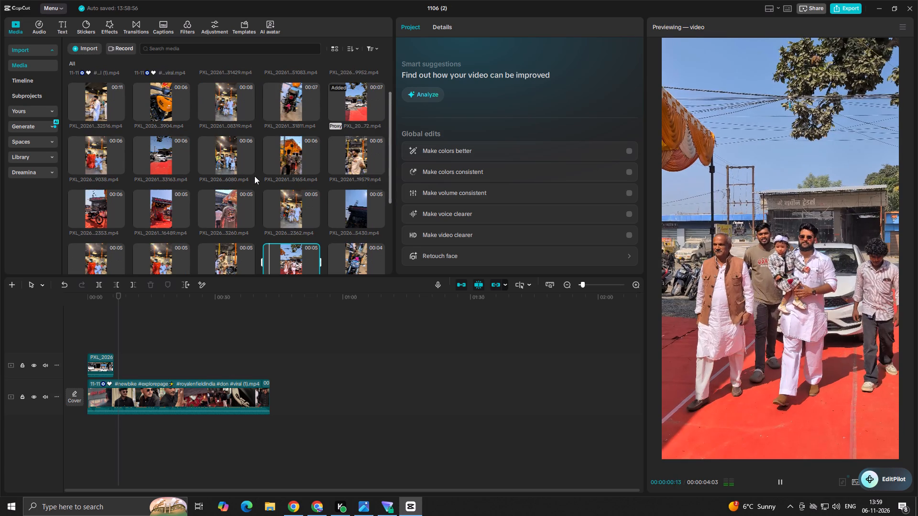
scroll(305, 163, up, 3)
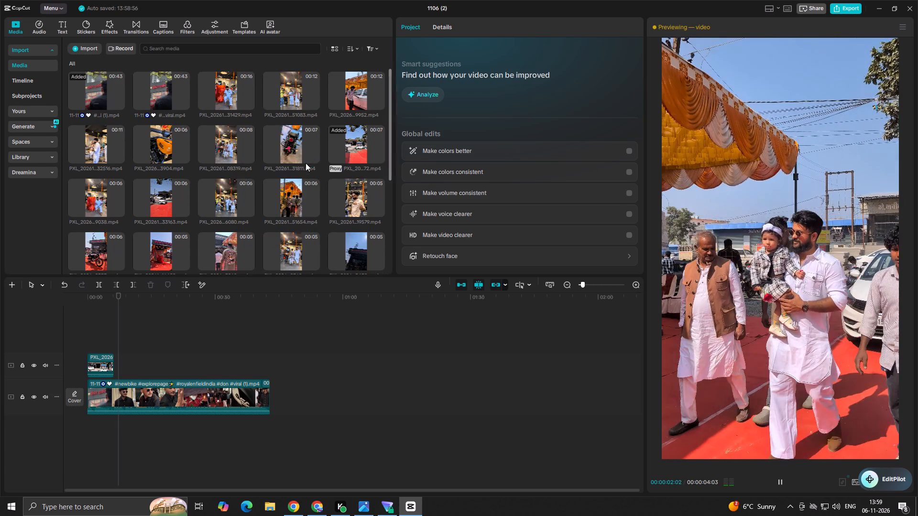
scroll(331, 173, up, 3)
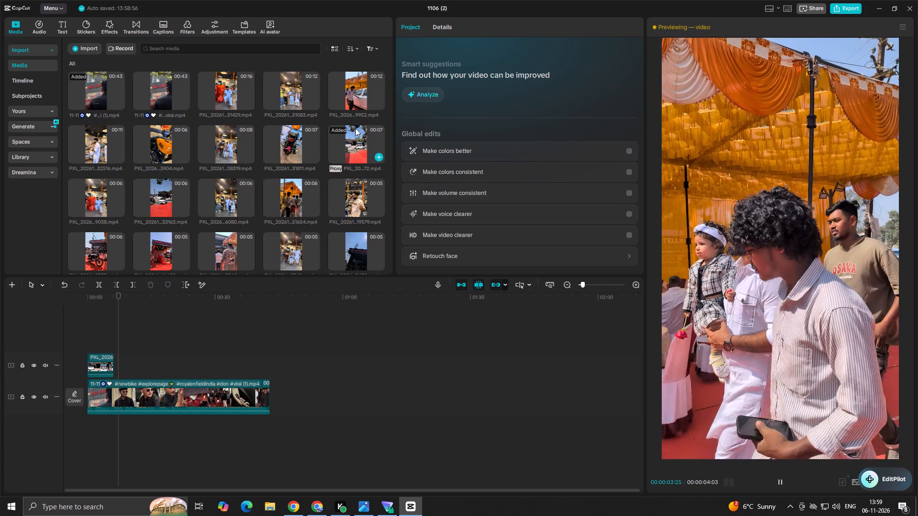
Place the PXL clip ending in 9952, with the man in the car, on the overlay track at about 7 seconds.
click(364, 101)
drag(361, 102, 188, 345)
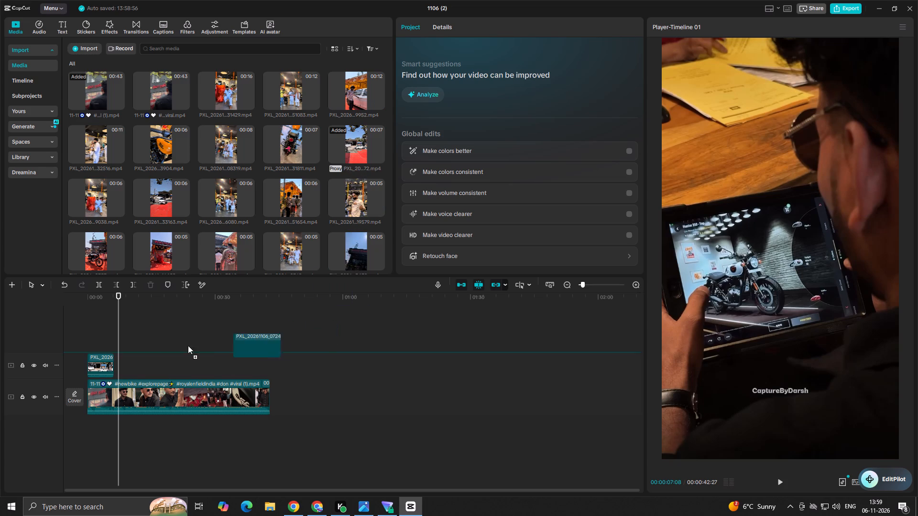
drag(188, 345, 150, 349)
drag(154, 341, 131, 378)
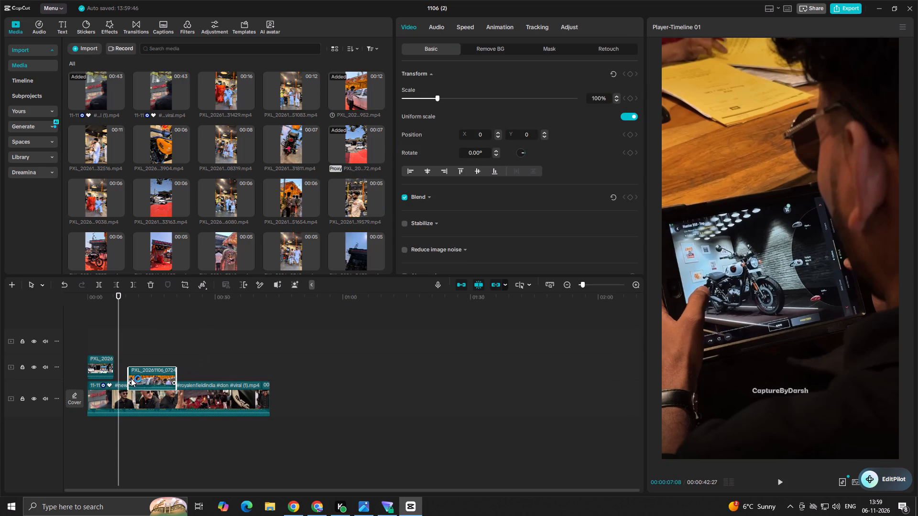
drag(131, 378, 120, 372)
Apply the Bullet speed curve to the white-car clip at the start of the overlay track.
click(98, 340)
drag(98, 340, 69, 355)
key(space)
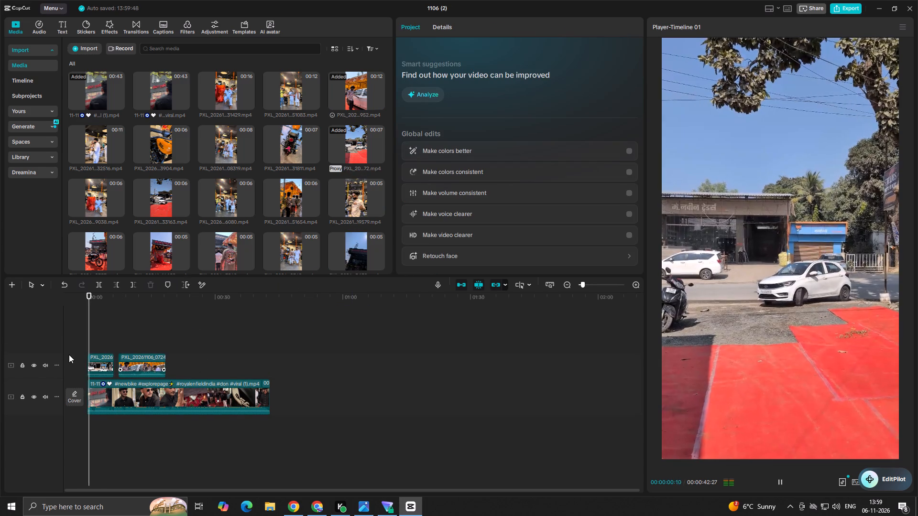
key(space)
click(101, 360)
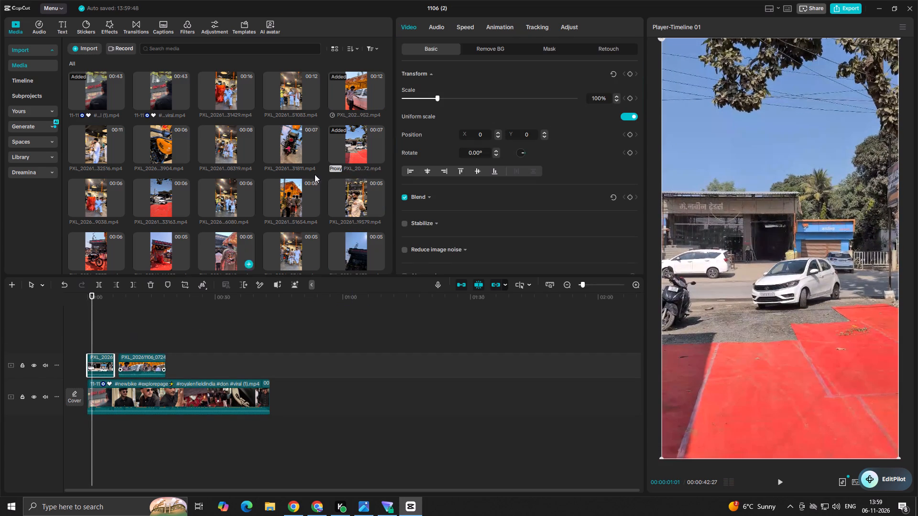
click(499, 29)
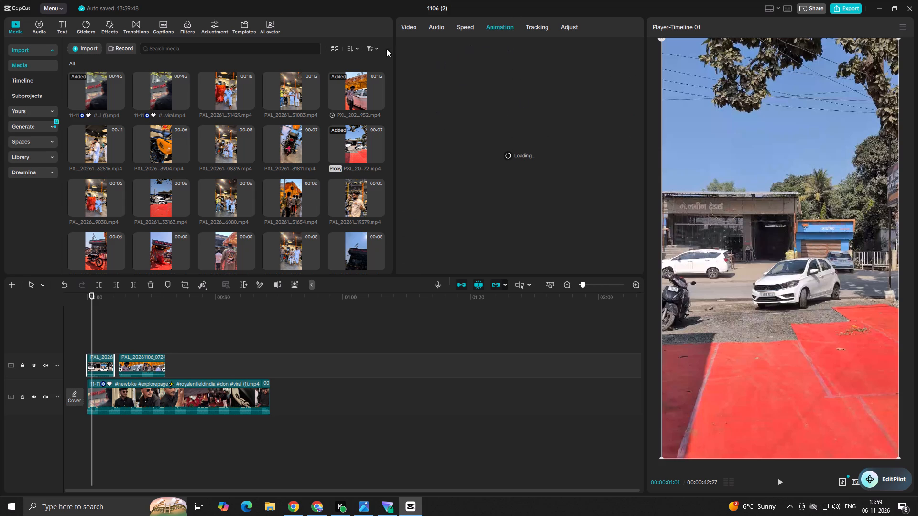
click(428, 27)
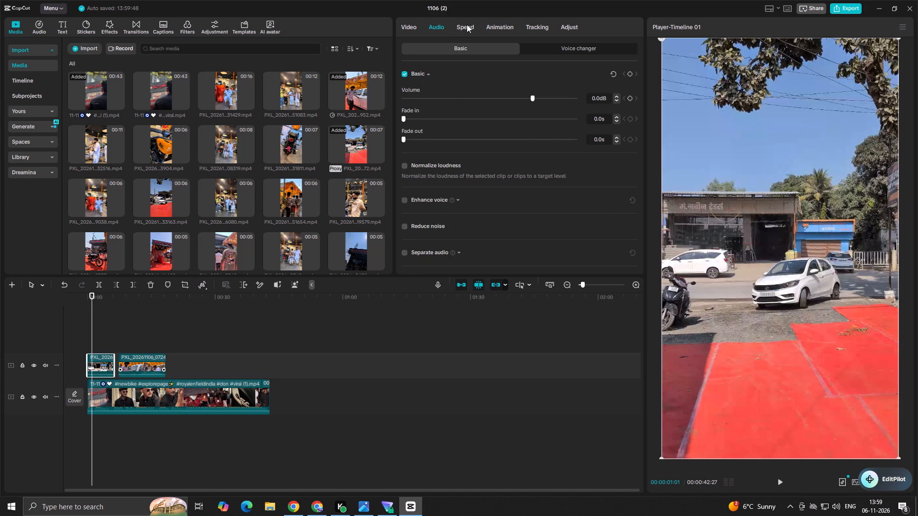
click(467, 24)
click(521, 48)
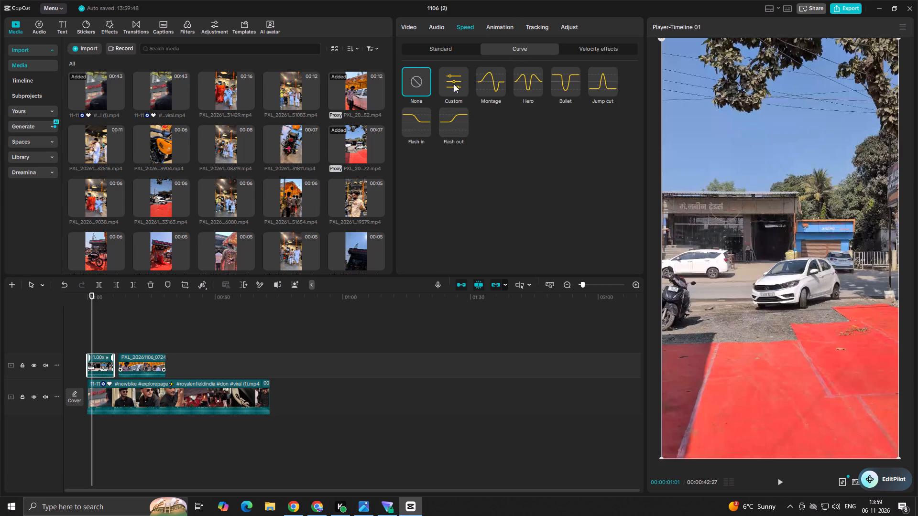
click(566, 78)
Play the retimed white-car clip and move the first upper point of its Bullet curve earlier, so the slowdown begins sooner.
click(469, 177)
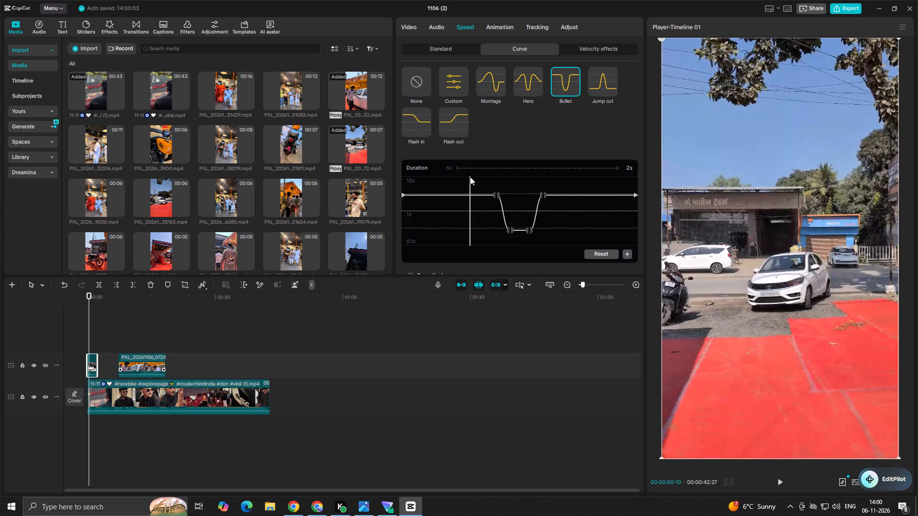
drag(470, 176, 322, 204)
key(space)
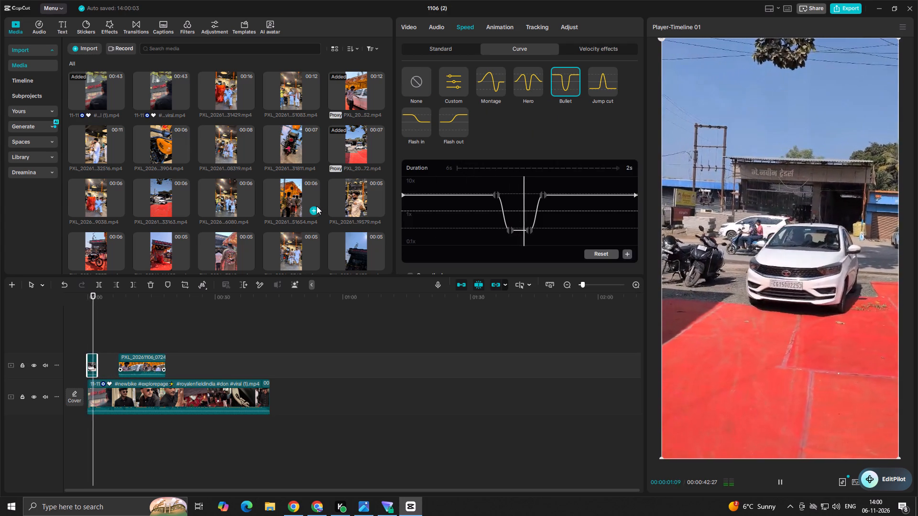
key(space)
click(499, 171)
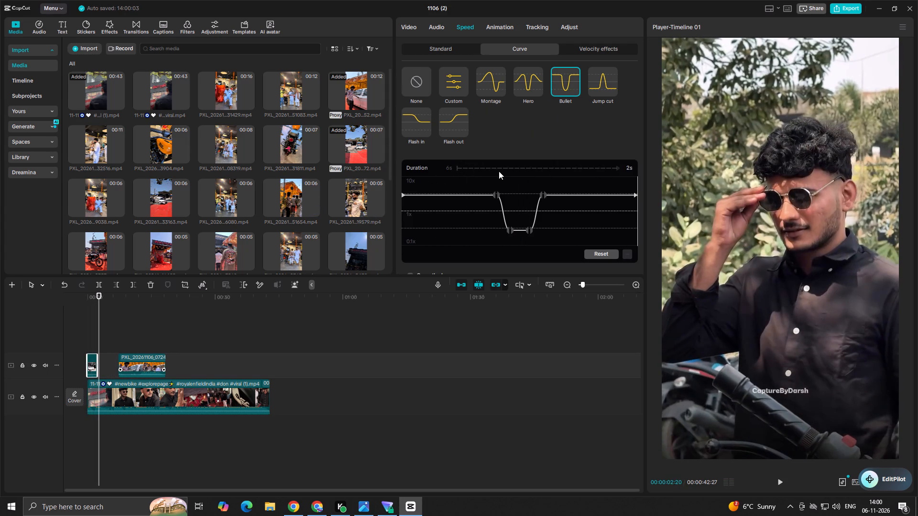
drag(500, 171, 346, 190)
click(439, 172)
drag(439, 172, 379, 179)
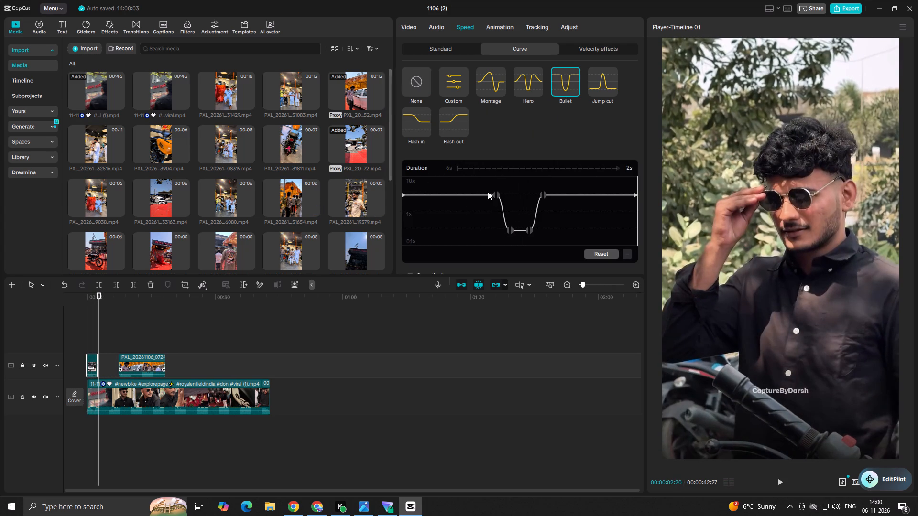
drag(495, 193, 450, 193)
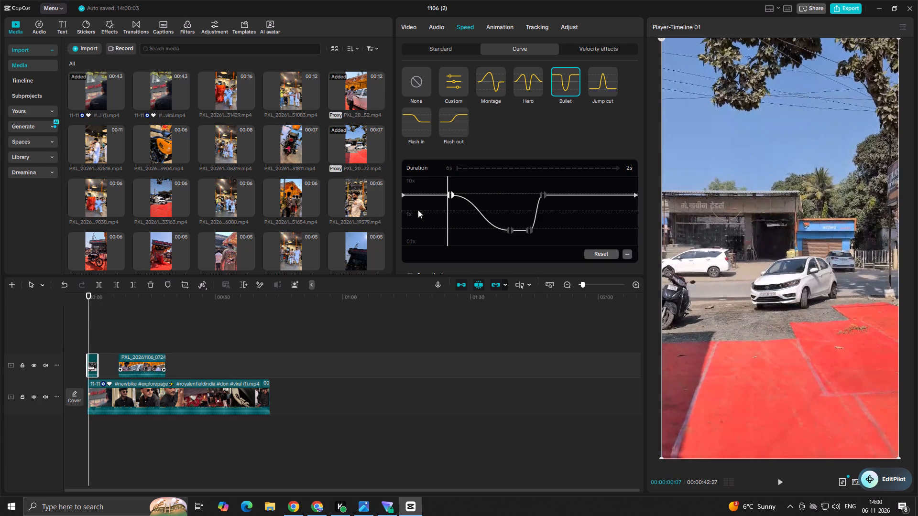
Mute the overlay track holding the PXL clips.
click(43, 365)
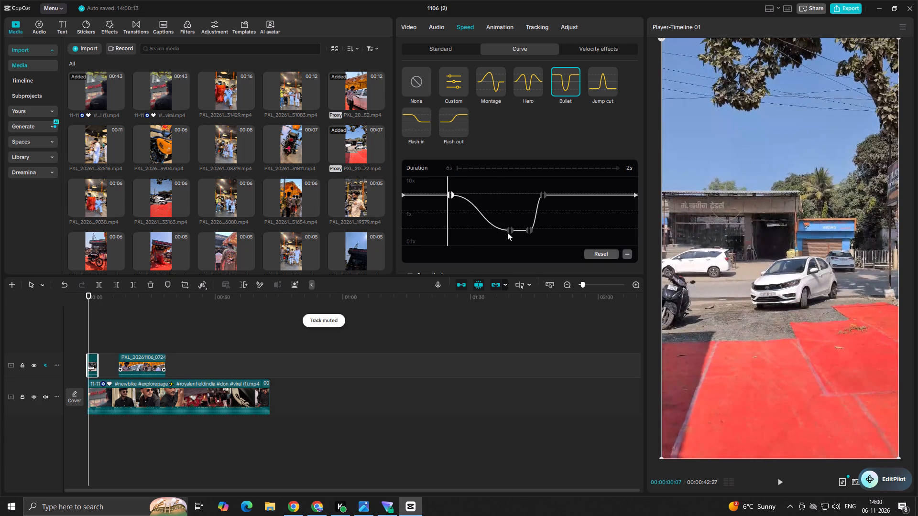
Move the Bullet curve's first low point earlier to lengthen the white-car clip's slow section, and play the clip from its start.
drag(507, 232, 461, 232)
click(480, 202)
drag(480, 202, 386, 201)
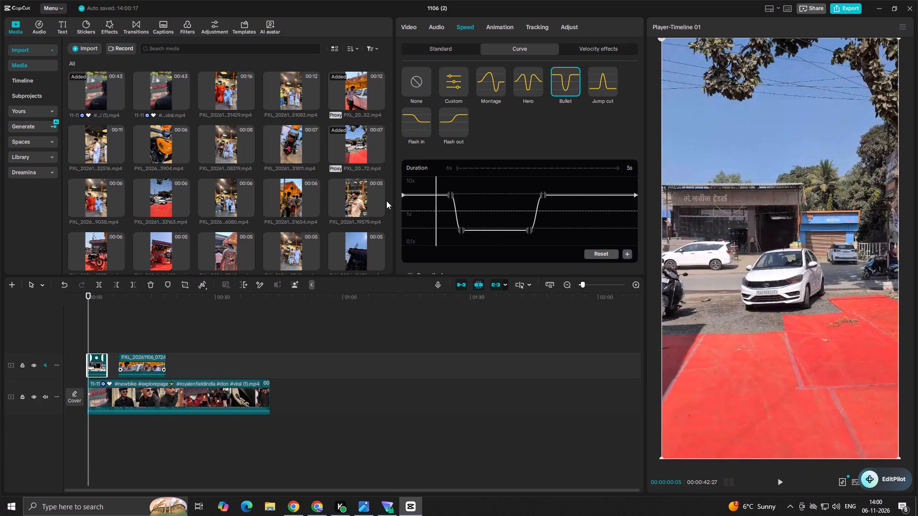
drag(386, 201, 377, 203)
key(space)
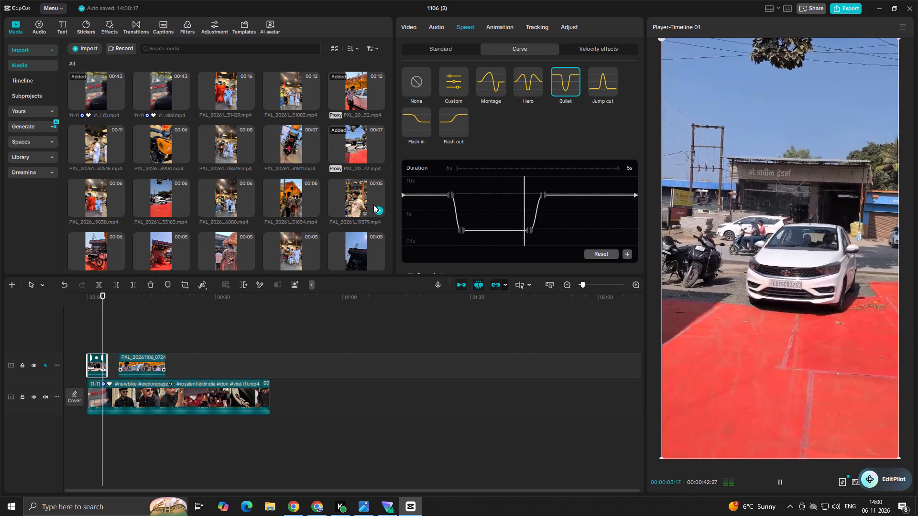
Play the opening repeatedly from the start to check the white-car clip's speed ramp against the transition into the reference video.
key(space)
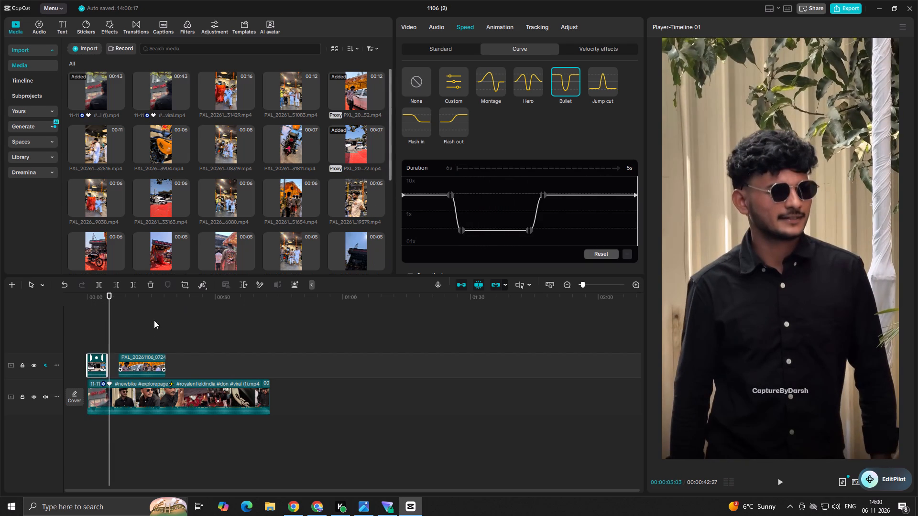
click(146, 329)
drag(146, 329, 31, 345)
key(space)
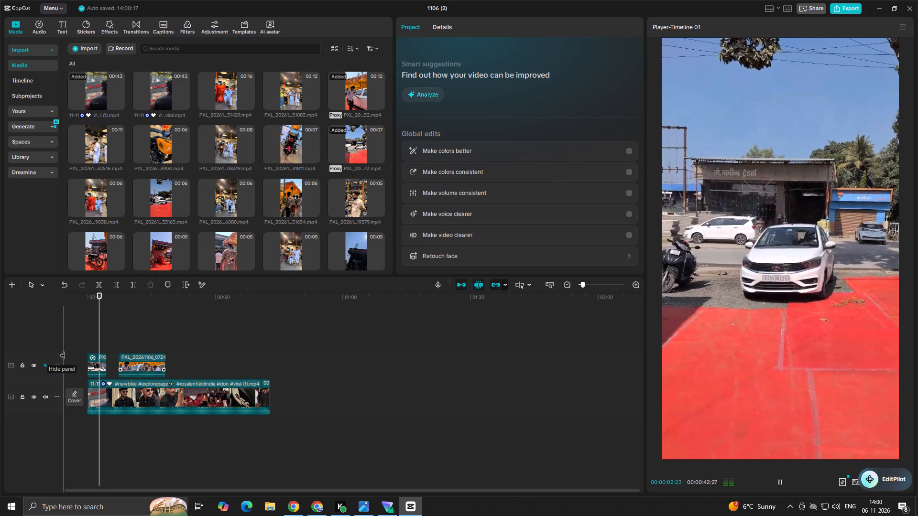
key(space)
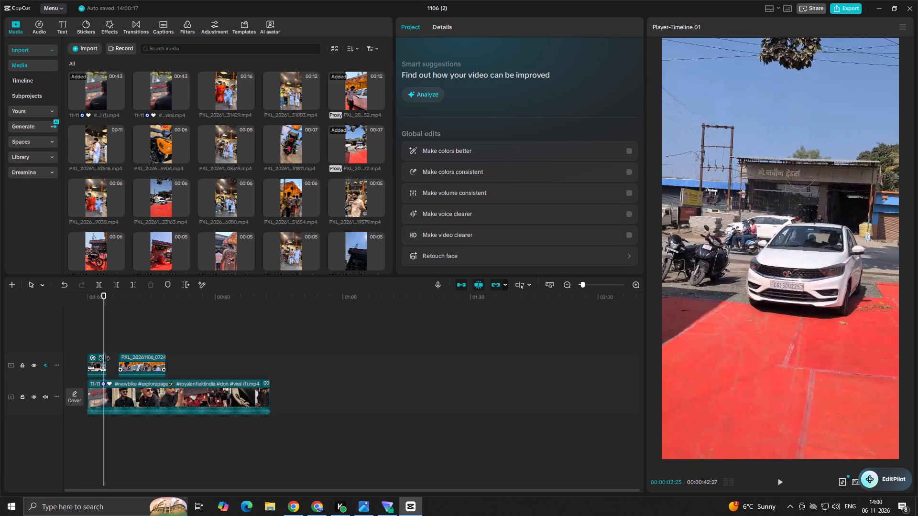
key(space)
key(space)
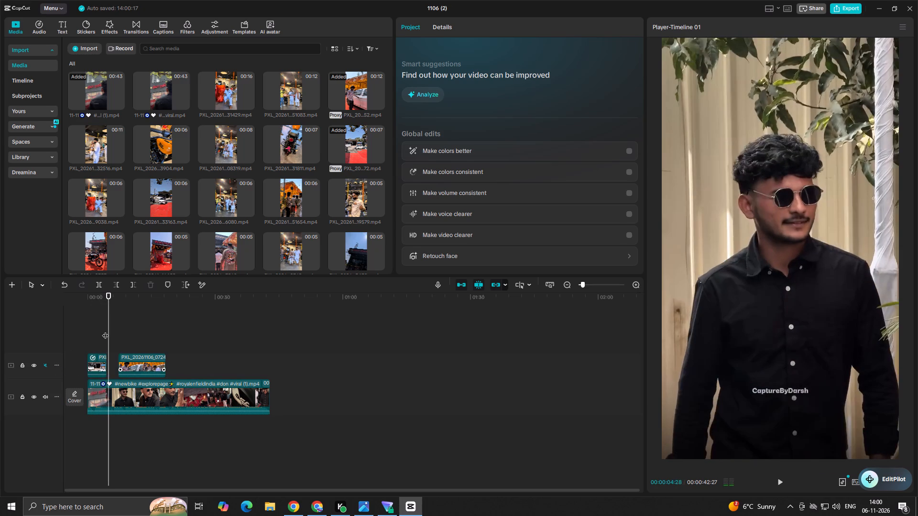
click(105, 330)
drag(105, 330, 58, 342)
key(space)
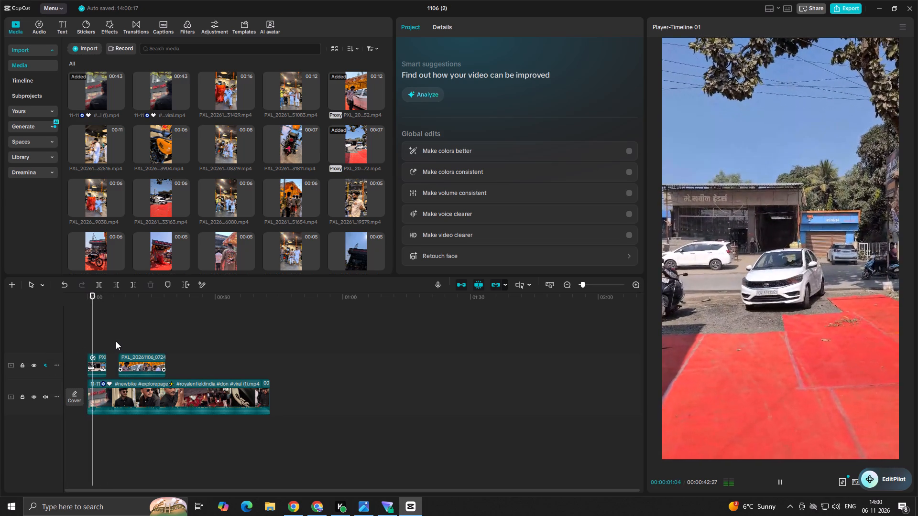
key(space)
click(116, 344)
drag(116, 344, 42, 345)
key(space)
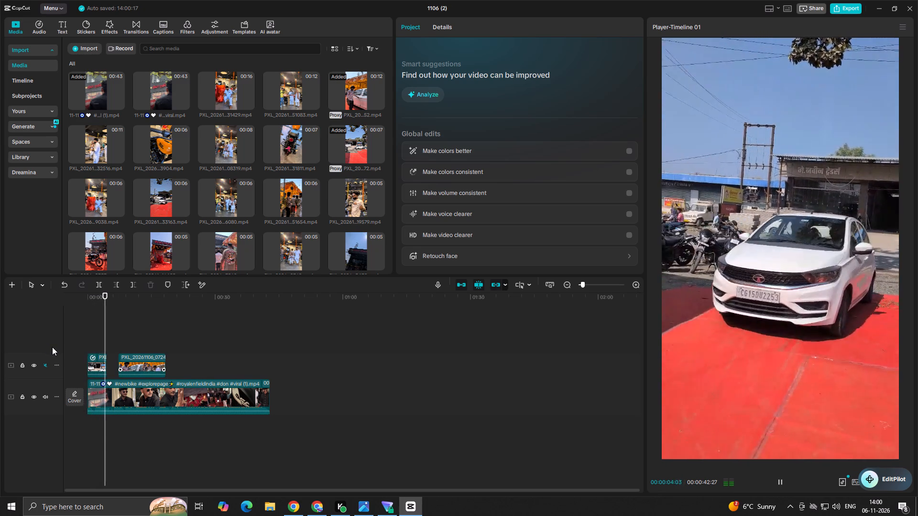
key(space)
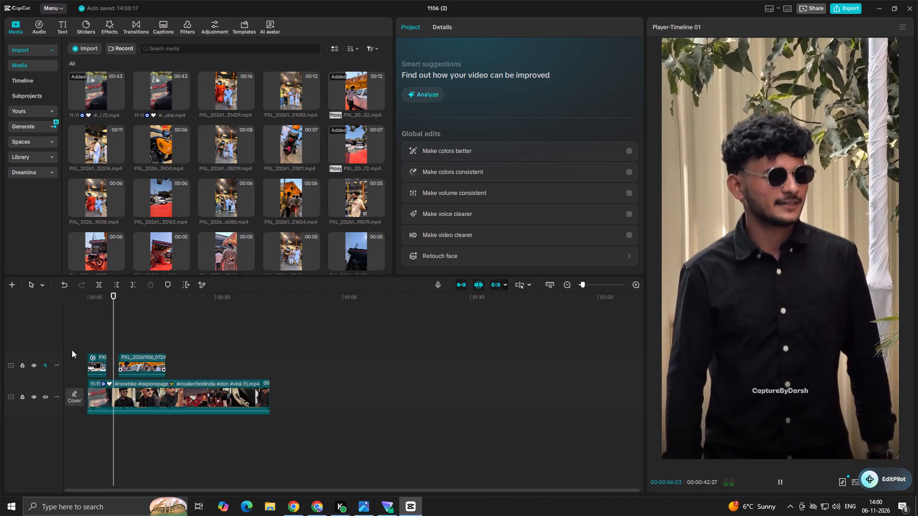
Move the first upper point of the white-car clip's Bullet curve slightly later, raise the curve's starting speed towards 10x, and preview it.
click(100, 360)
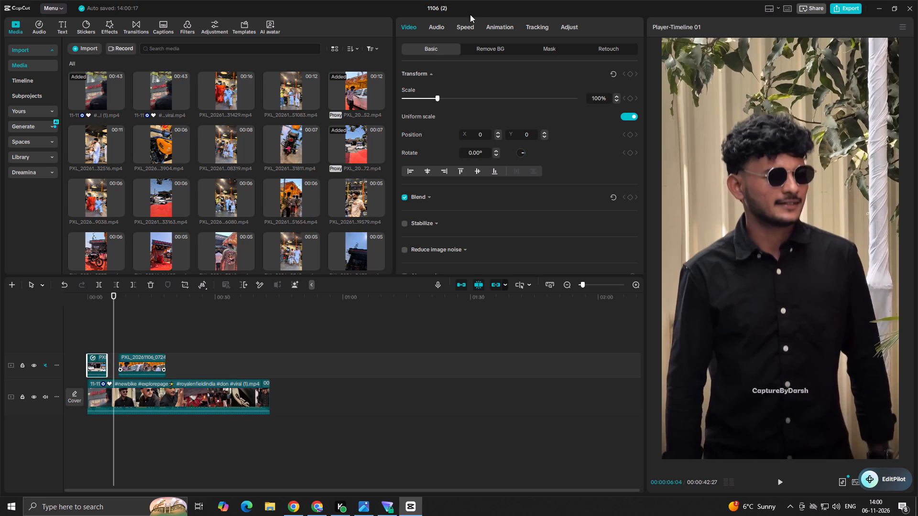
click(461, 27)
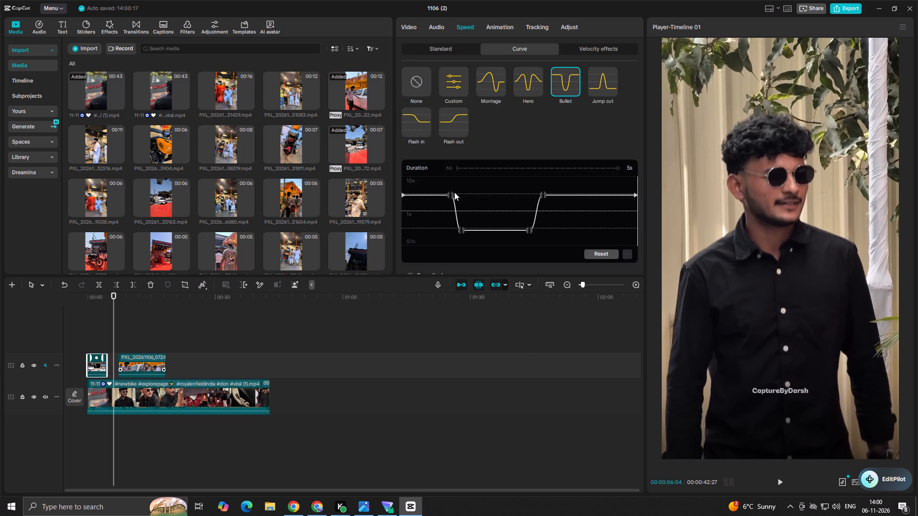
drag(450, 195, 471, 192)
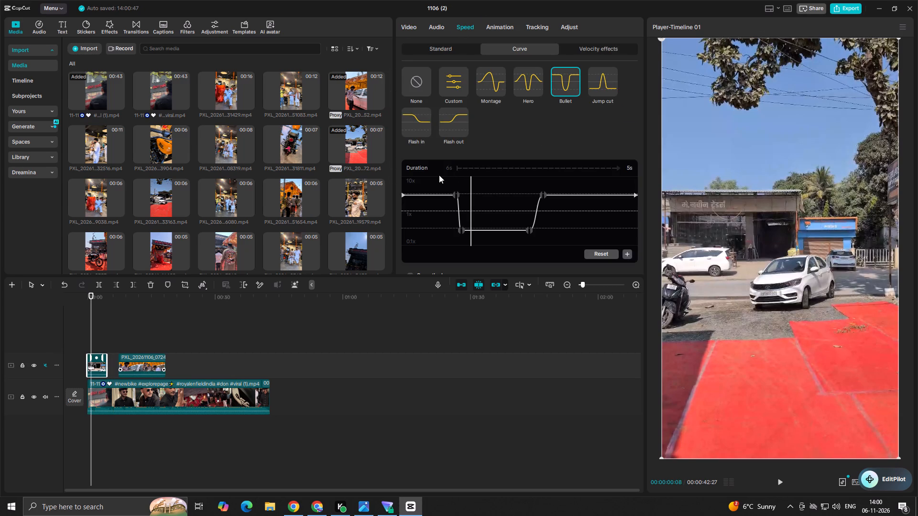
click(439, 175)
drag(439, 175, 383, 185)
drag(403, 193, 403, 184)
key(space)
key(space)
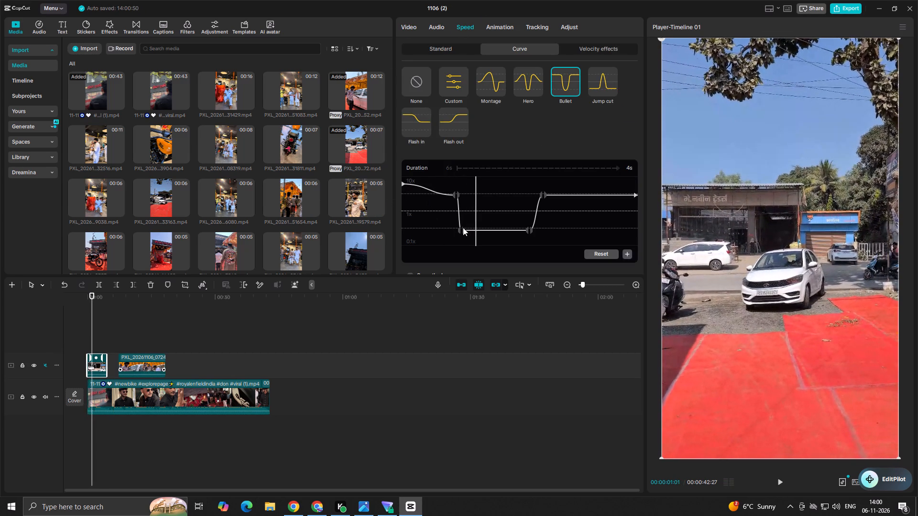
Move the Bullet curve's first low point later for a more gradual slowdown, and fine-tune its two speed handles near the slow level.
drag(463, 227, 483, 216)
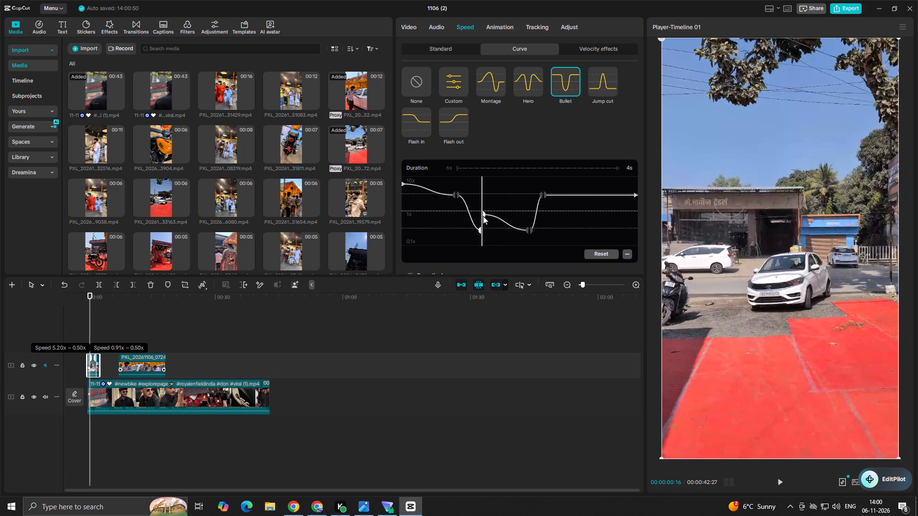
drag(483, 216, 482, 230)
drag(481, 231, 482, 226)
drag(482, 227, 482, 223)
drag(483, 233, 483, 230)
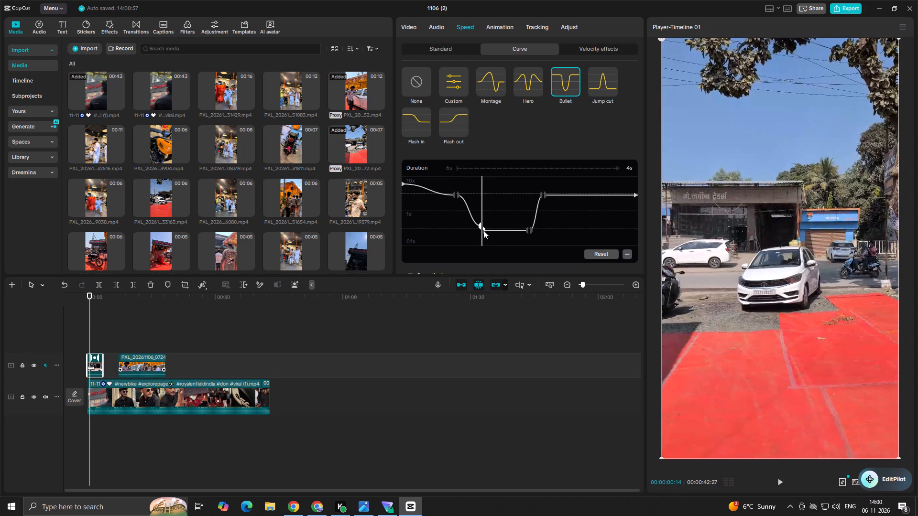
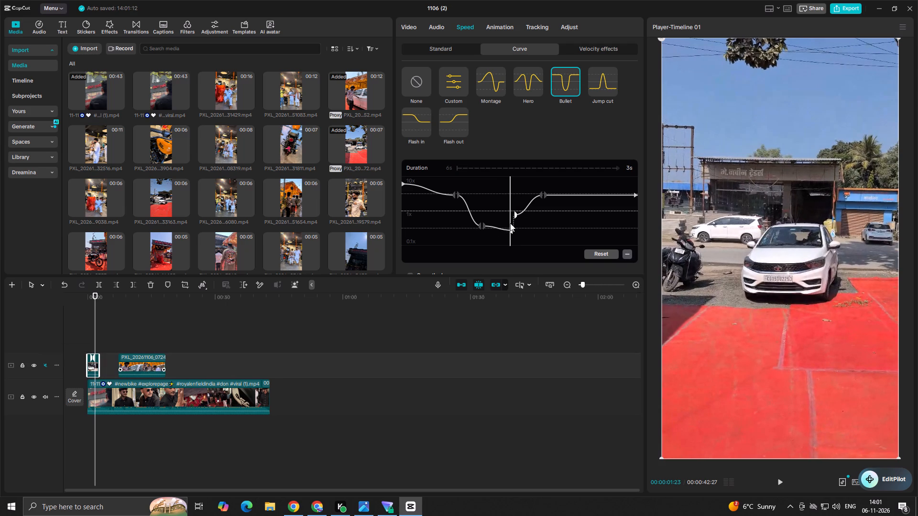
Raise the second low point of the white-car clip's Bullet curve to near 1x and replay the opening to check the ramp.
drag(510, 223, 511, 219)
drag(511, 228, 511, 217)
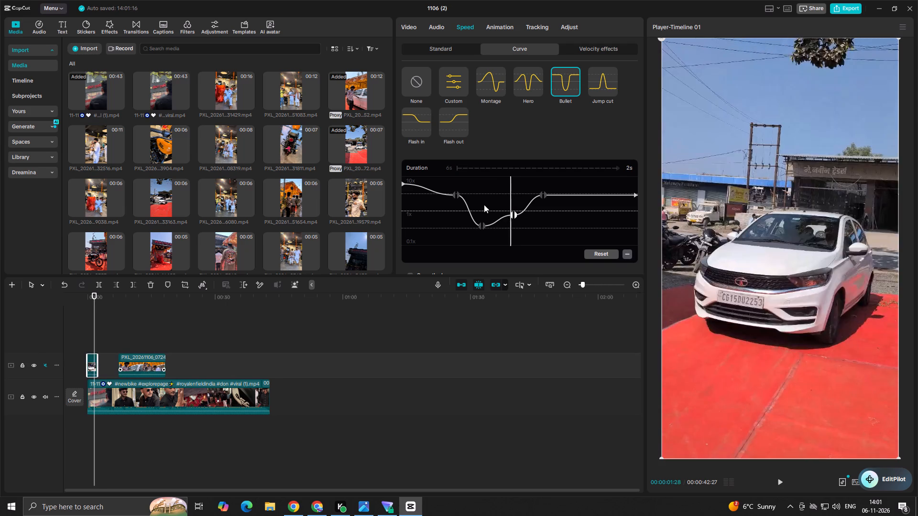
click(484, 204)
drag(484, 204, 431, 204)
key(space)
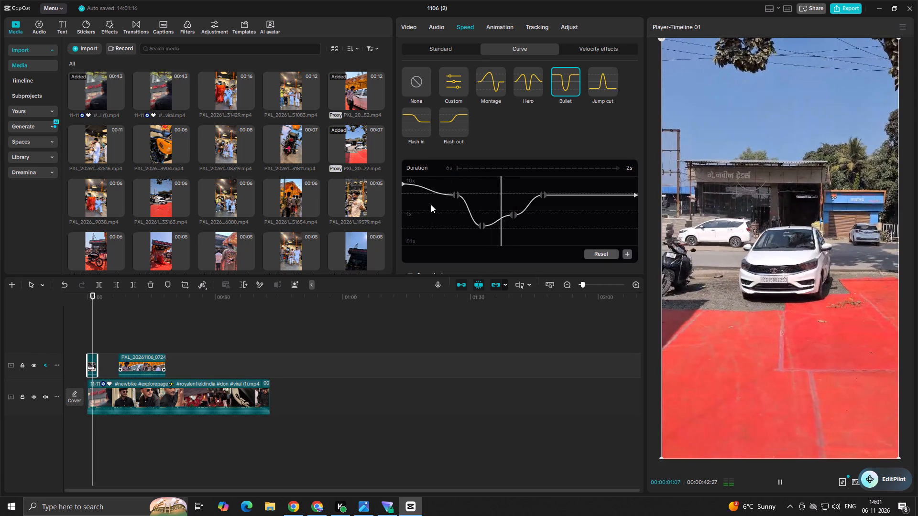
key(space)
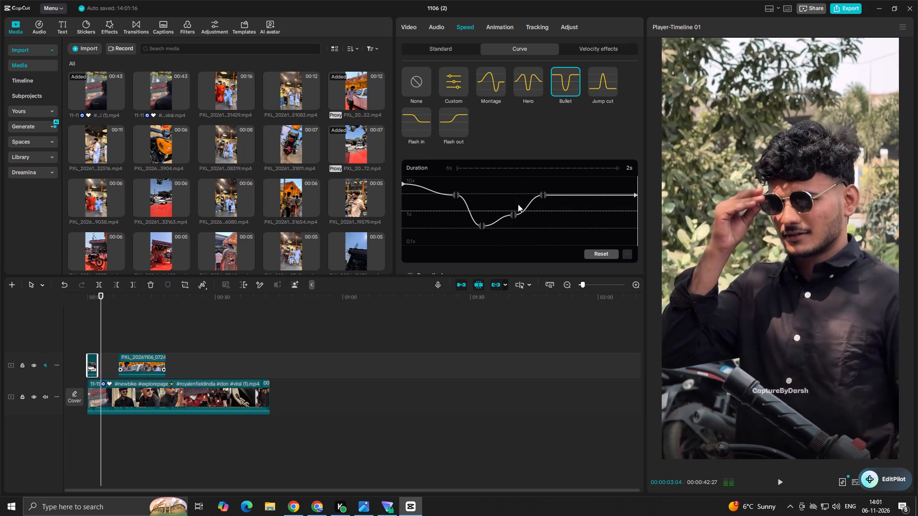
click(109, 343)
drag(109, 343, 26, 345)
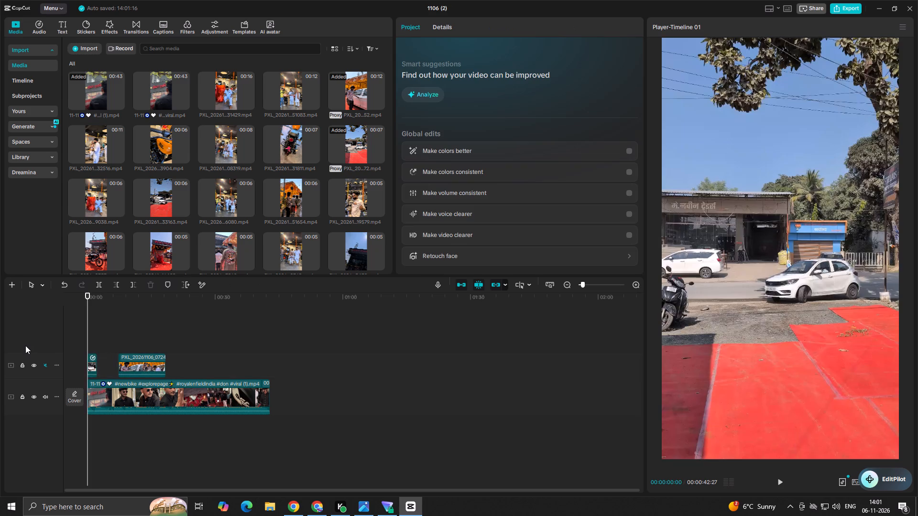
key(space)
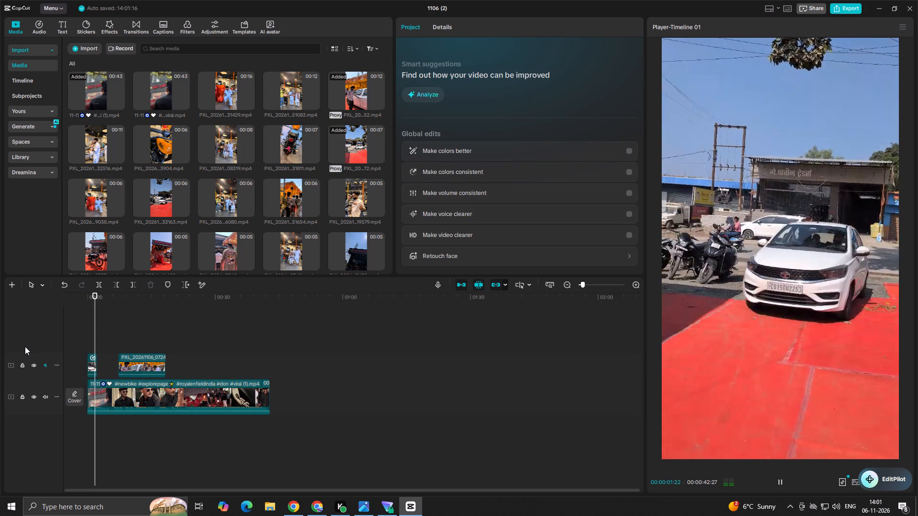
key(space)
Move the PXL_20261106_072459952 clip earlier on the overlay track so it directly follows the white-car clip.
click(147, 358)
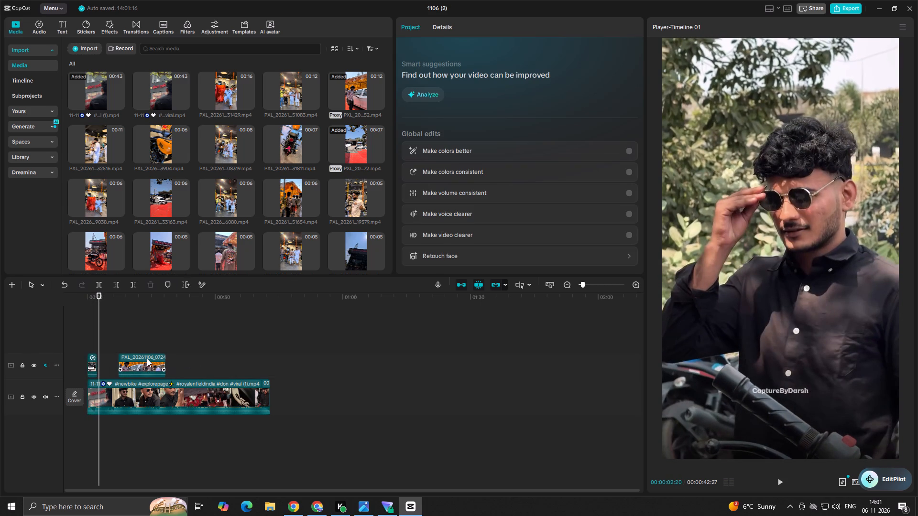
drag(147, 358, 130, 358)
scroll(130, 358, up, 16)
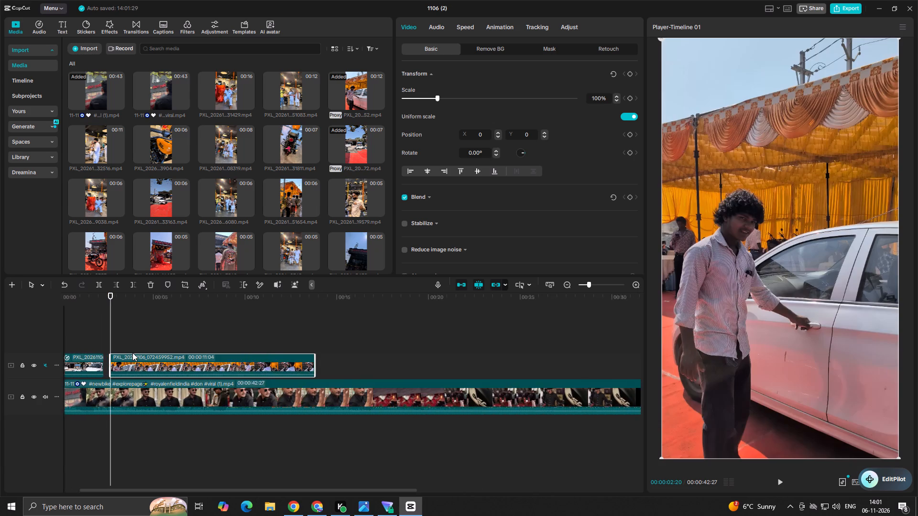
scroll(132, 353, up, 4)
drag(136, 365, 126, 364)
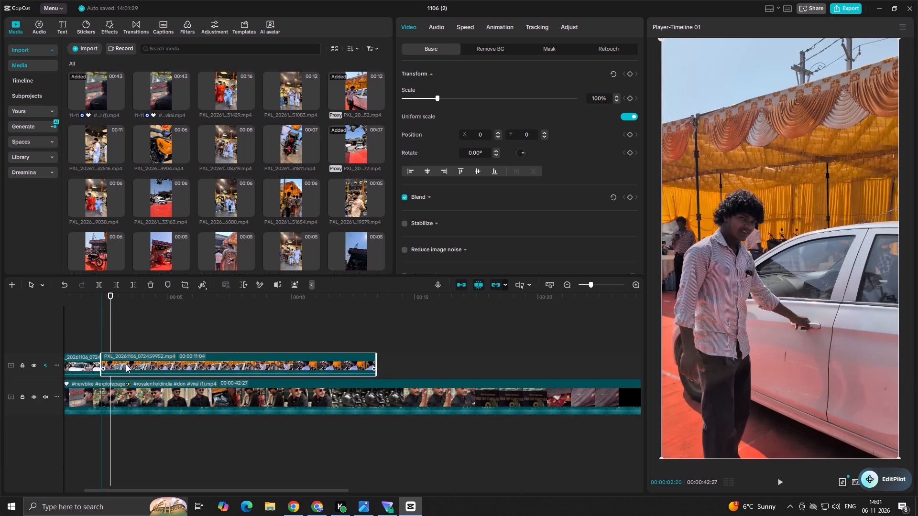
drag(126, 364, 127, 364)
Play the opening from the start and trim off the beginning of the car-door clip up to 00:00:03:08, as the door opens.
click(90, 342)
drag(90, 342, 0, 349)
key(space)
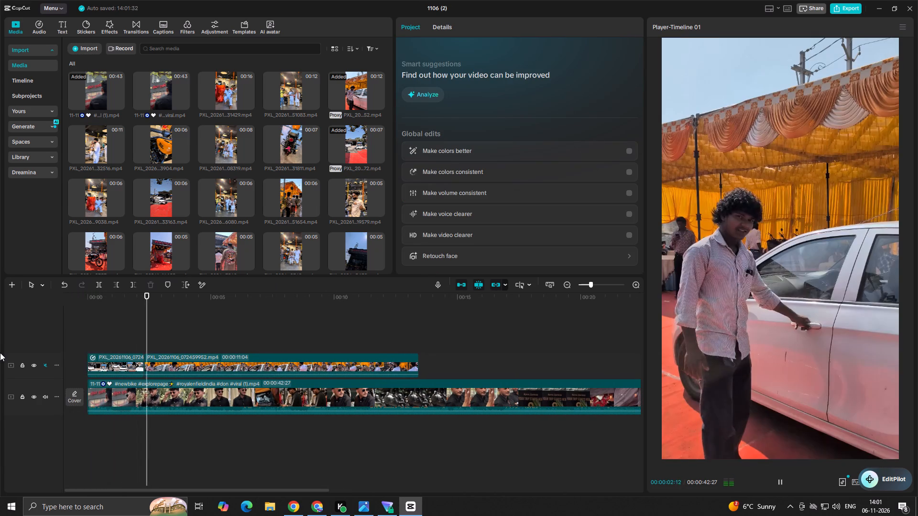
key(space)
key(space)
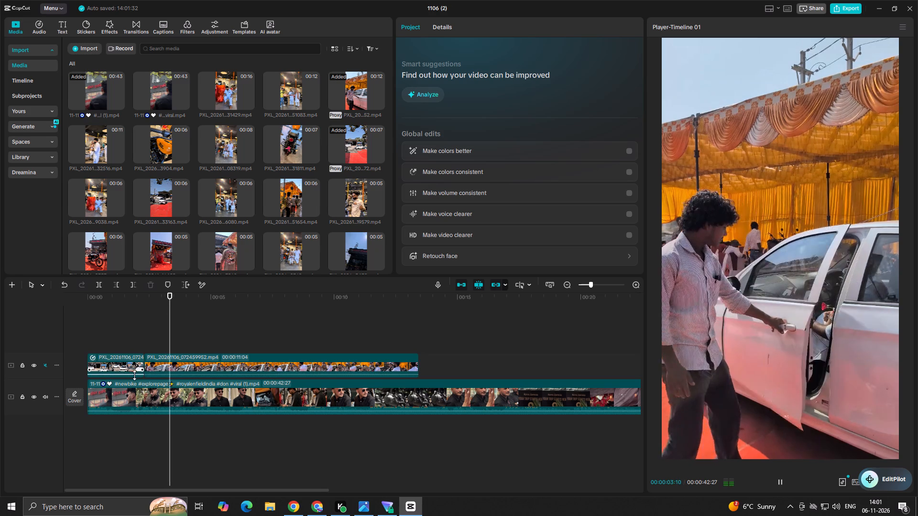
key(space)
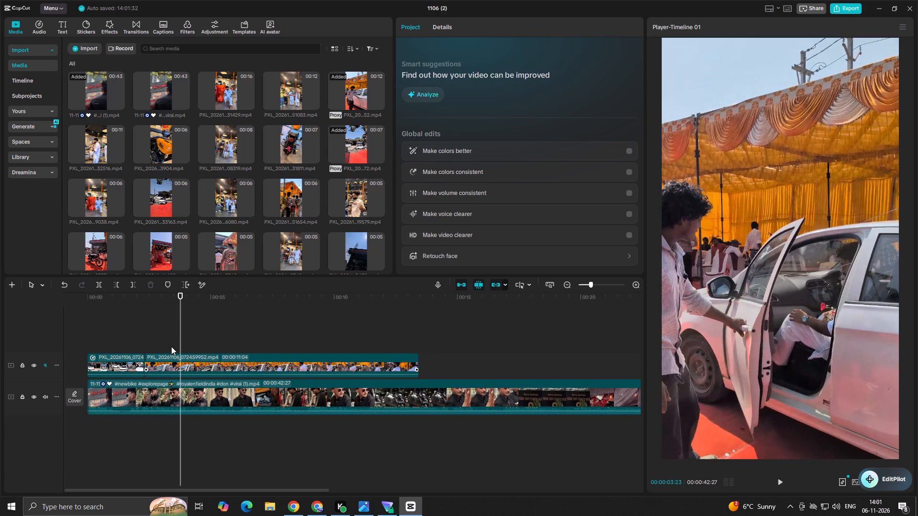
click(171, 346)
click(168, 346)
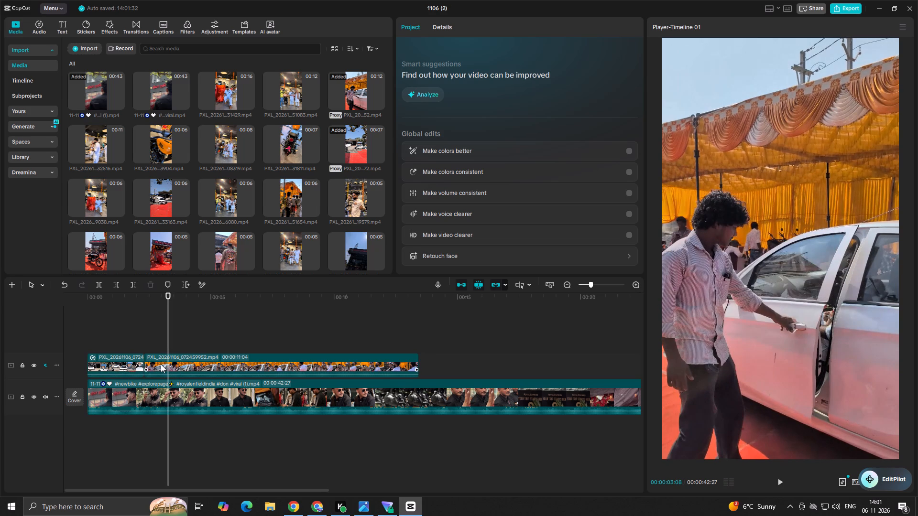
click(161, 364)
click(119, 285)
Play through the car-door clip to find its end point and trim off everything after 00:00:05:10, leaving the reference video whole.
key(space)
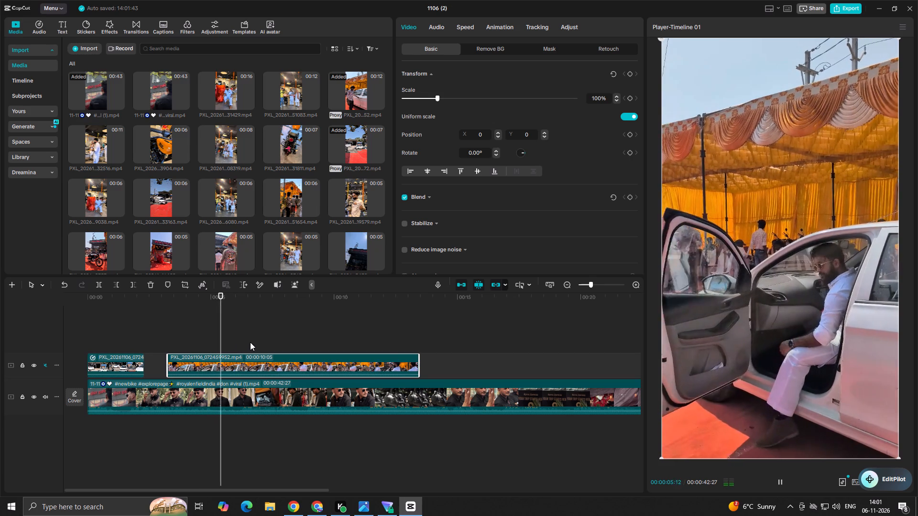
key(space)
key(space)
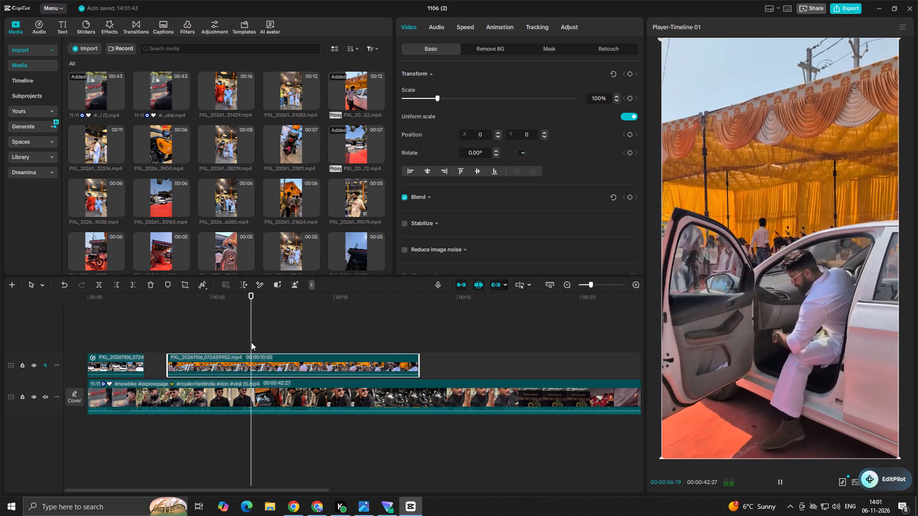
key(space)
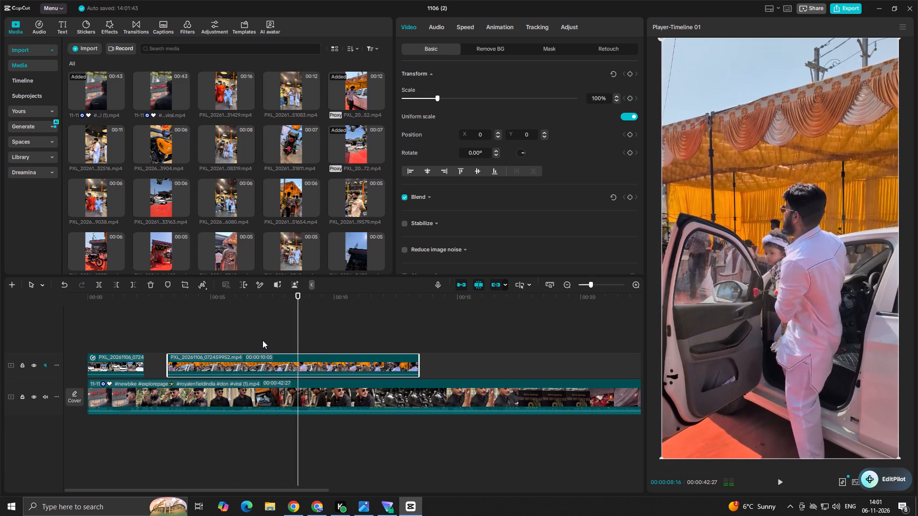
click(159, 333)
key(space)
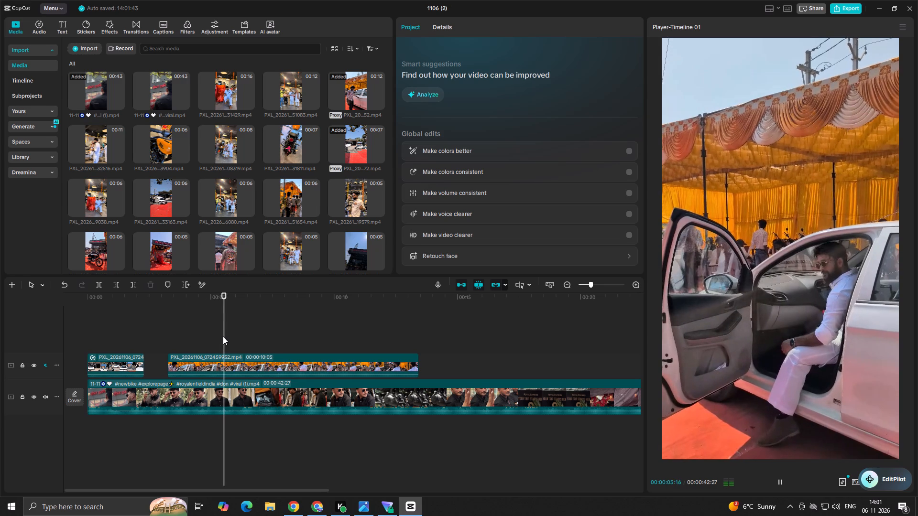
key(space)
click(223, 362)
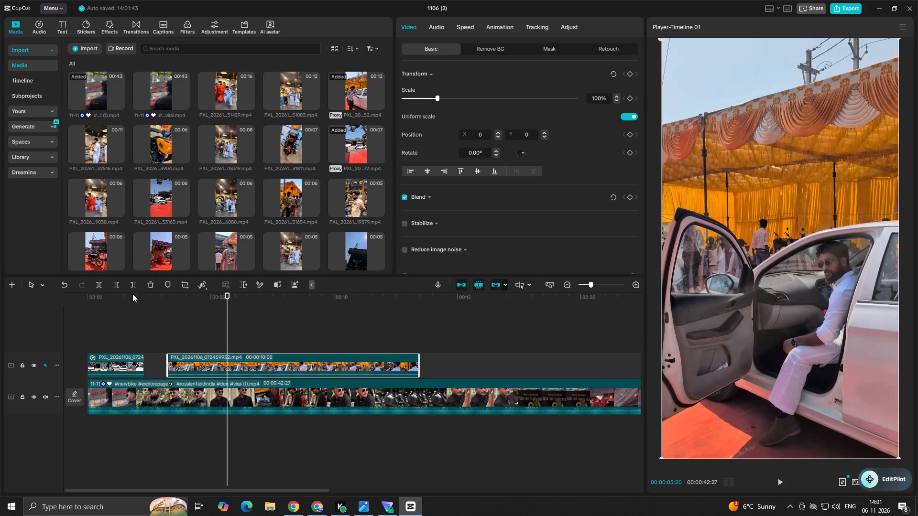
click(132, 293)
click(199, 339)
key(space)
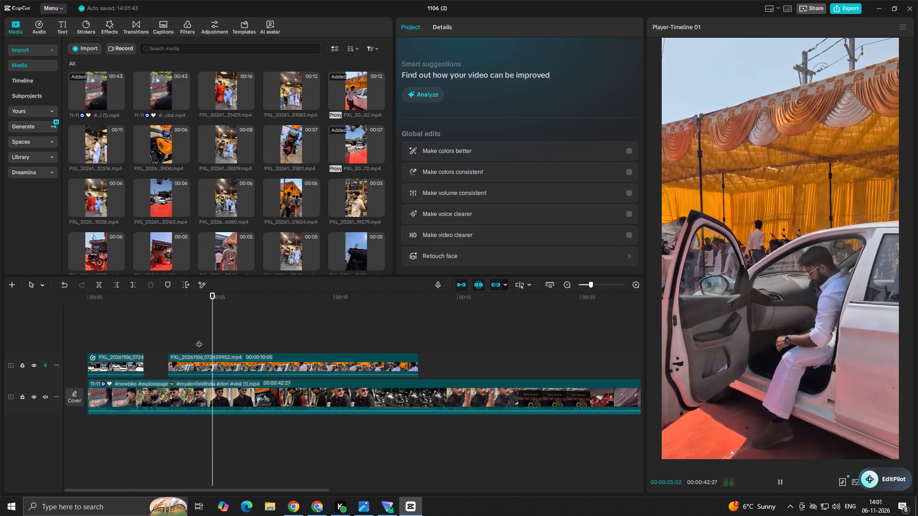
key(space)
click(131, 285)
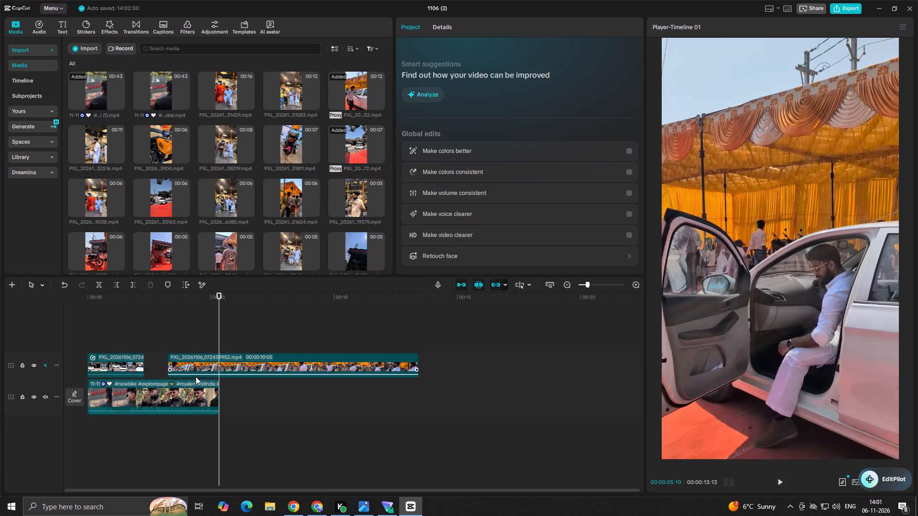
key(ctrl+z)
click(201, 358)
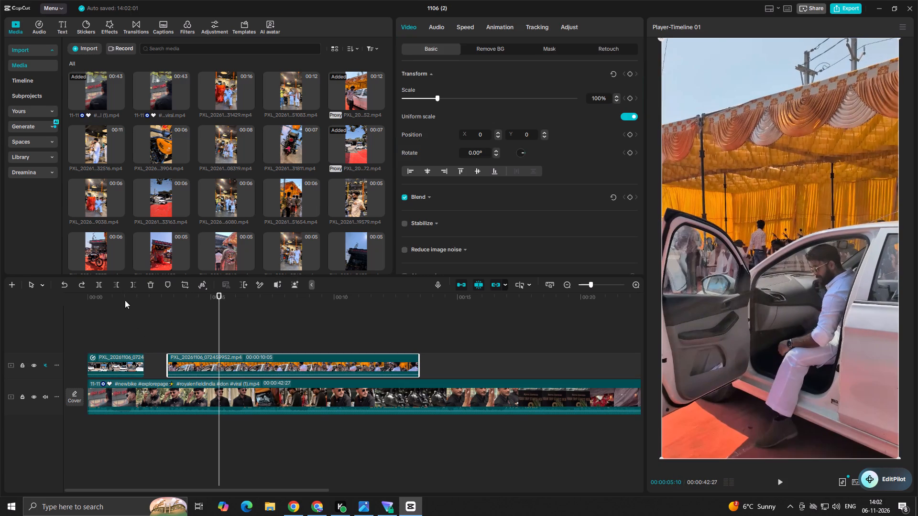
click(133, 288)
Close the gap by moving the trimmed car-door clip directly against the end of the white-car clip.
drag(181, 365, 162, 364)
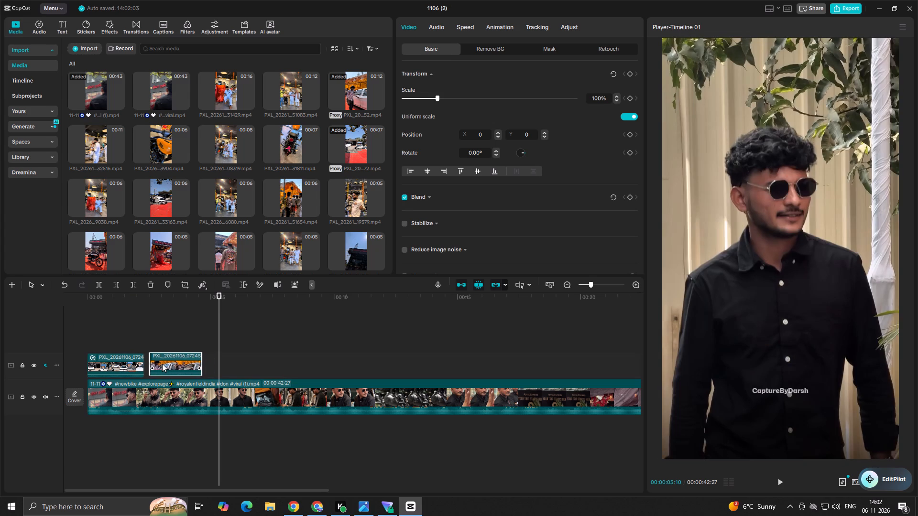
drag(162, 364, 160, 364)
click(160, 364)
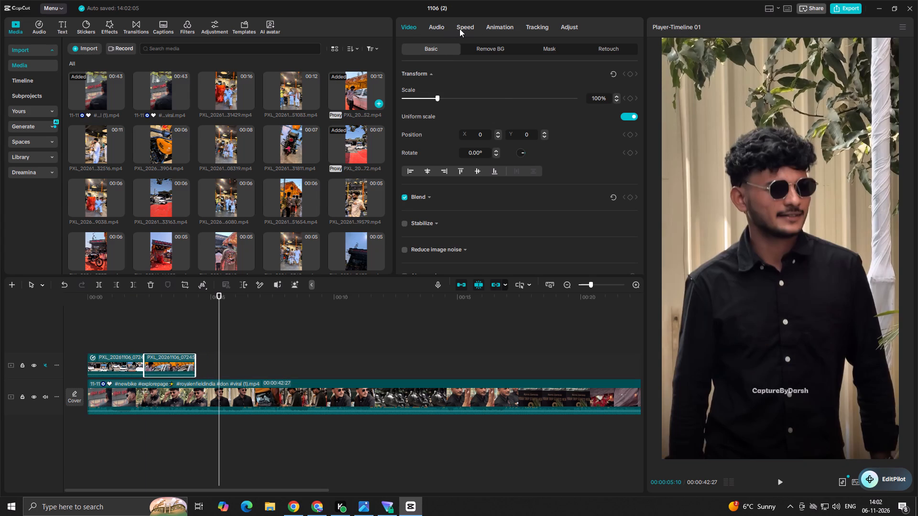
Apply the Flash in speed curve to the car-door clip and preview it from just before the cut.
click(460, 28)
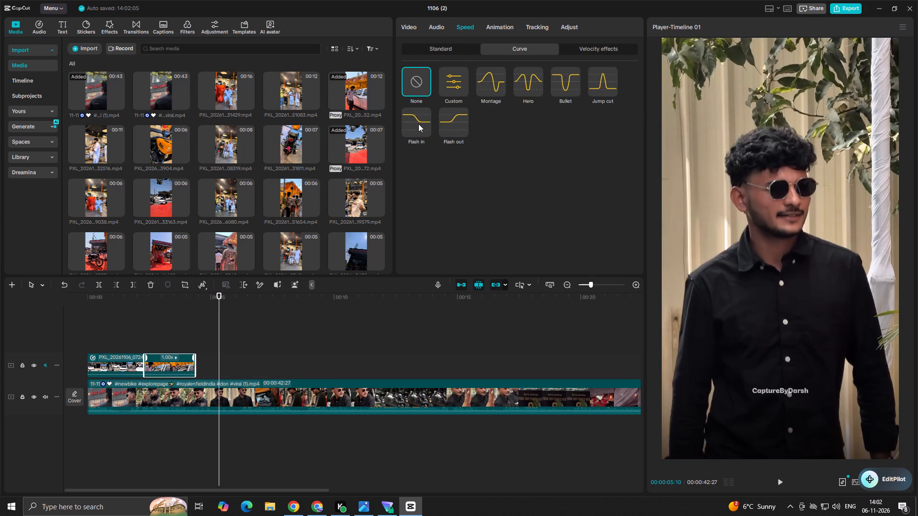
click(416, 127)
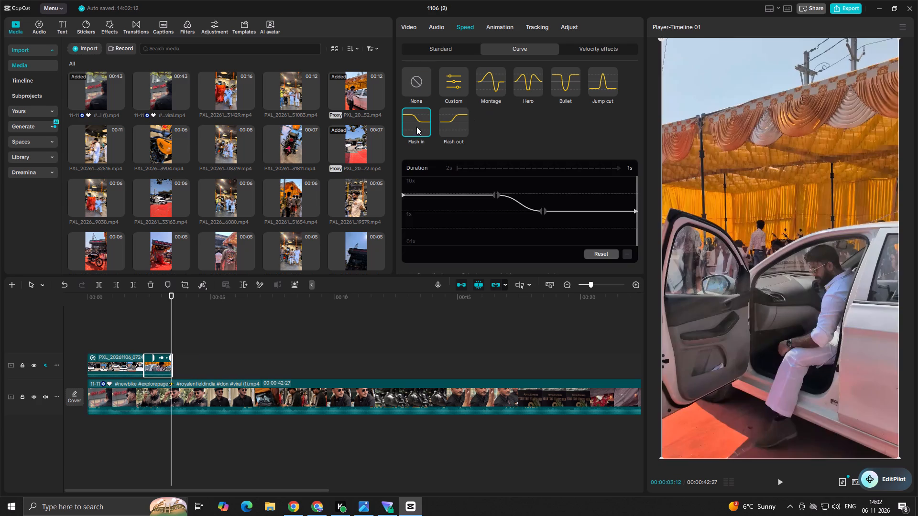
click(137, 336)
key(space)
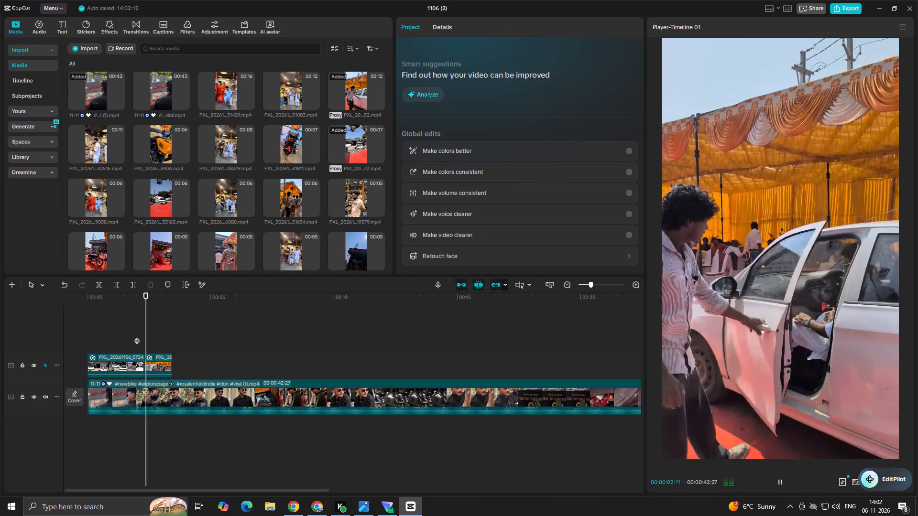
key(space)
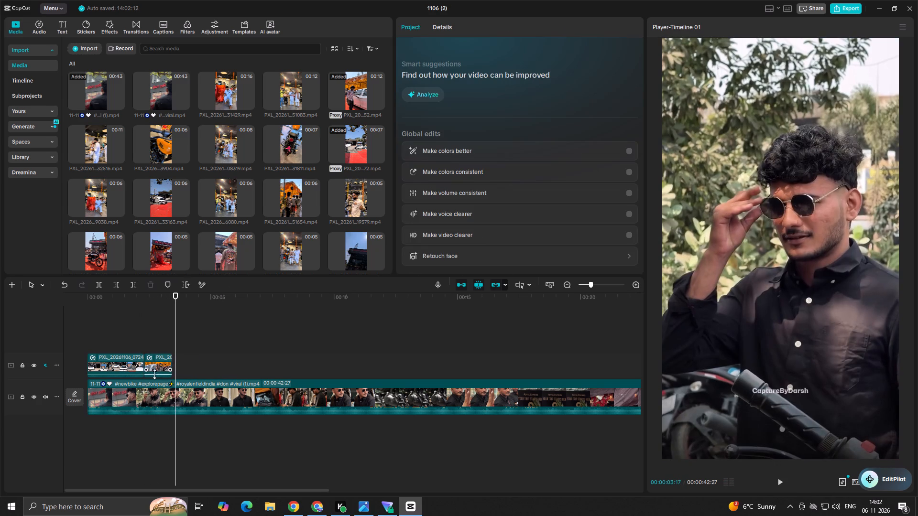
Move the first point of the car-door clip's Flash in curve earlier, at a speed of 5.20x.
click(162, 373)
click(460, 30)
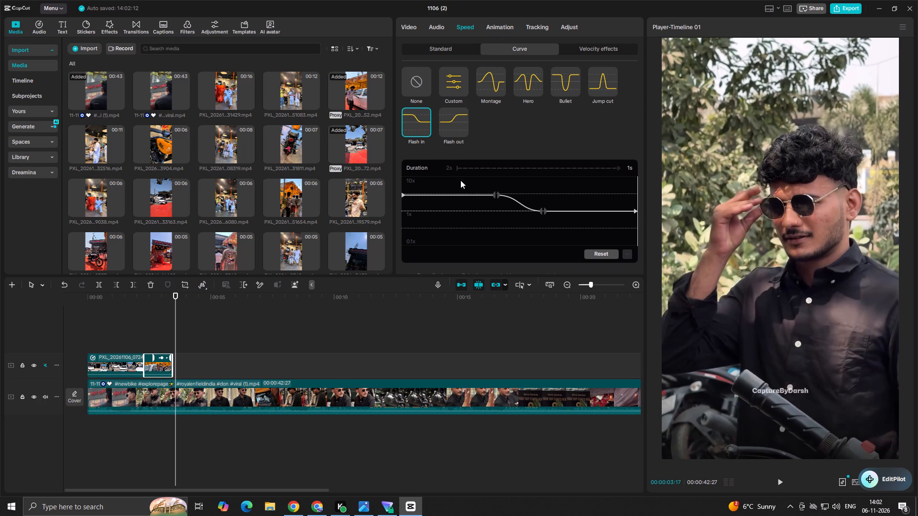
drag(498, 199, 449, 201)
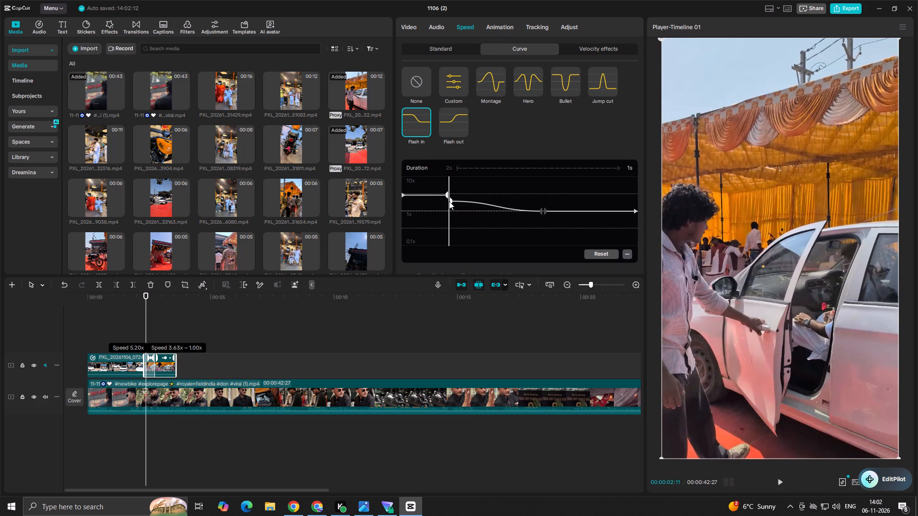
drag(449, 201, 467, 192)
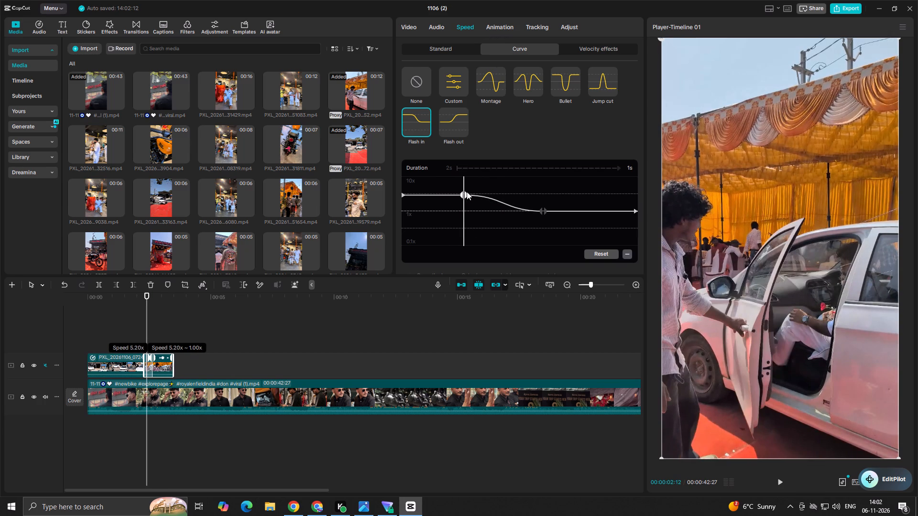
drag(467, 192, 474, 192)
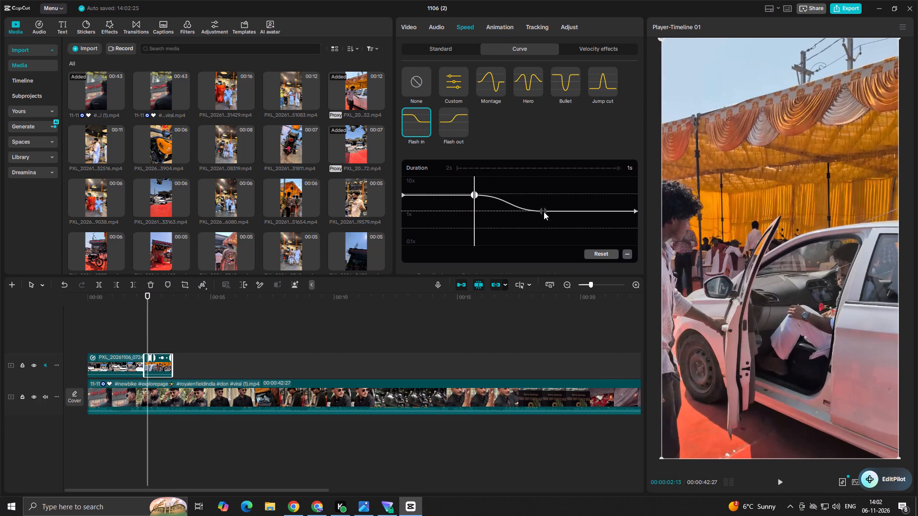
Move the Flash in curve's second point earlier and below 1x, lower the curve's end to match, and play from the start.
drag(544, 212, 458, 217)
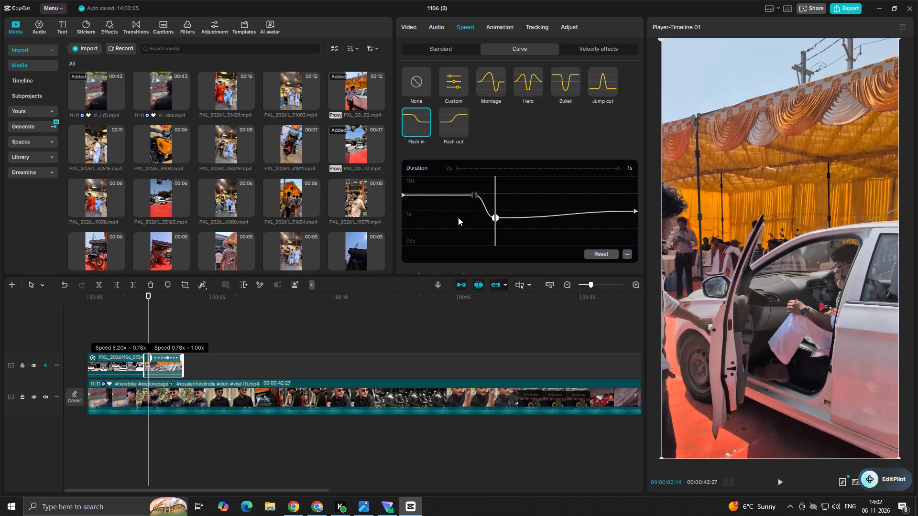
drag(458, 217, 453, 220)
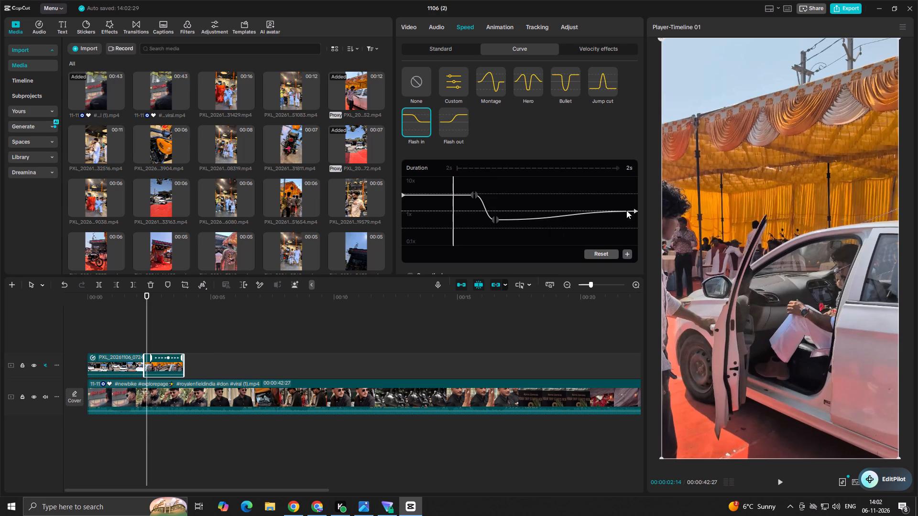
drag(634, 210, 637, 219)
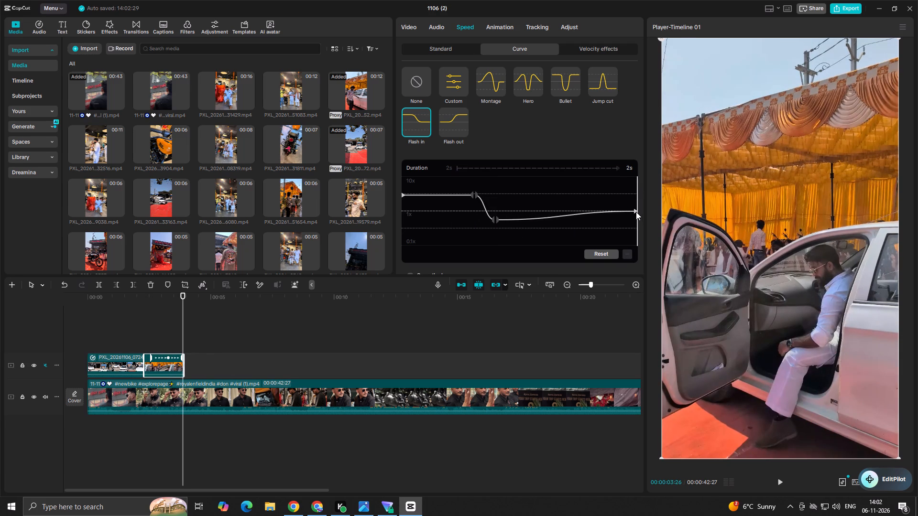
drag(636, 212, 636, 219)
click(157, 343)
drag(157, 343, 0, 346)
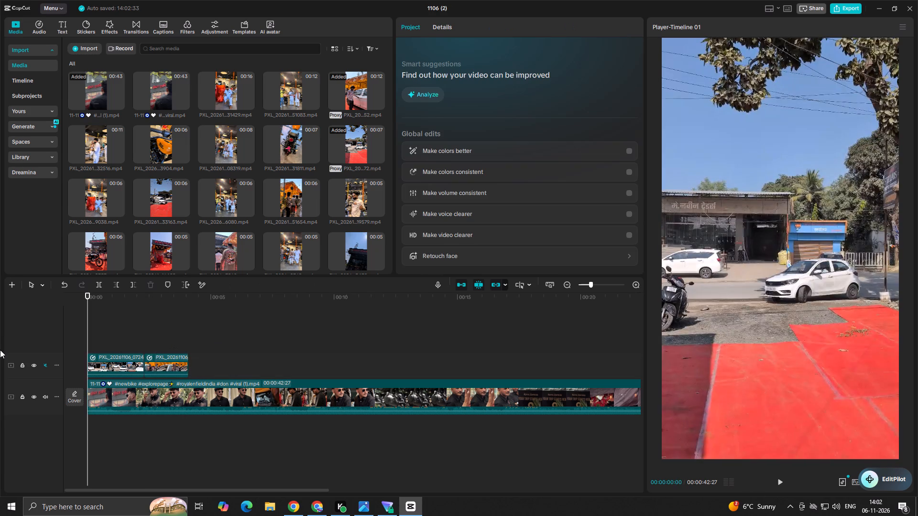
key(space)
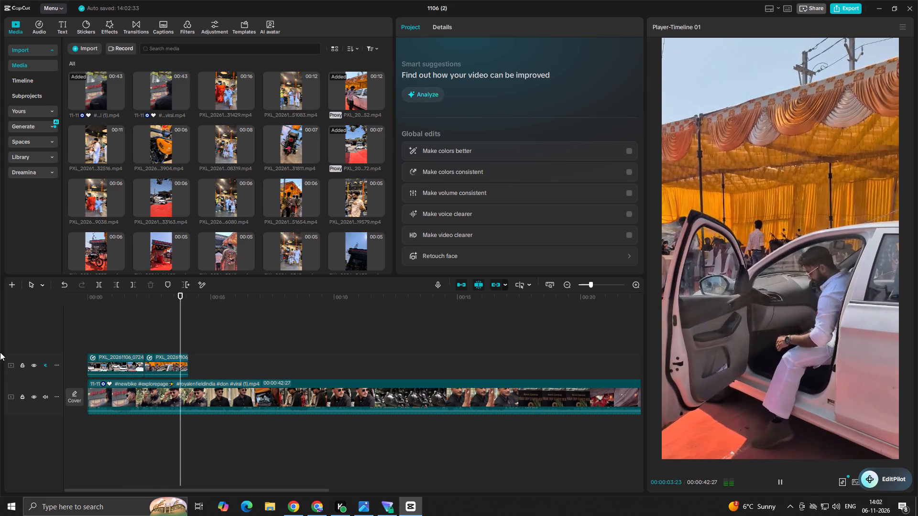
Trim the end of the car-door clip at 00:00:03:19 and replay the sequence from the start.
key(space)
click(151, 342)
key(space)
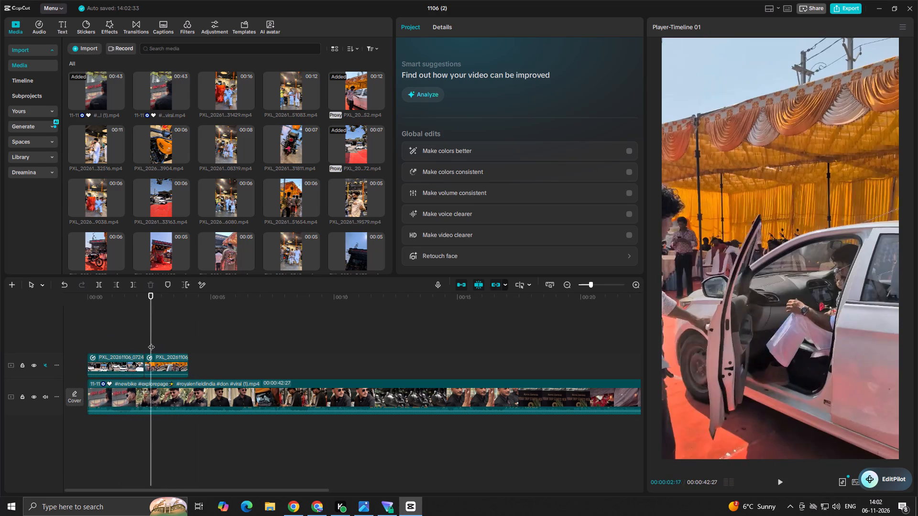
key(space)
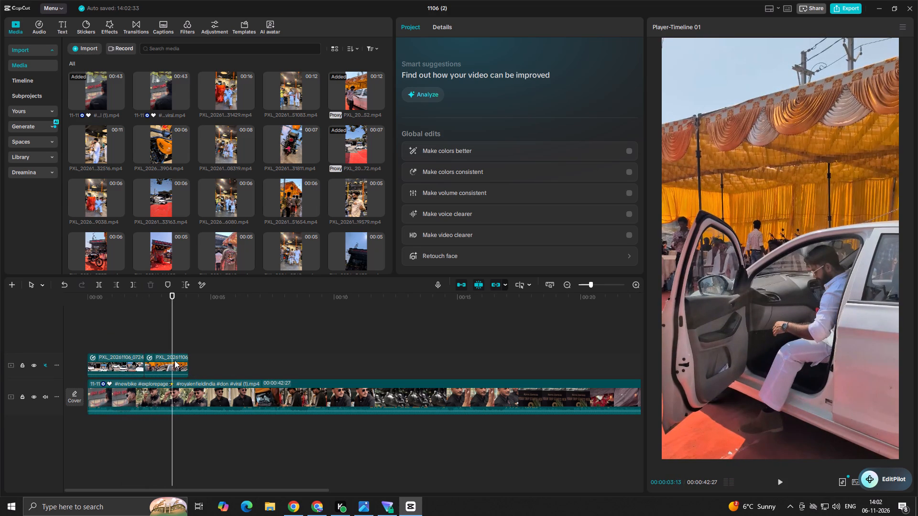
key(space)
key(space)
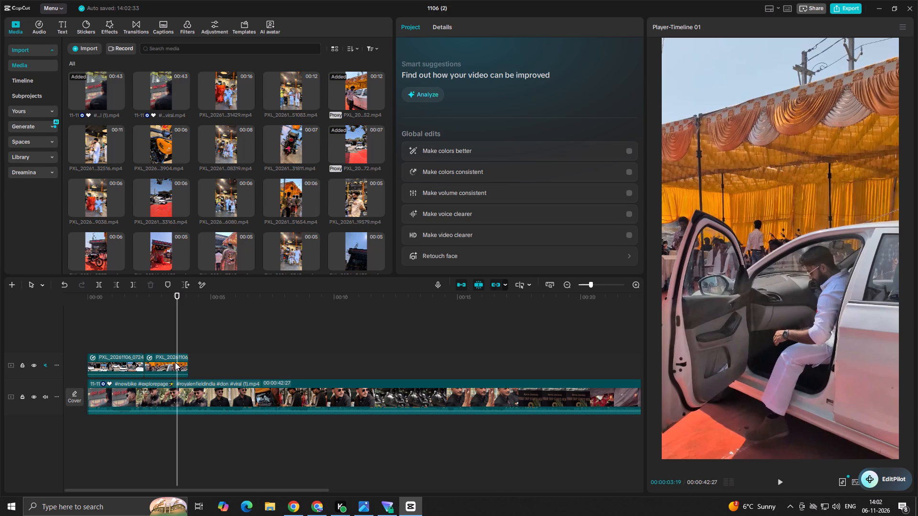
click(175, 363)
click(131, 290)
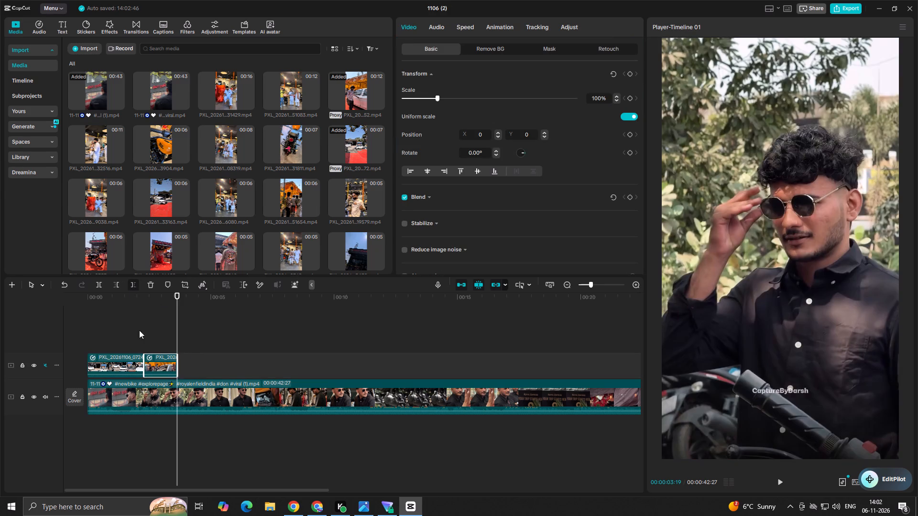
click(145, 344)
drag(147, 343, 4, 342)
key(space)
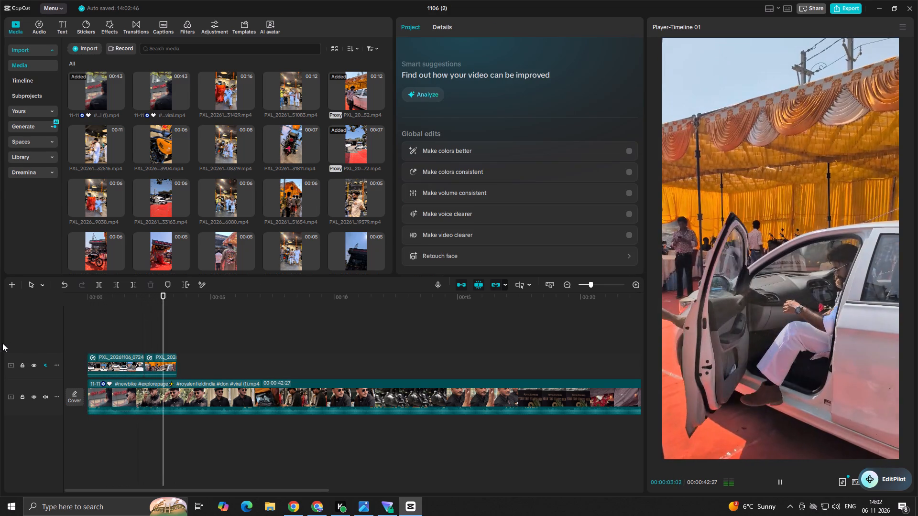
key(space)
Find a shorter cut point in the white-car clip and trim its end at 00:00:01:16.
click(106, 334)
drag(106, 334, 26, 342)
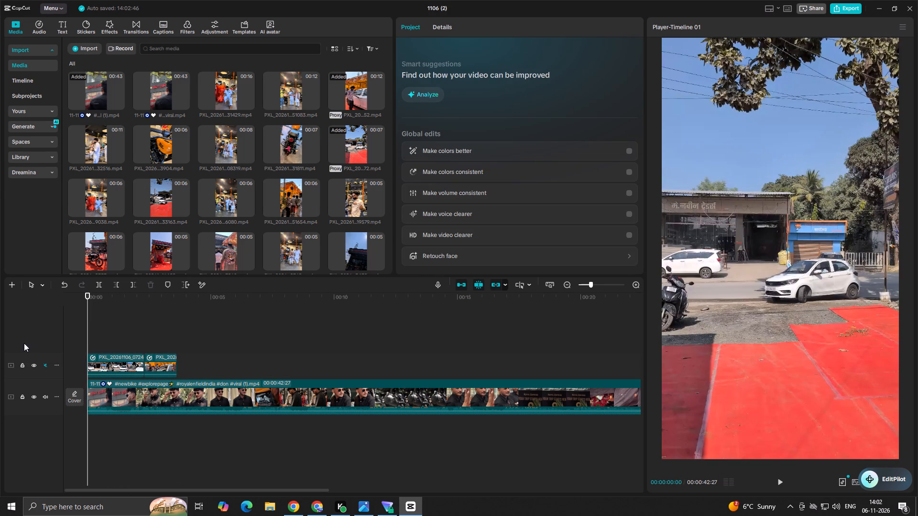
key(space)
key(space)
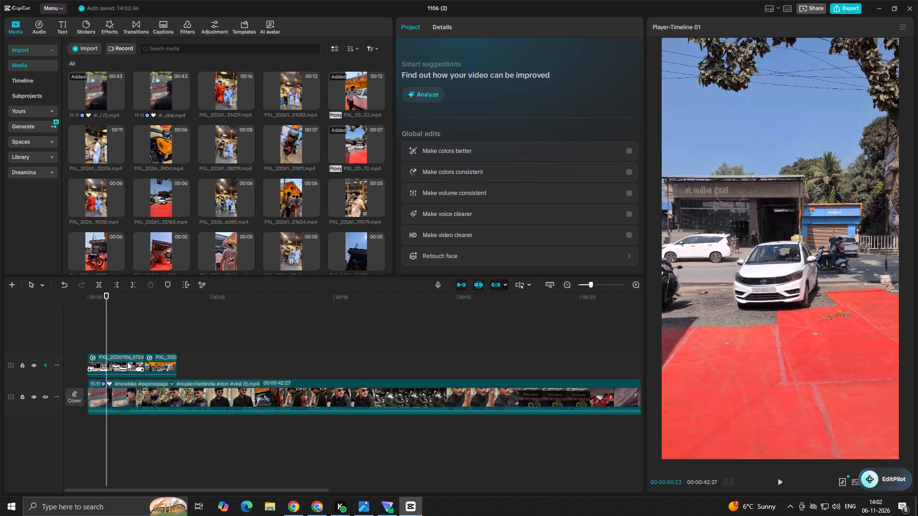
key(space)
key(space)
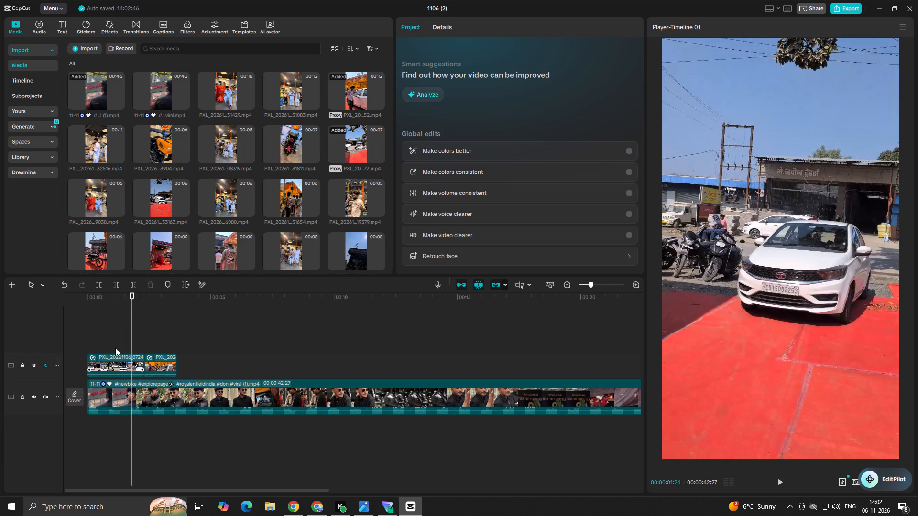
click(117, 342)
key(space)
key(space)
click(124, 366)
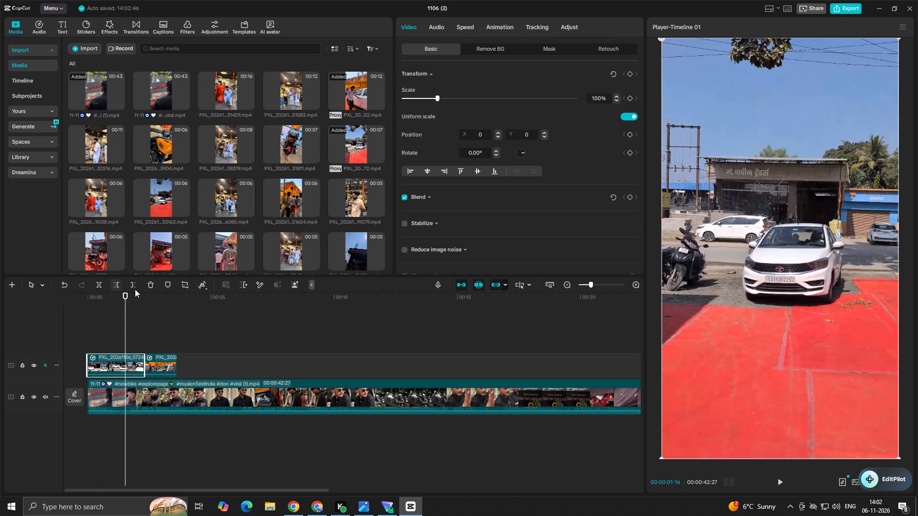
click(136, 289)
Close the gap by moving the car-door clip against the shortened white-car clip, and play both from the start.
click(117, 336)
drag(117, 336, 62, 348)
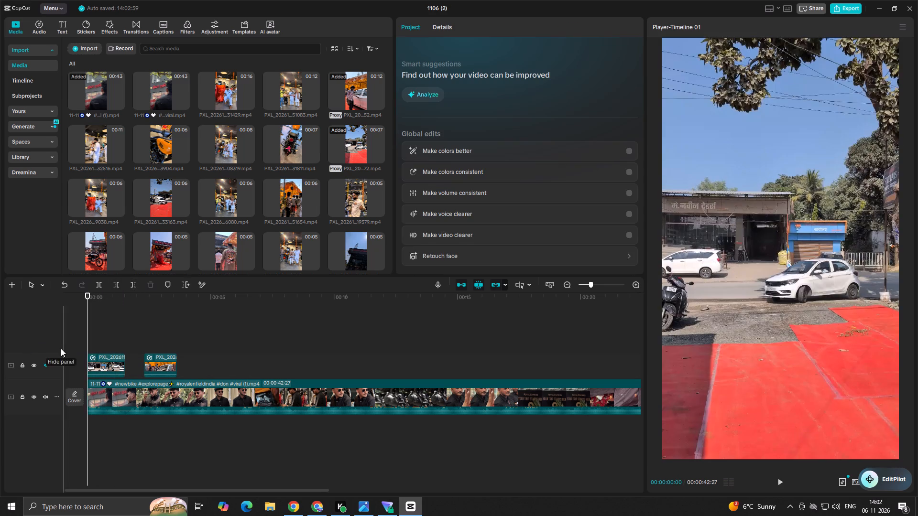
key(space)
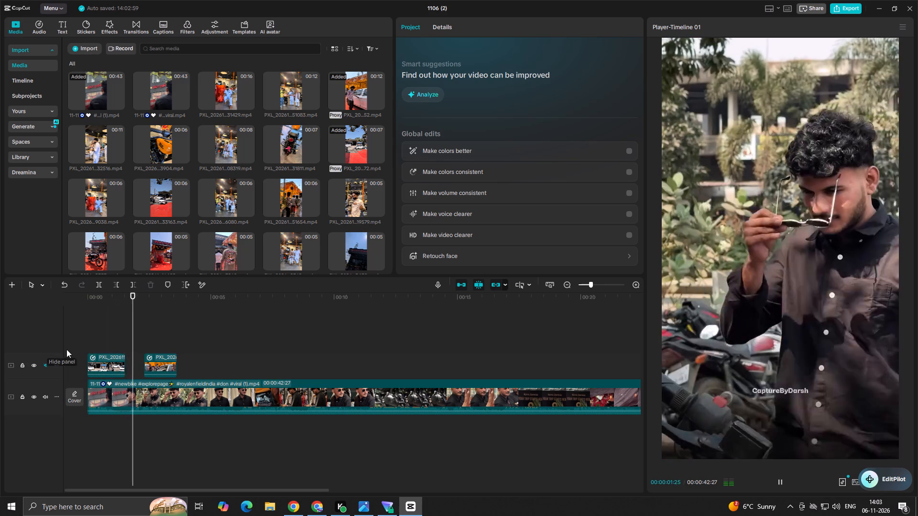
key(space)
drag(161, 364, 138, 364)
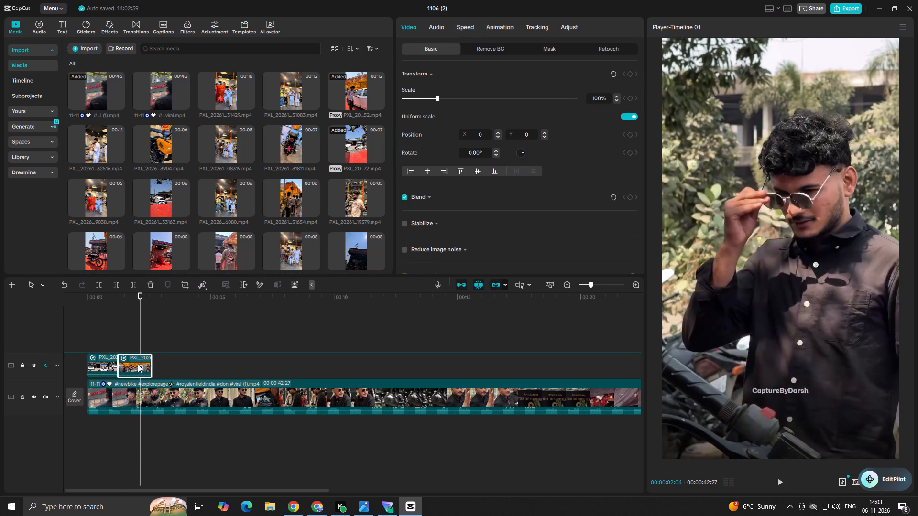
drag(138, 364, 141, 365)
click(115, 340)
drag(115, 340, 41, 345)
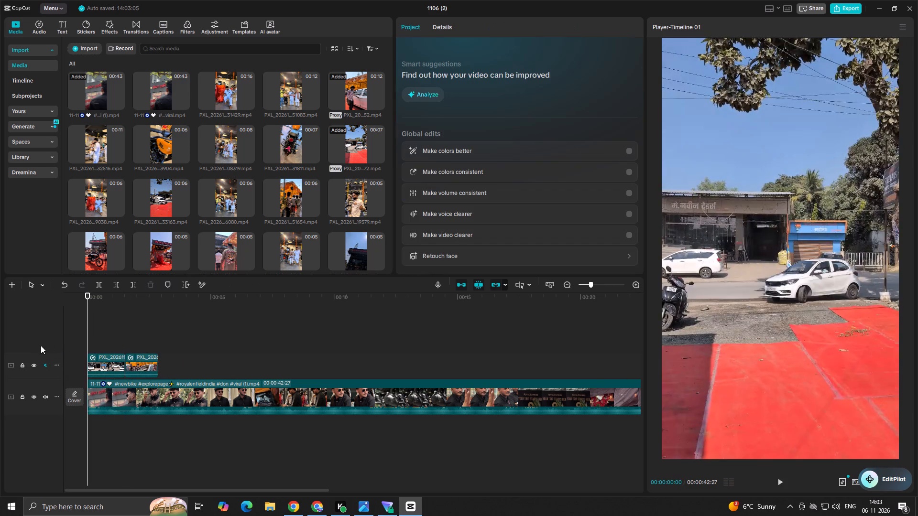
key(space)
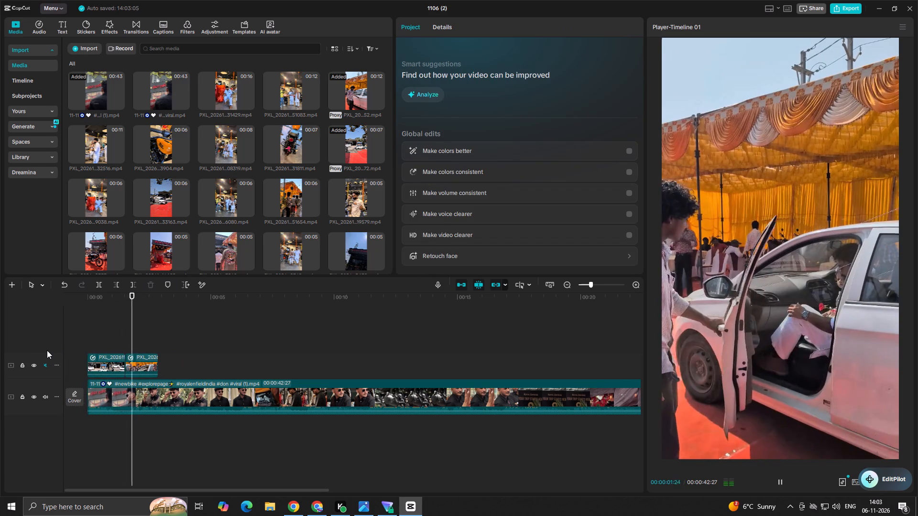
key(space)
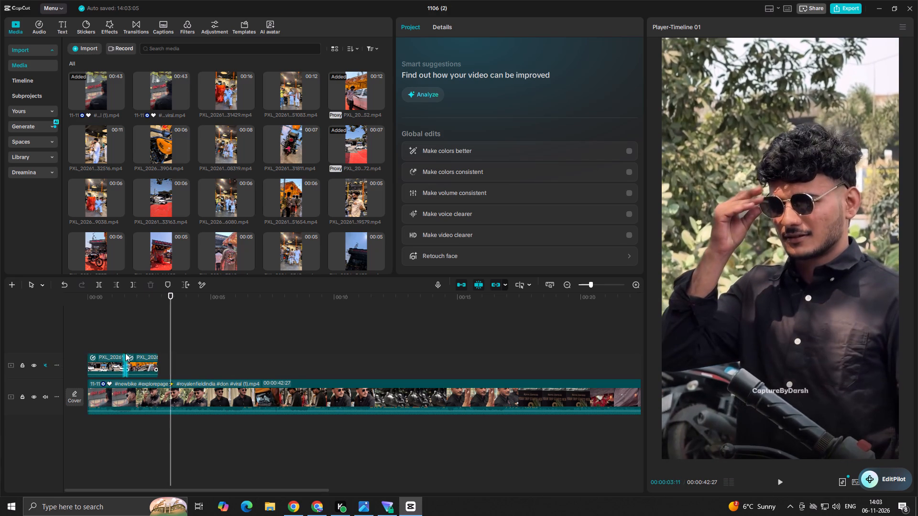
Move both points of the car-door clip's Flash in speed curve earlier and play from the start.
click(122, 348)
key(space)
key(space)
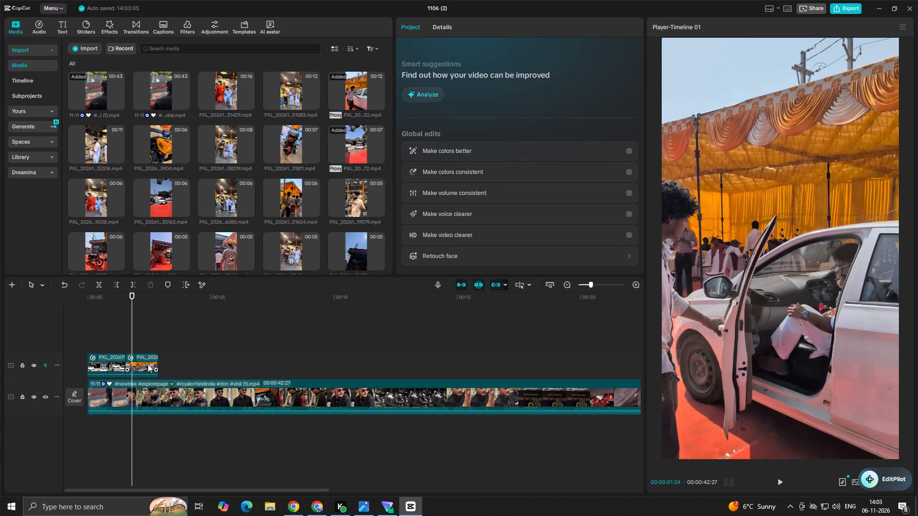
click(145, 363)
click(466, 26)
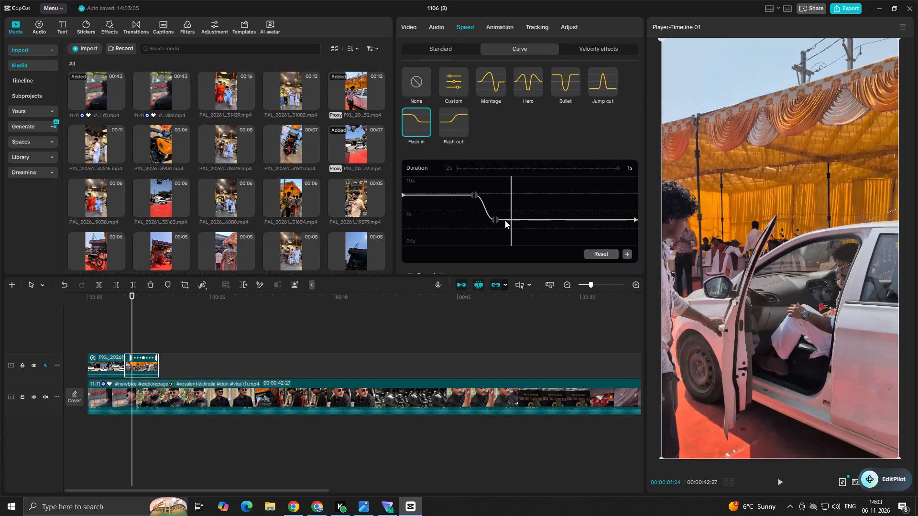
drag(493, 220, 453, 221)
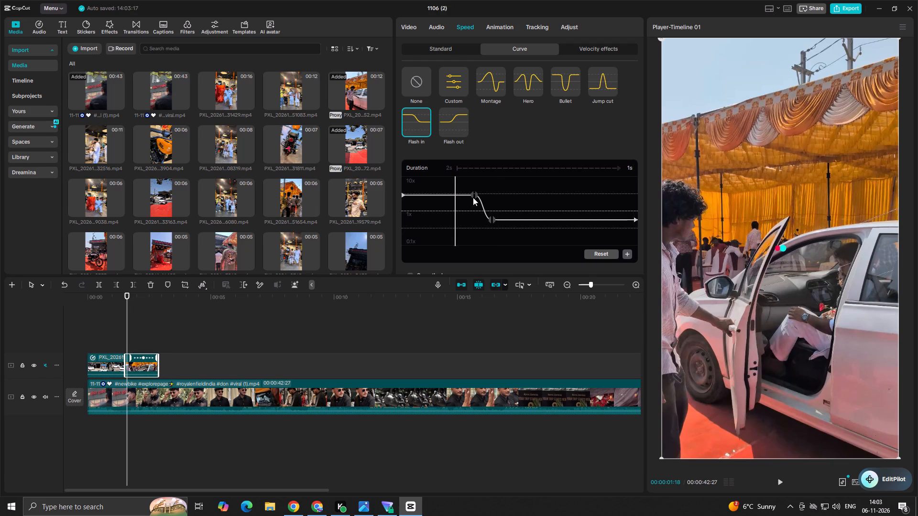
drag(473, 197, 460, 197)
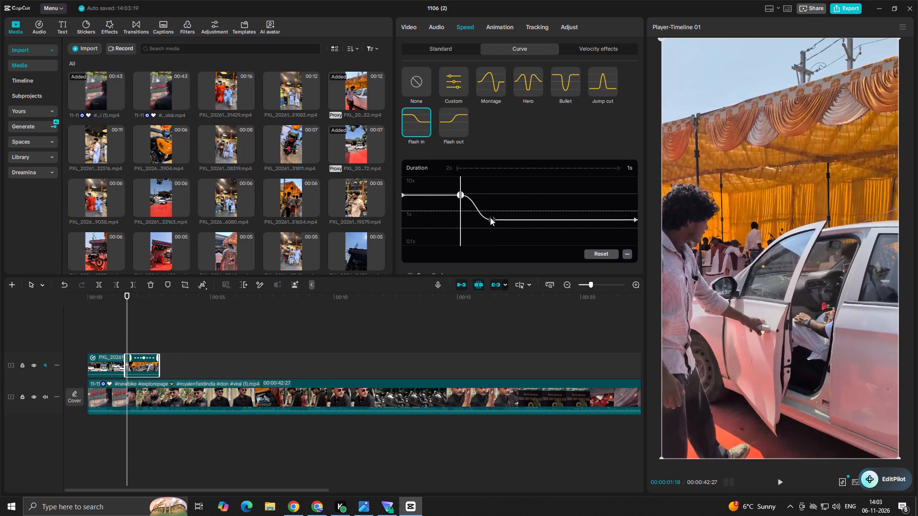
drag(492, 219, 455, 221)
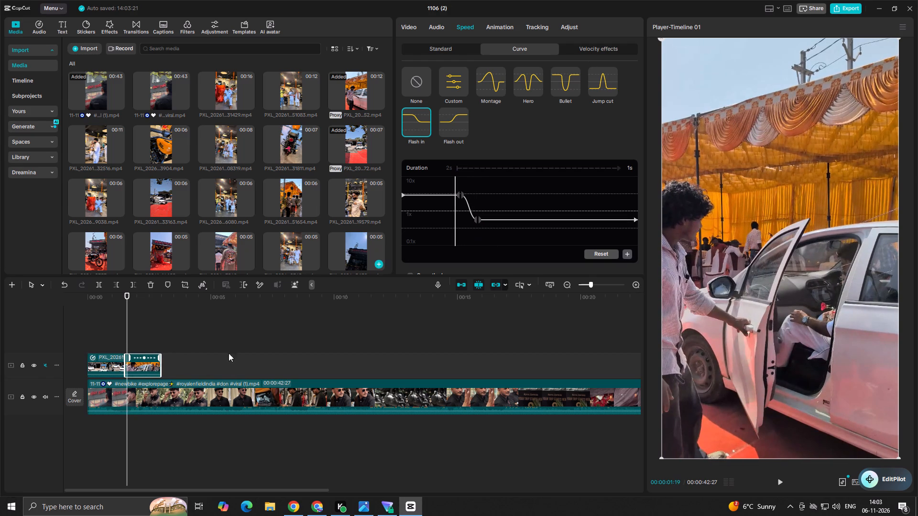
click(107, 330)
drag(106, 330, 7, 330)
key(space)
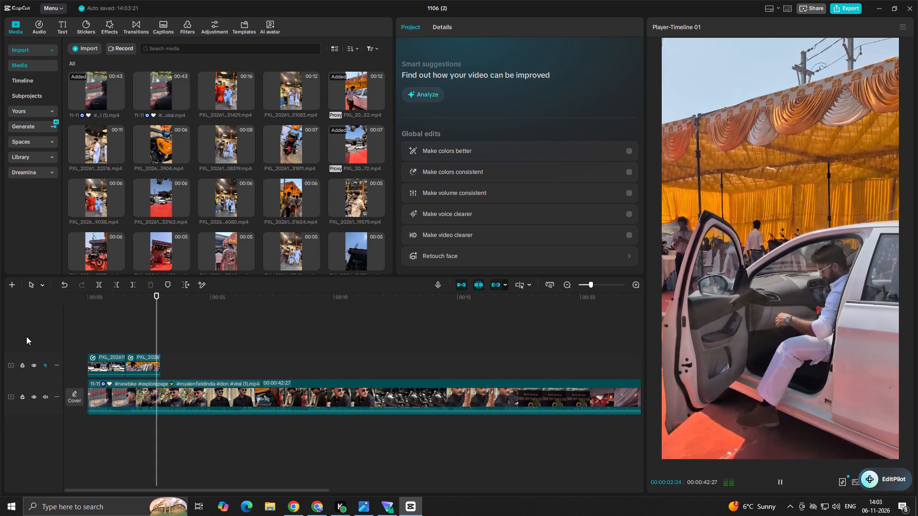
key(space)
Lower the Flash in curve's second point further below 1x, bring the curve's end down level with it, and preview.
click(141, 359)
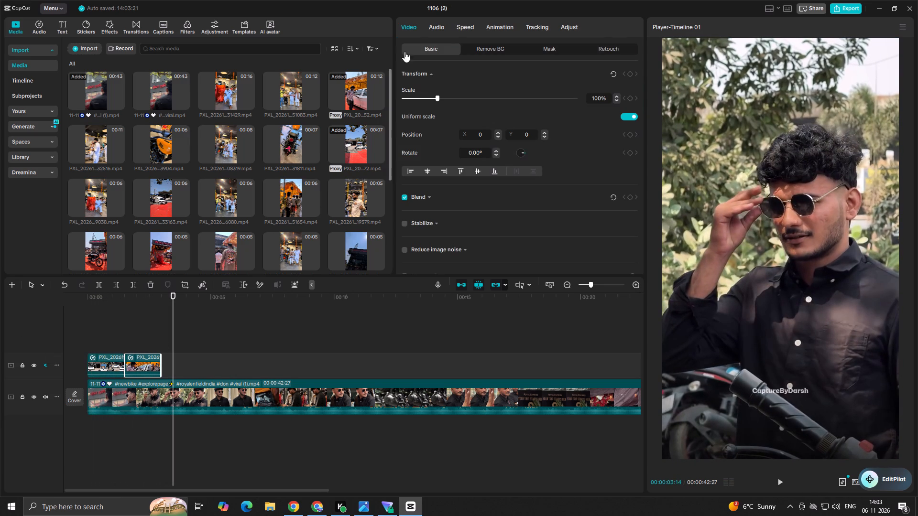
click(467, 29)
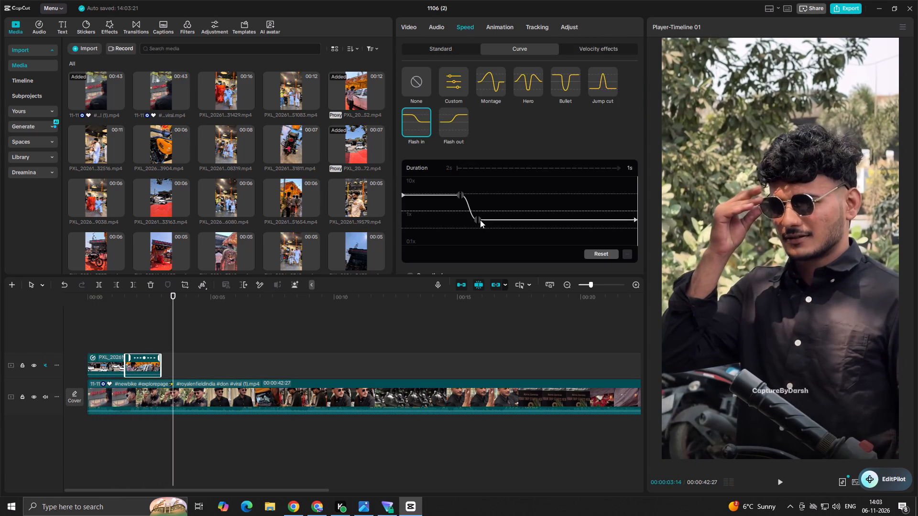
drag(480, 220, 480, 227)
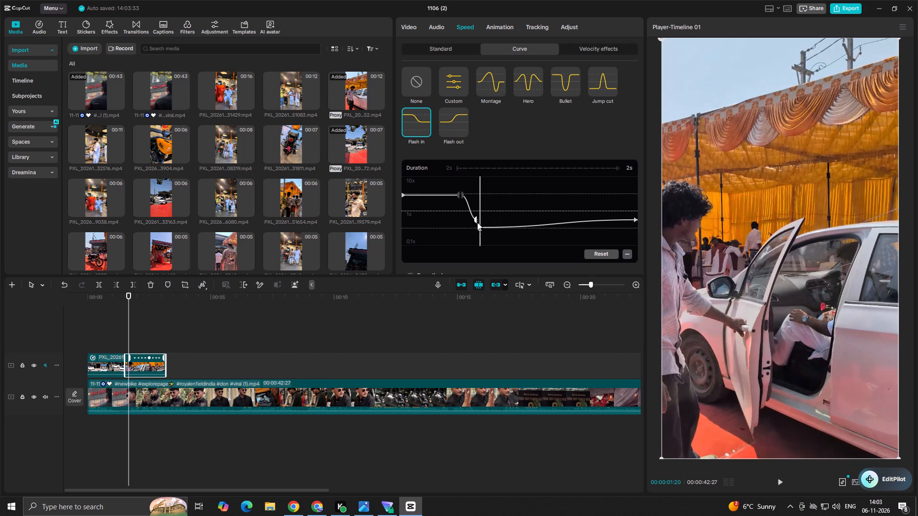
drag(475, 218, 465, 225)
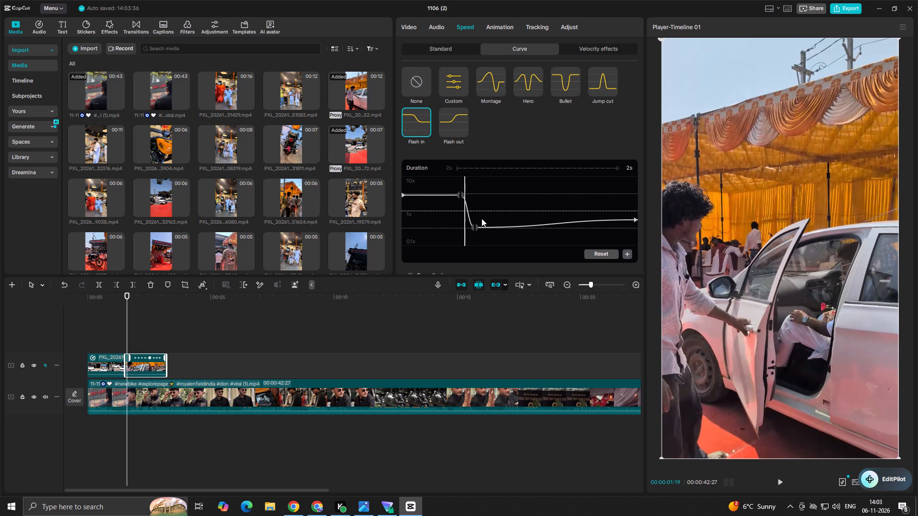
drag(633, 219, 635, 227)
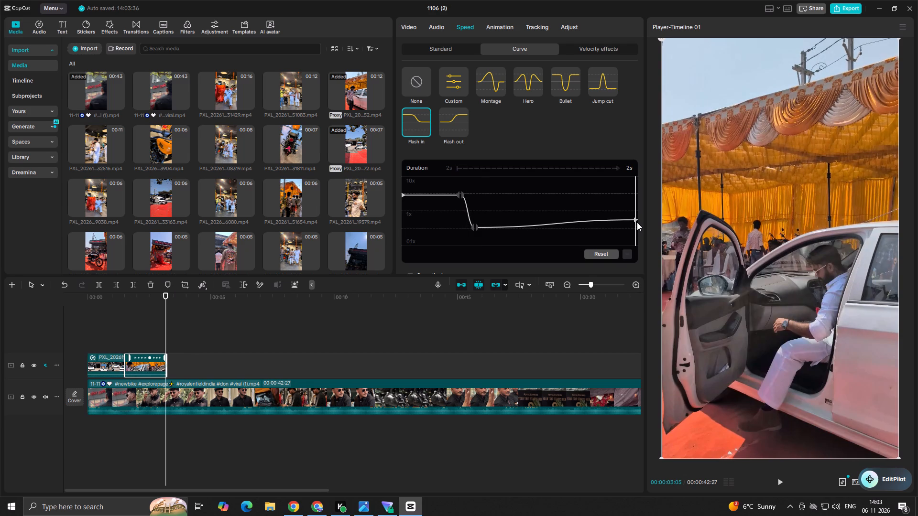
drag(637, 222, 637, 228)
click(117, 338)
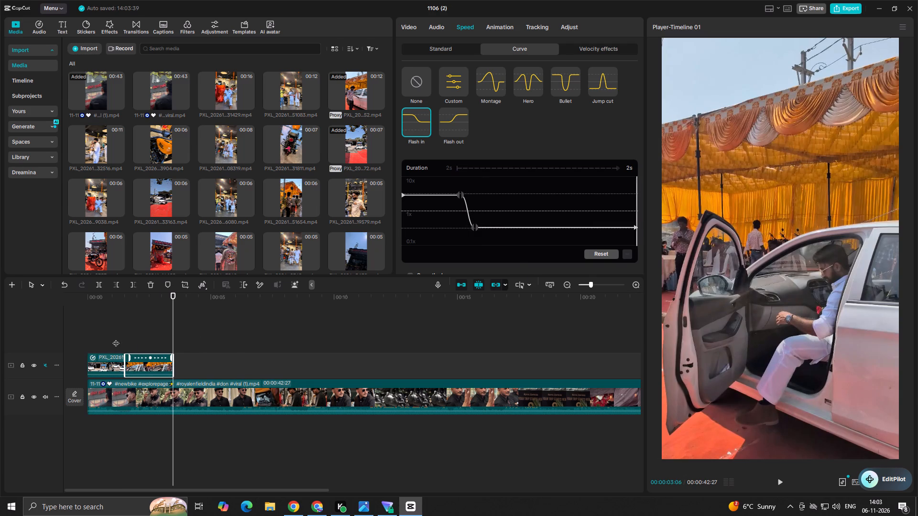
key(space)
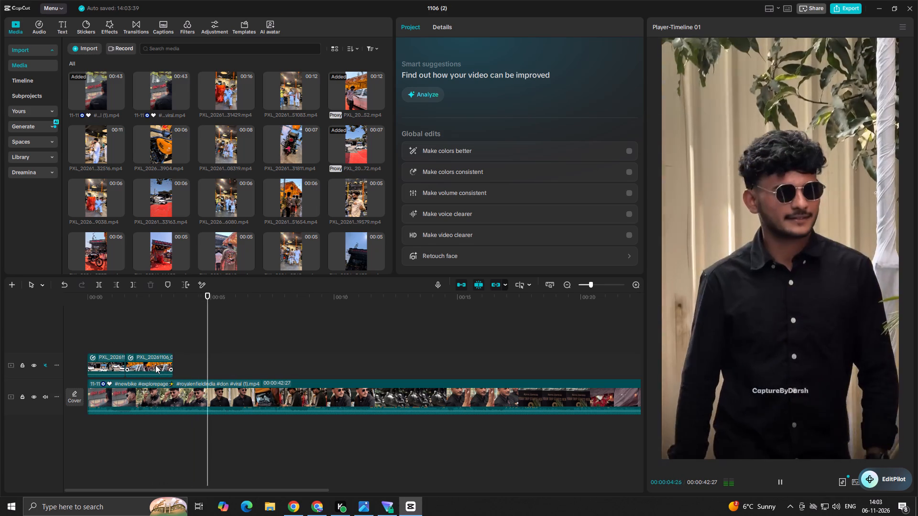
Split the car-door clip at 00:00:03:09, delete the short remainder, and play the sequence from the start.
click(156, 348)
key(space)
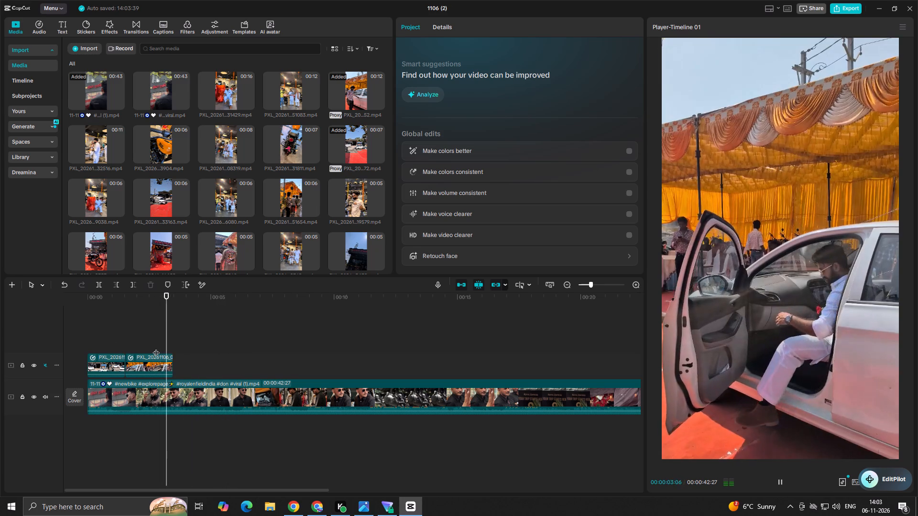
key(space)
click(156, 344)
key(space)
key(space)
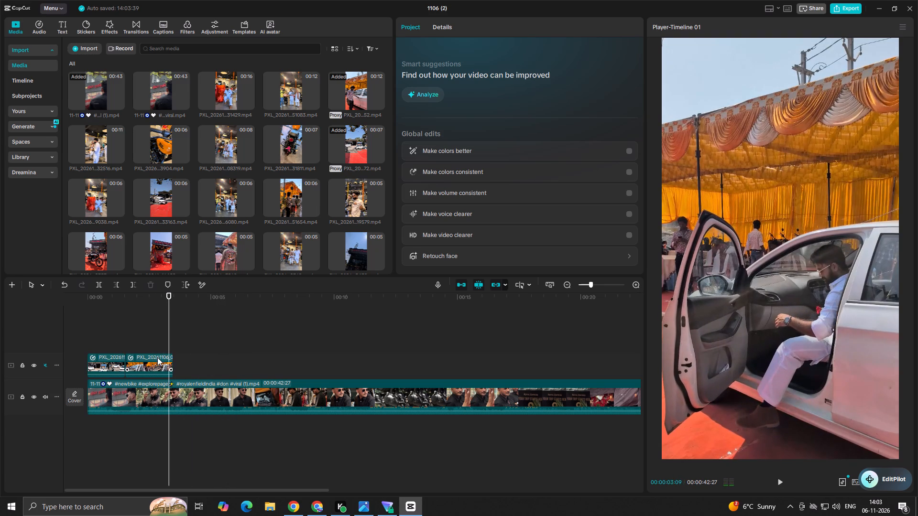
click(158, 358)
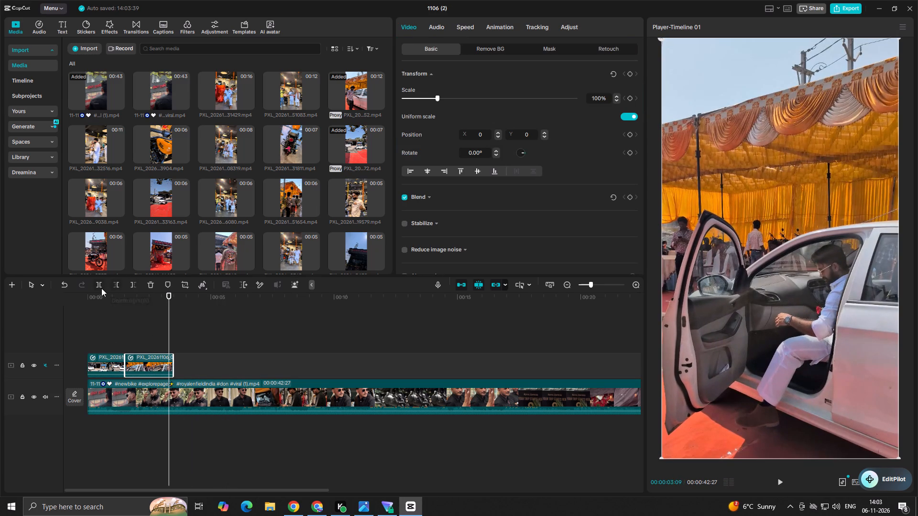
click(101, 288)
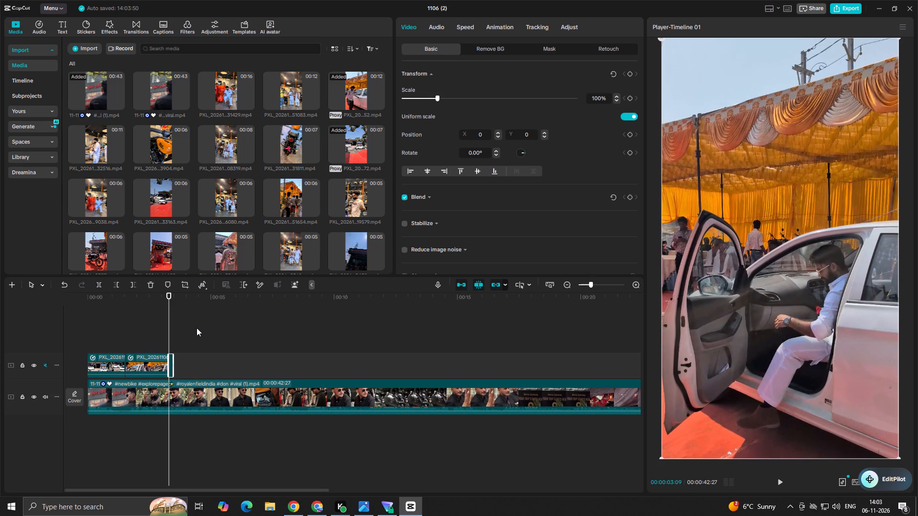
key(BackSpace)
click(135, 342)
key(space)
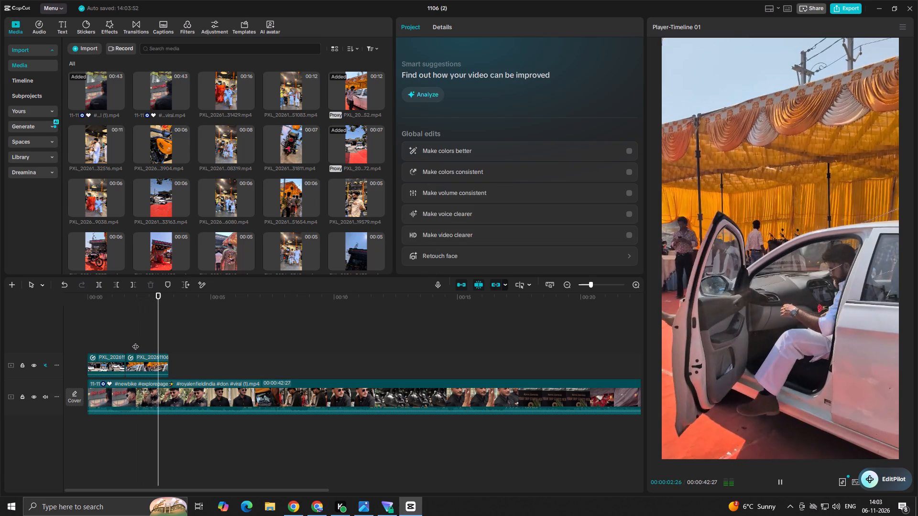
click(135, 342)
drag(135, 342, 0, 346)
key(space)
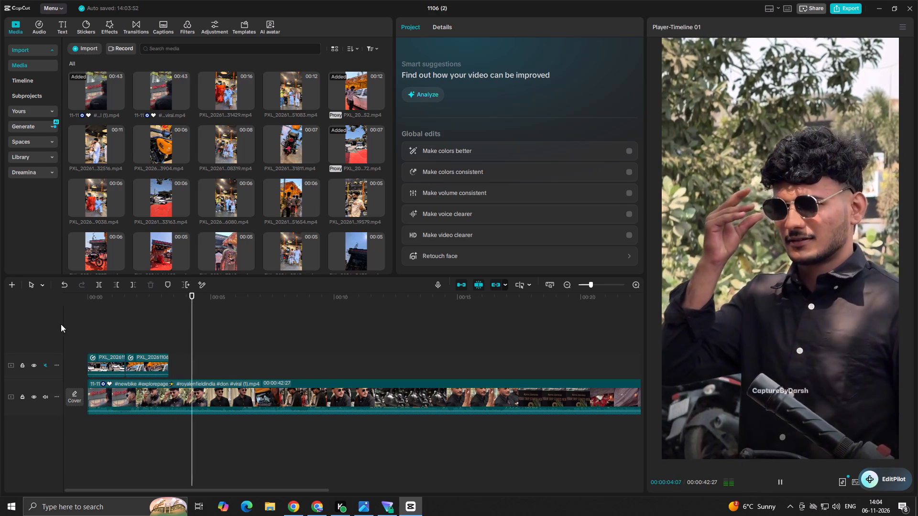
key(space)
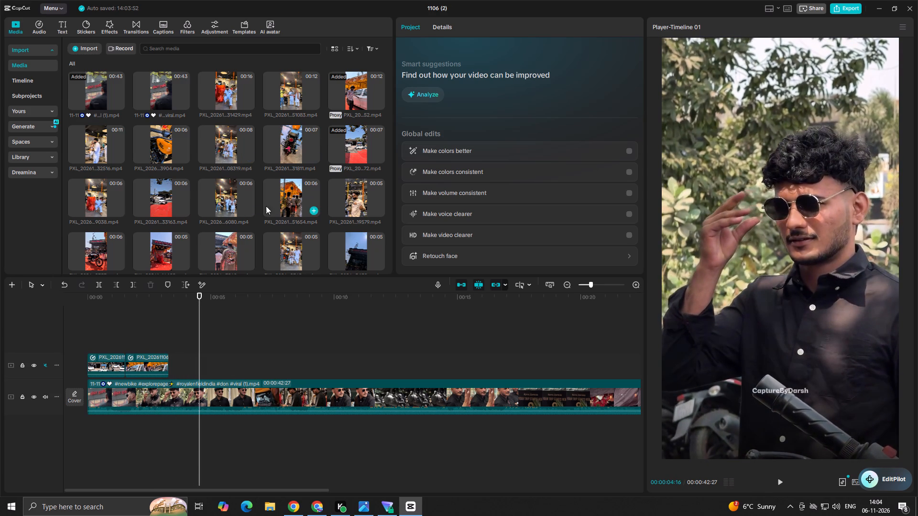
Preview the unused PXL_20261106 clips in the media library to find the shot that should follow the car-door clip.
click(226, 205)
key(space)
scroll(294, 197, down, 4)
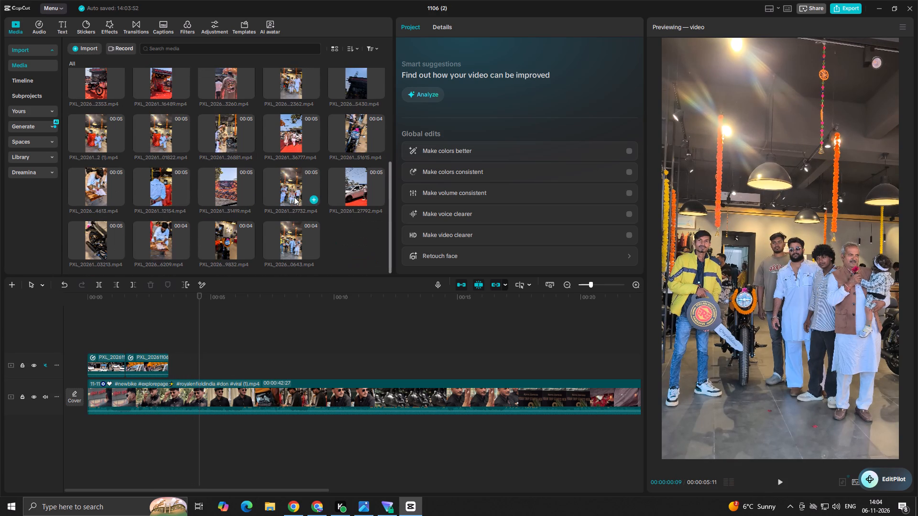
scroll(286, 201, down, 3)
click(286, 197)
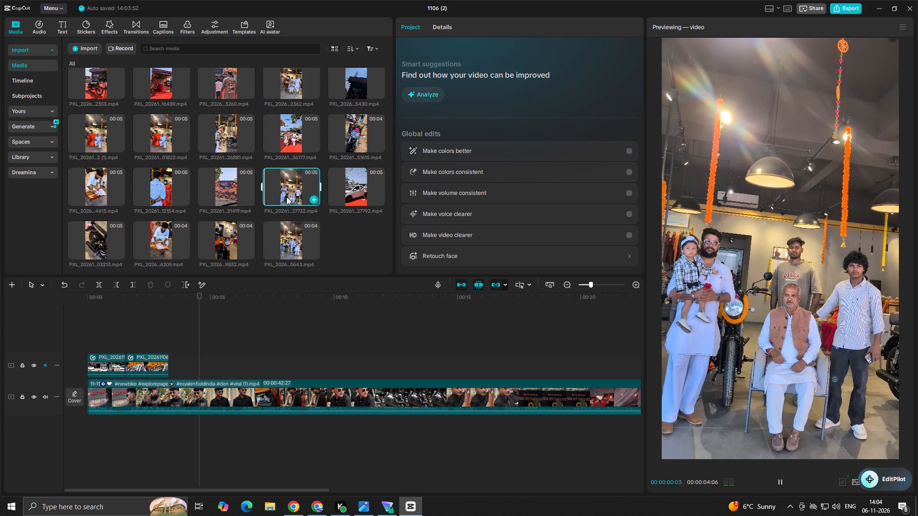
key(space)
click(234, 232)
click(159, 241)
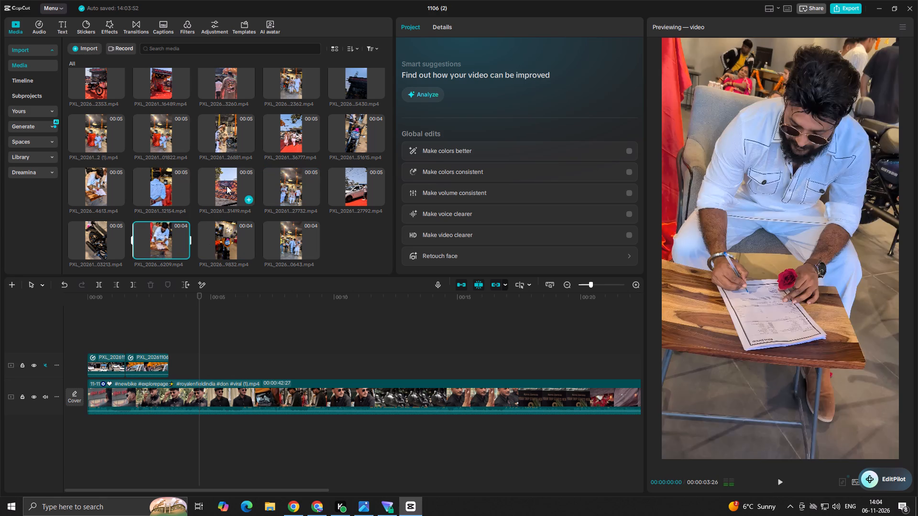
click(227, 186)
key(space)
click(362, 183)
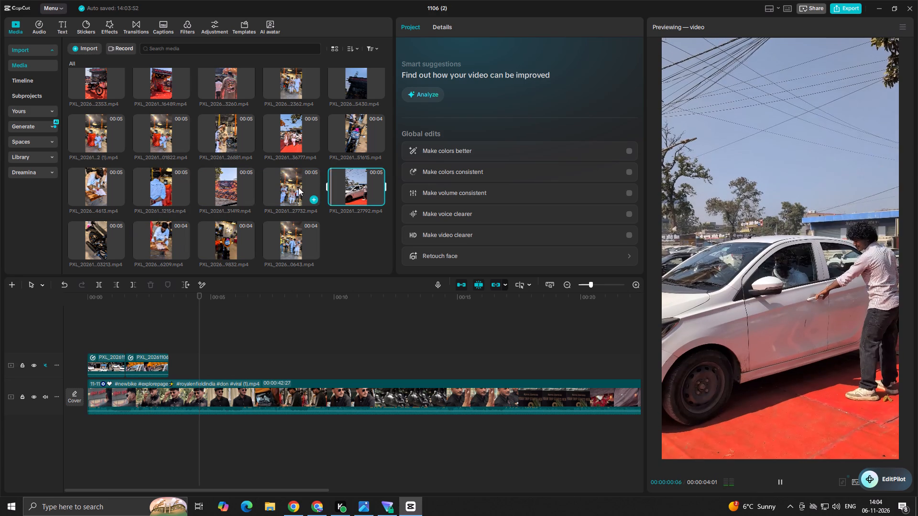
scroll(305, 188, up, 2)
click(356, 209)
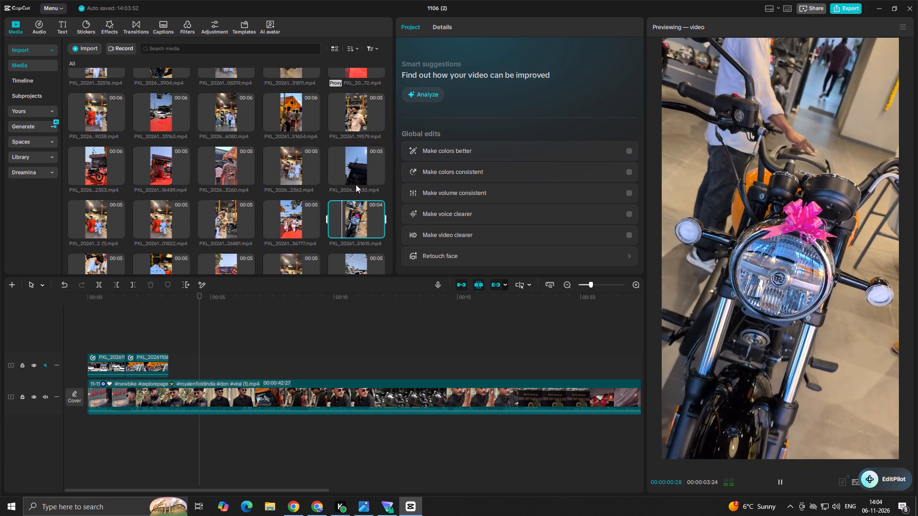
click(356, 178)
click(360, 132)
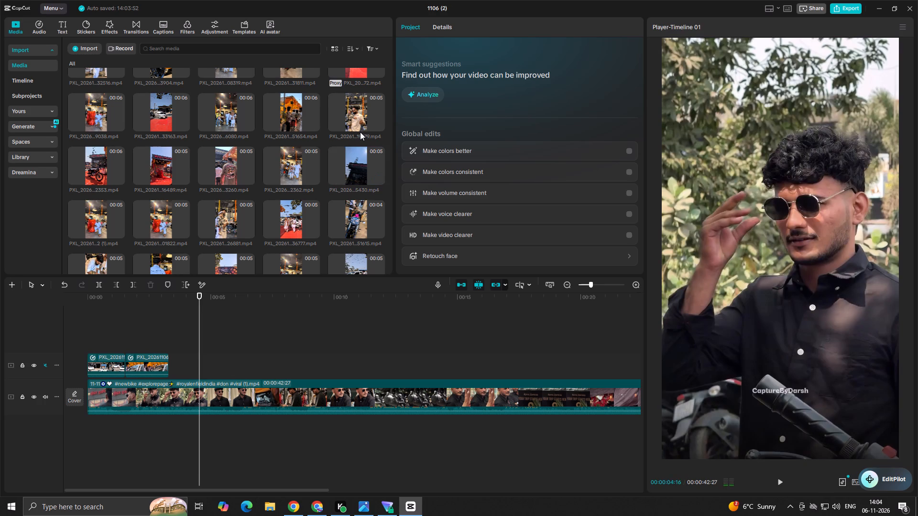
scroll(360, 132, up, 1)
scroll(348, 215, down, 3)
click(352, 195)
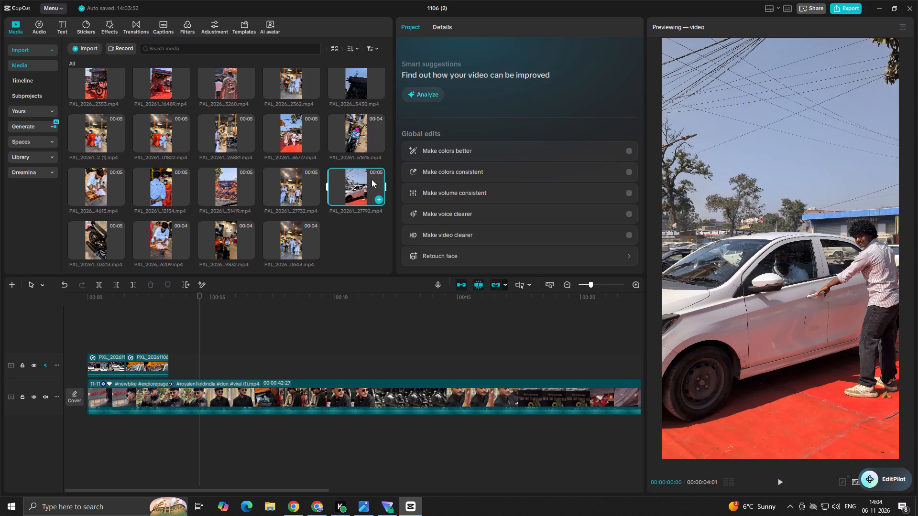
click(283, 192)
Add PXL_20261106_072536777.mp4, the family walking from the white car, directly after the car-door clip and play across the join.
click(298, 145)
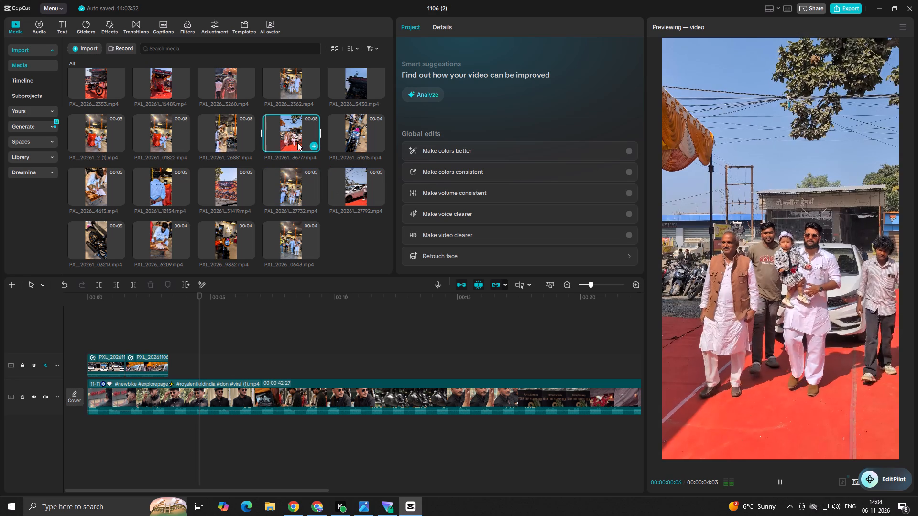
drag(297, 142, 175, 366)
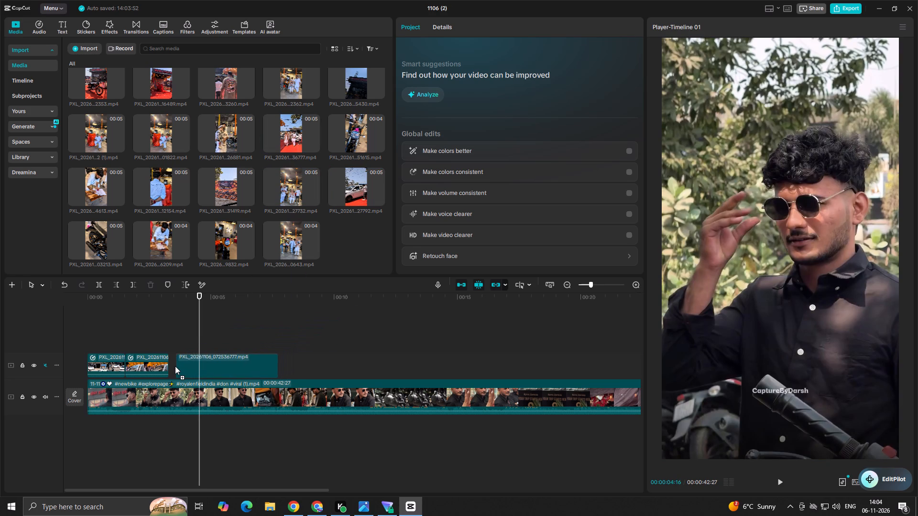
drag(175, 366, 169, 368)
click(147, 334)
key(space)
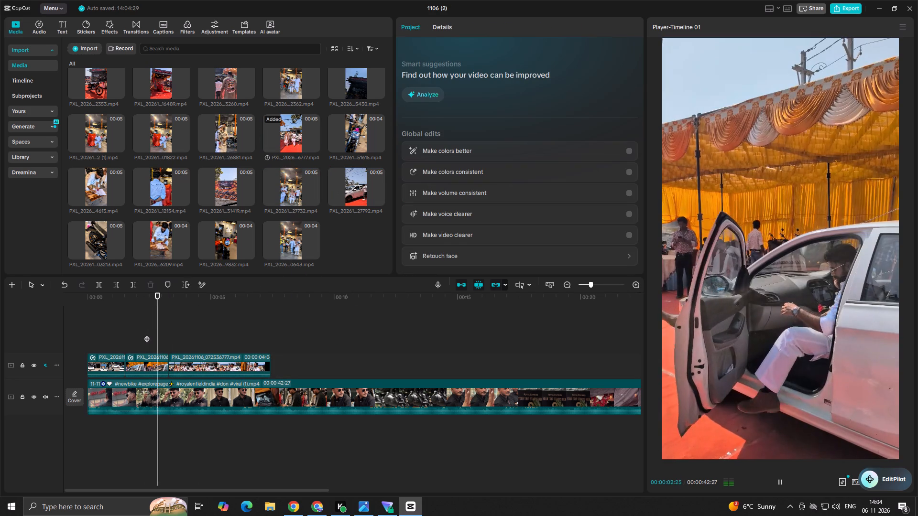
key(space)
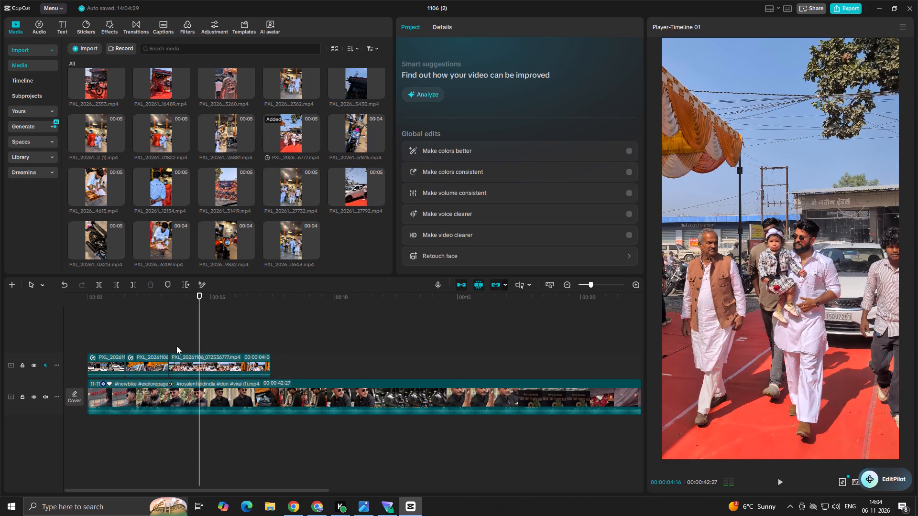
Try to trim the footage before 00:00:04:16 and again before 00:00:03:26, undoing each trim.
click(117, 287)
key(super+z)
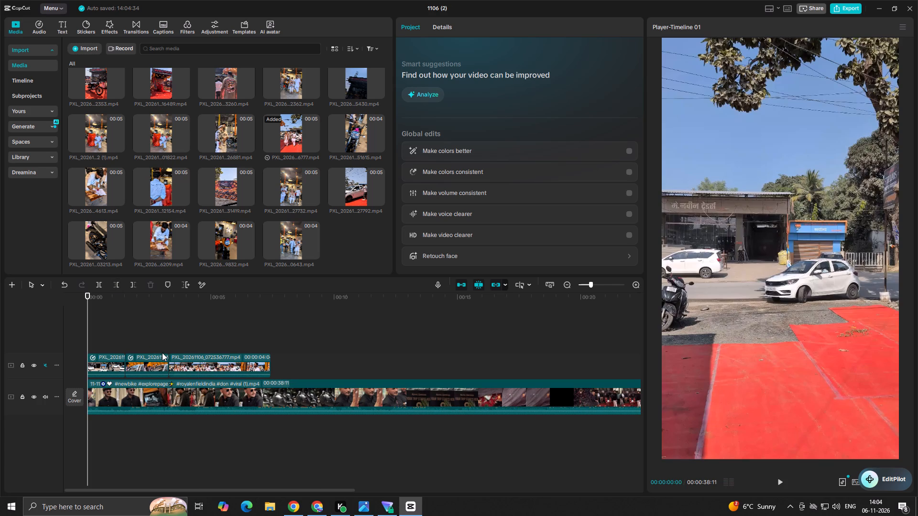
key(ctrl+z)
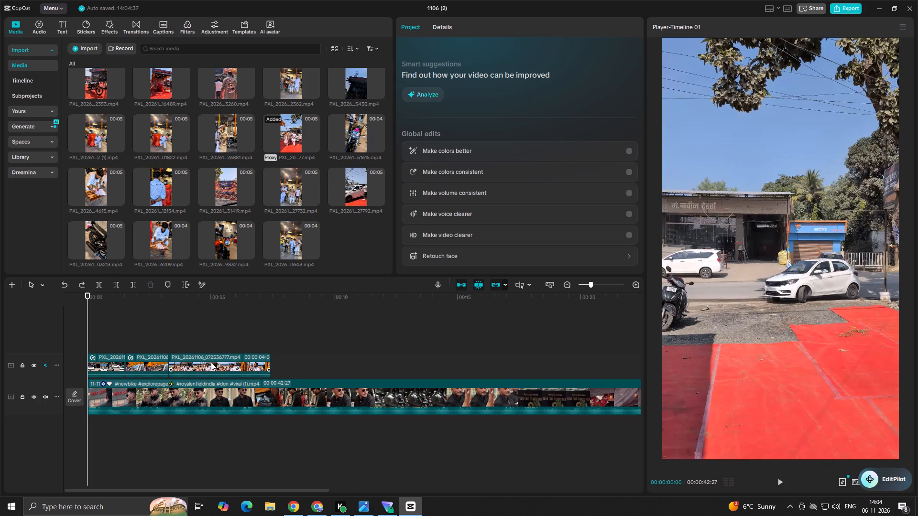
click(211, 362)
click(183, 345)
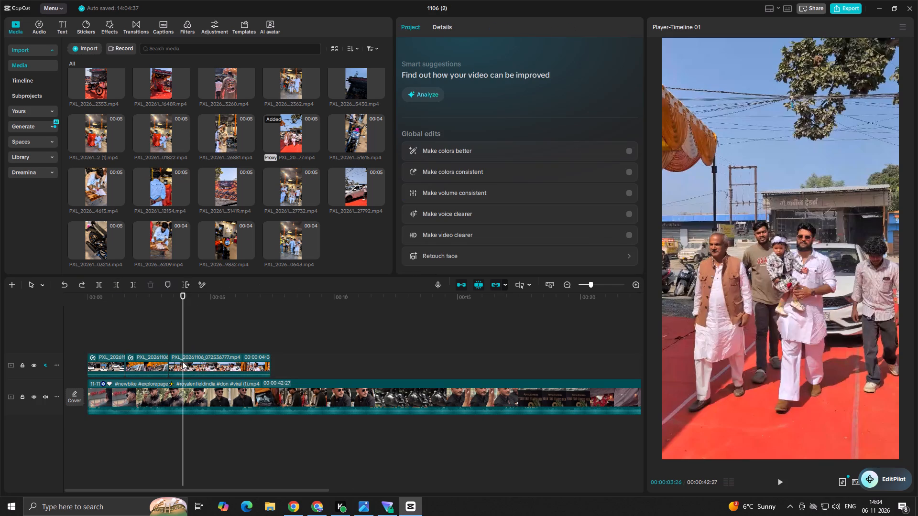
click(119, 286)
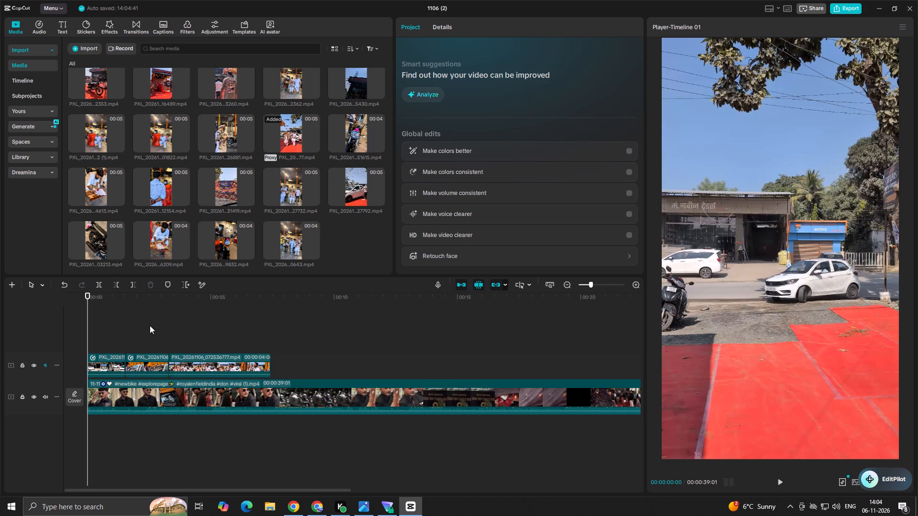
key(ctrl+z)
Trim the walking-family clip's start at 00:00:03:23, close the gap against the car-door clip, and play the join.
click(225, 365)
click(191, 345)
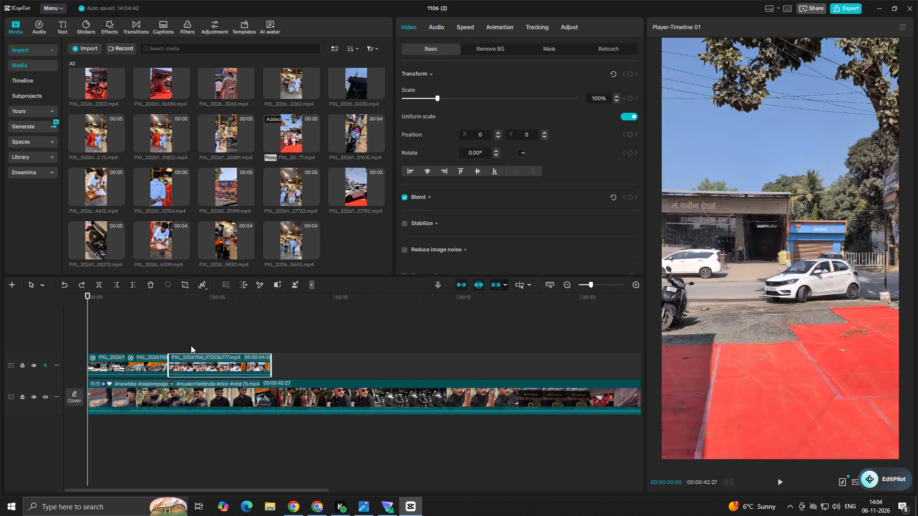
click(186, 362)
click(180, 342)
click(186, 361)
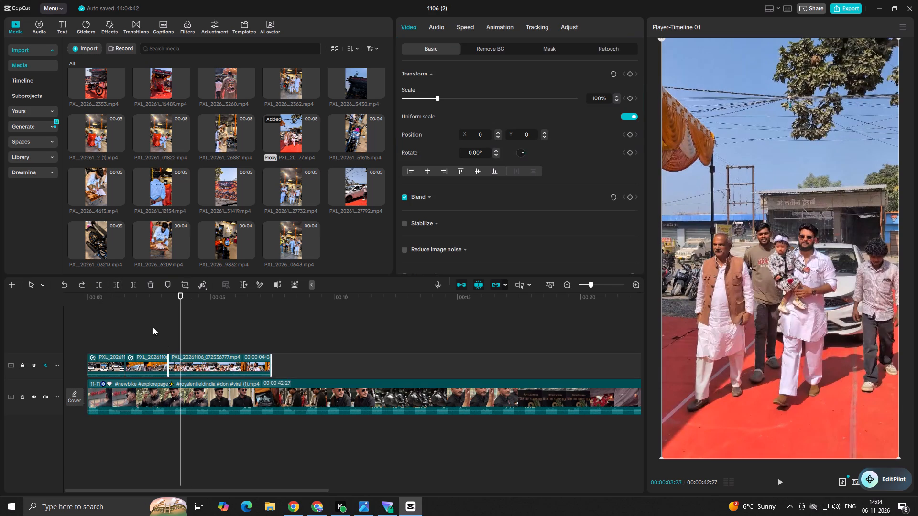
click(121, 287)
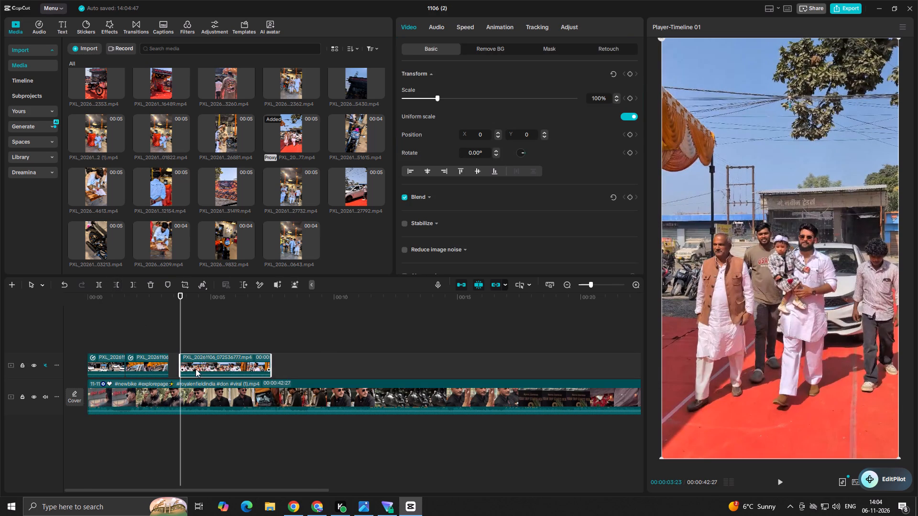
drag(197, 369, 186, 368)
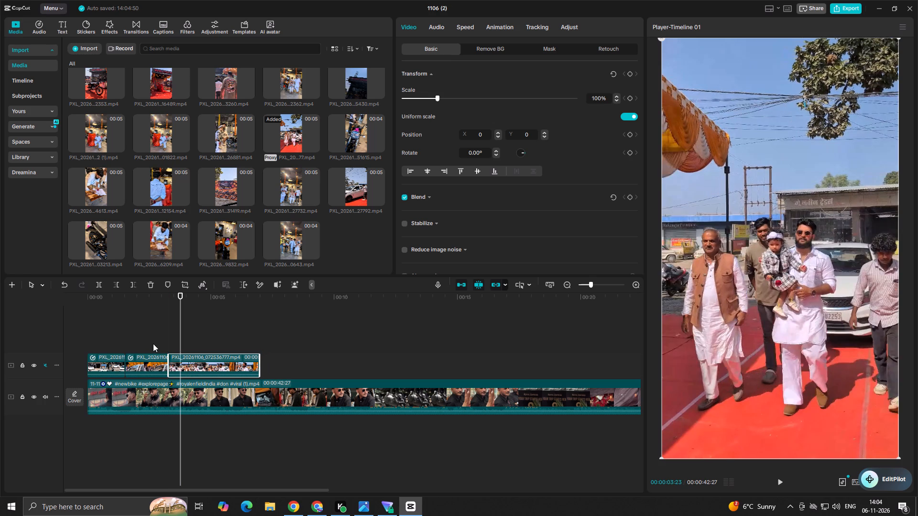
click(153, 344)
key(space)
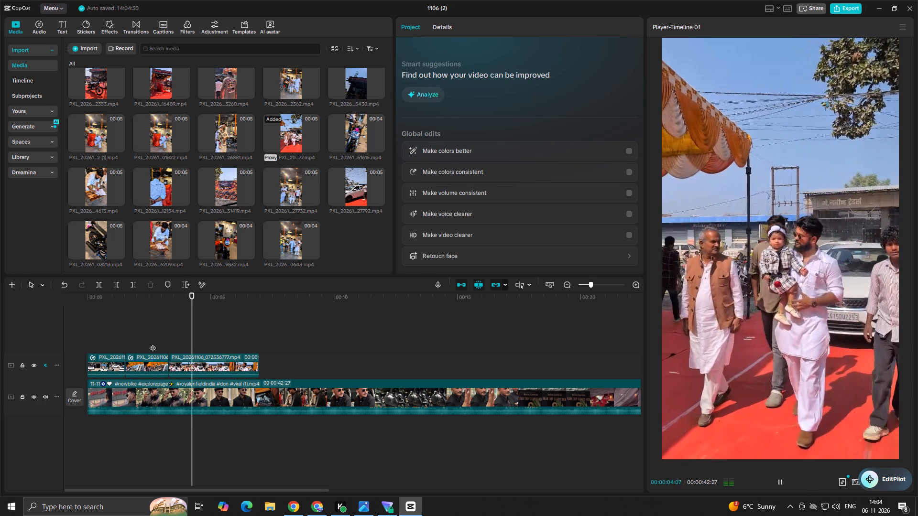
key(space)
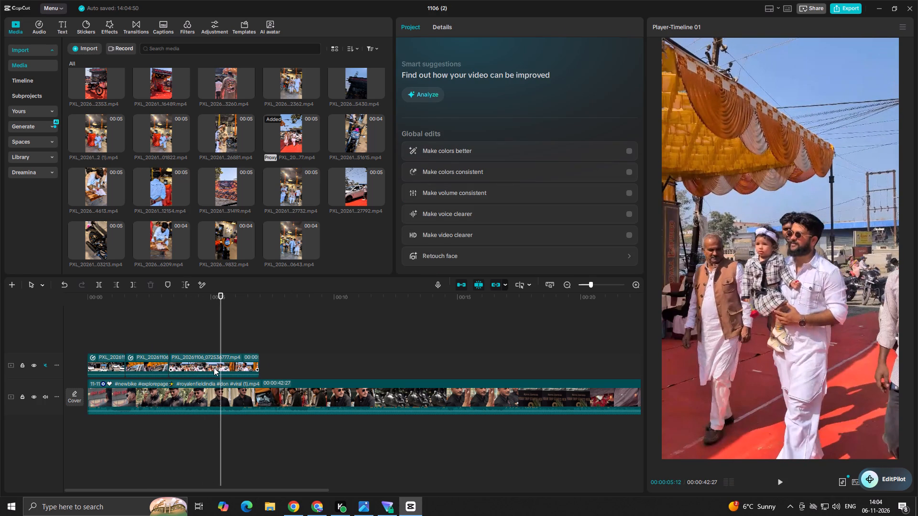
Play the rest of the walking-family clip and trim off its end at 00:00:05:10.
click(216, 366)
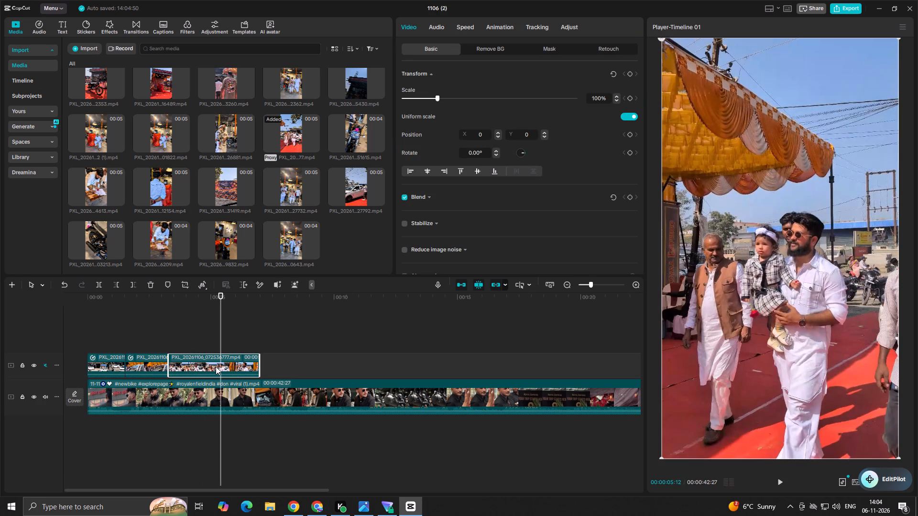
key(space)
key(space)
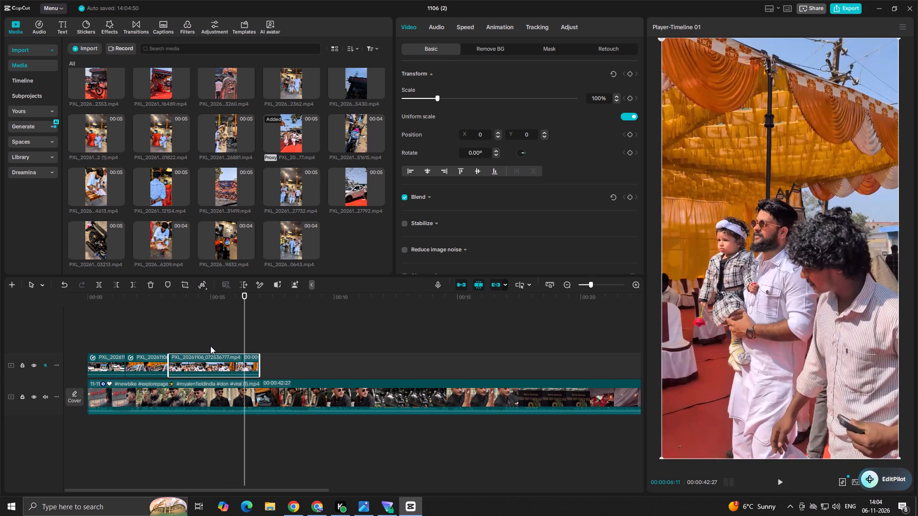
click(210, 346)
key(space)
key(space)
click(212, 361)
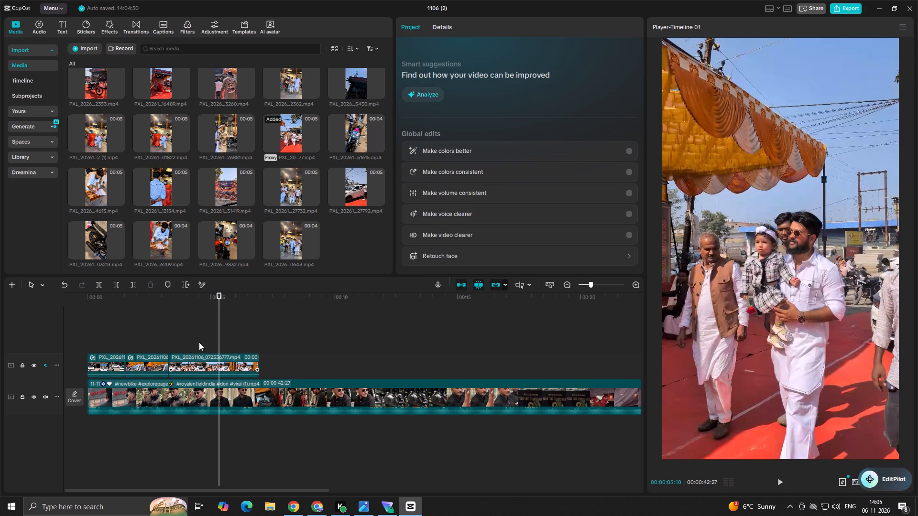
click(130, 288)
Apply the Bullet speed curve to the walking-family clip, move the curve's first two points earlier, and preview it.
click(197, 366)
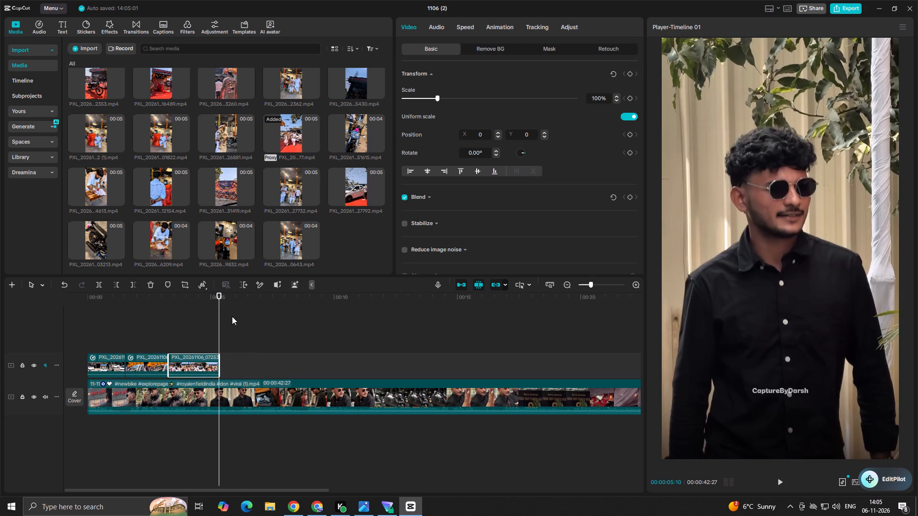
click(475, 26)
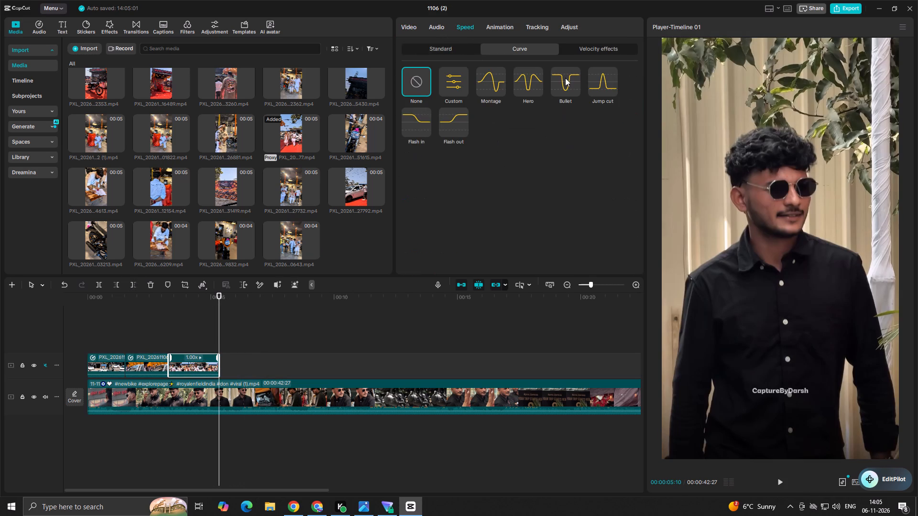
click(567, 90)
drag(495, 196, 484, 194)
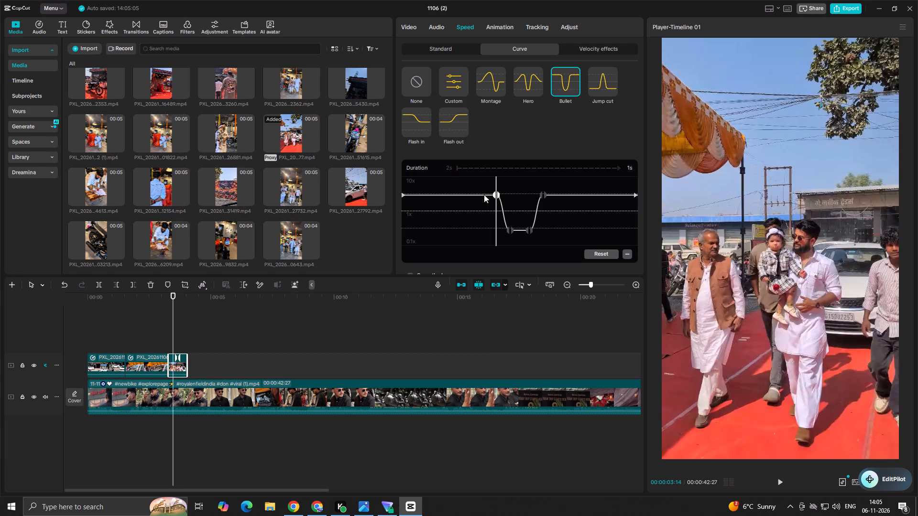
drag(484, 194, 455, 197)
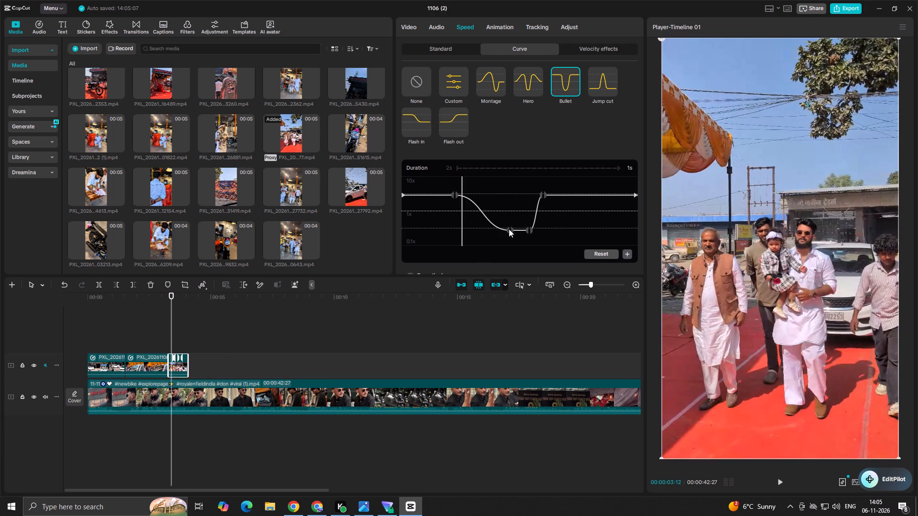
drag(509, 229, 453, 222)
click(438, 216)
drag(417, 216, 360, 216)
key(space)
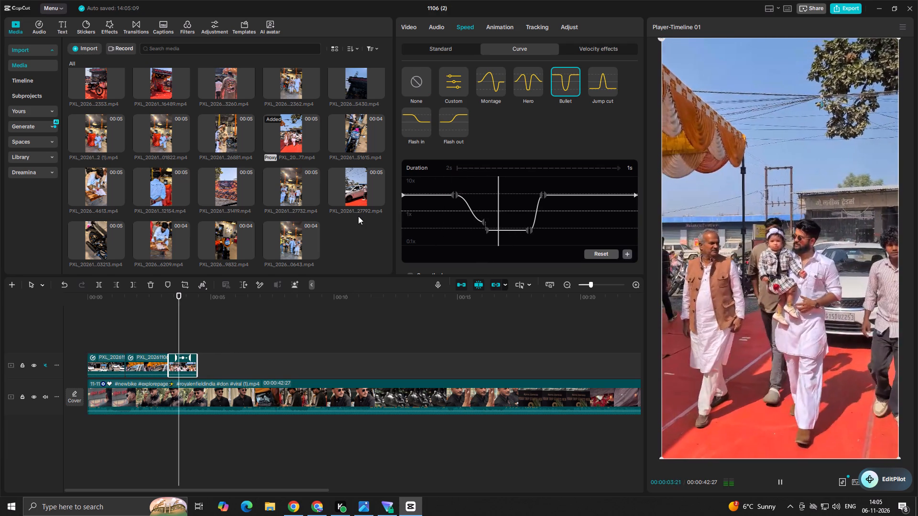
key(space)
click(428, 219)
drag(428, 219, 359, 219)
key(space)
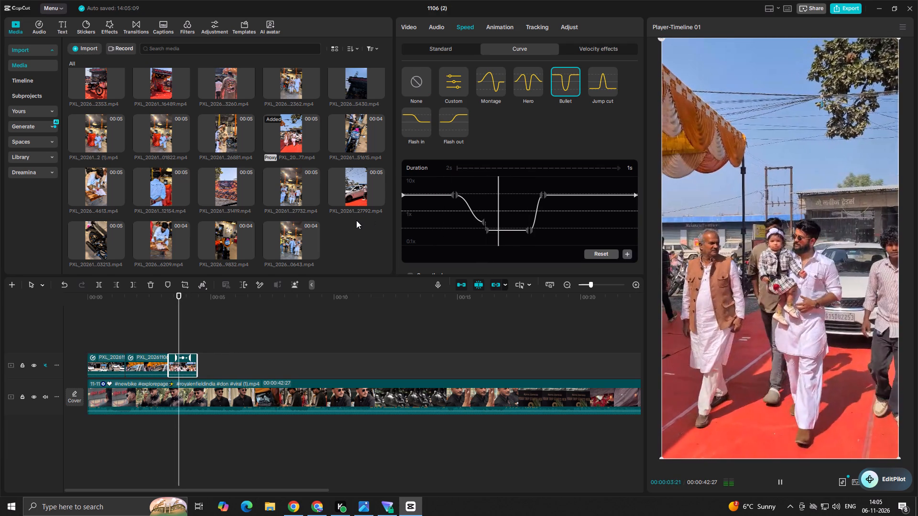
key(space)
Lower the Bullet curve's second point to about 0.5x, level with the third point.
drag(482, 221, 481, 233)
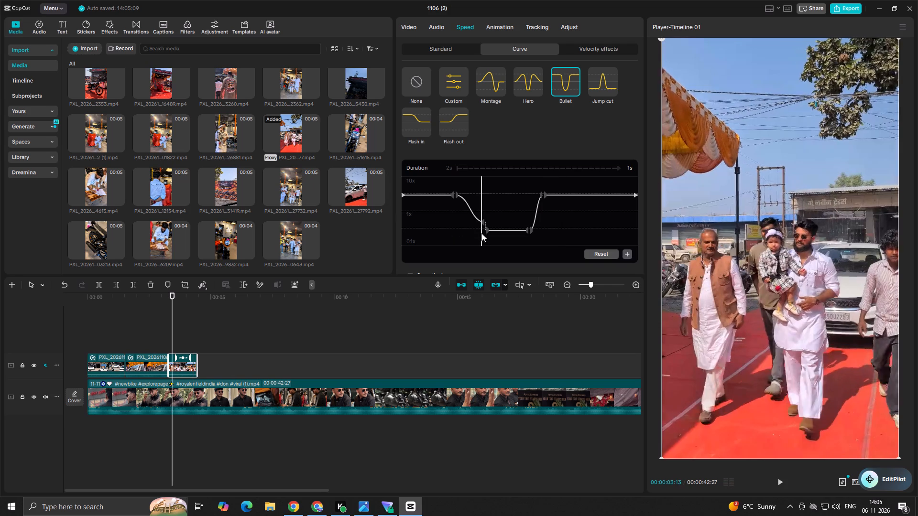
drag(481, 233, 481, 236)
click(482, 221)
drag(483, 221, 484, 232)
Delete the Bullet curve's last raised point and bring the curve's end down level with its slow section.
drag(542, 197, 568, 196)
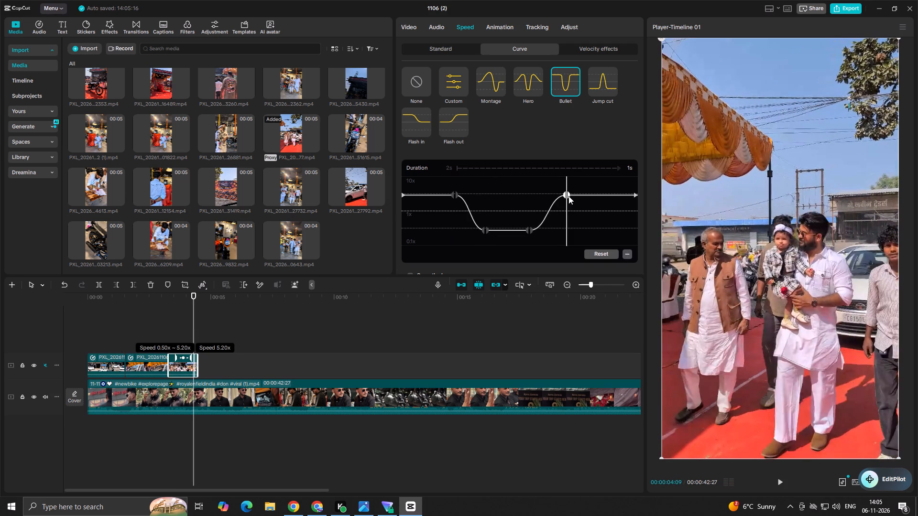
drag(568, 196, 584, 196)
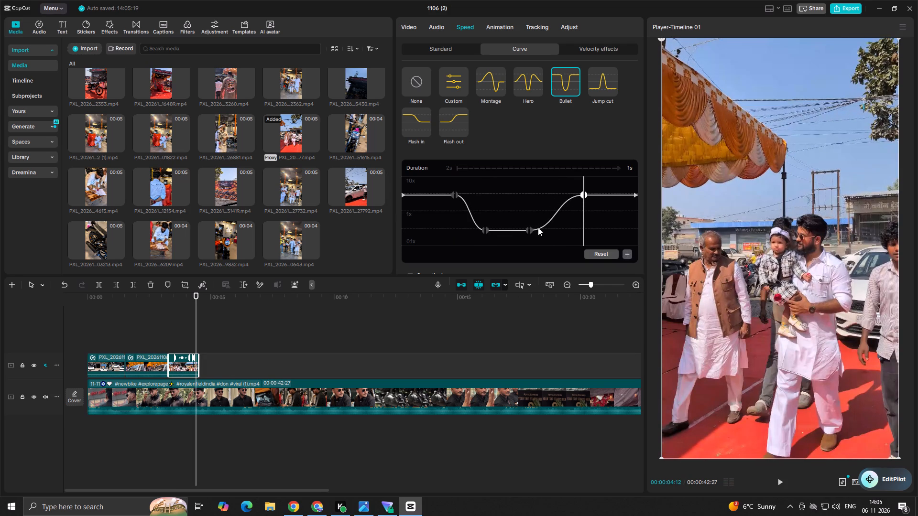
click(626, 255)
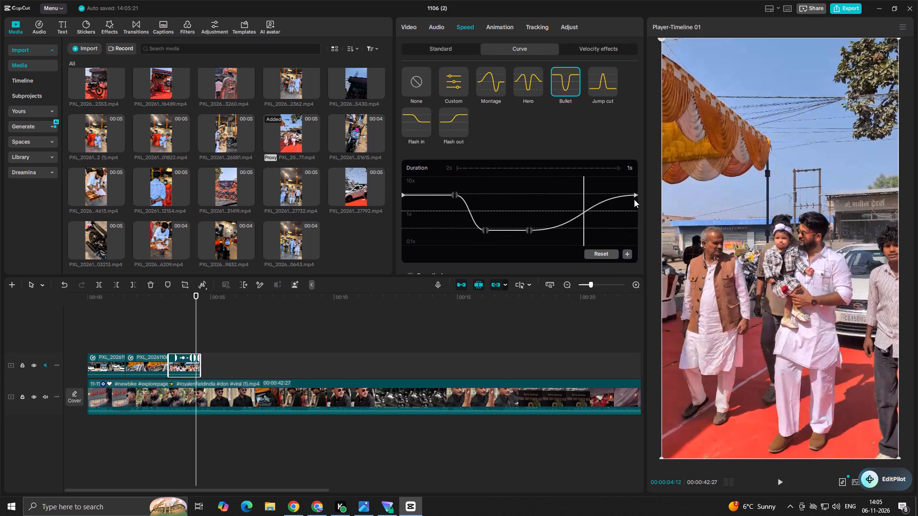
drag(635, 195, 638, 228)
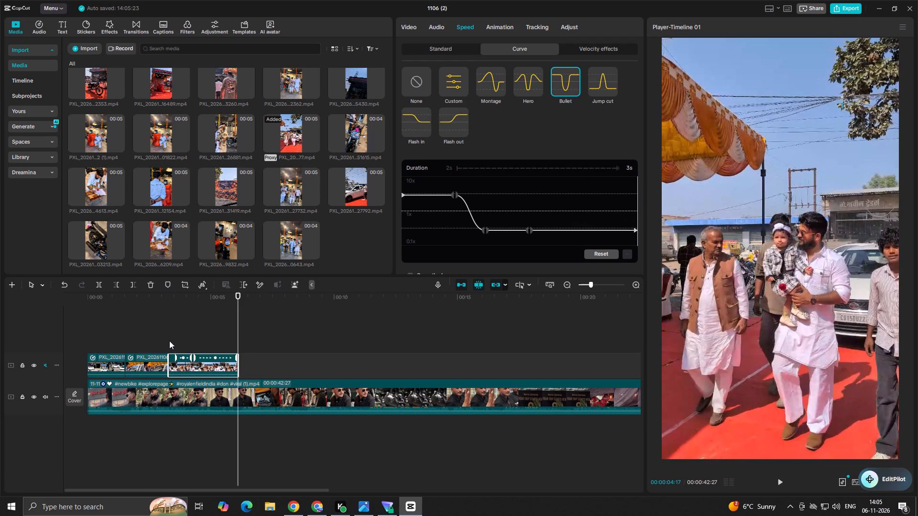
Replay the walking-family clip and park the playhead at 00:00:04:29.
click(159, 341)
key(space)
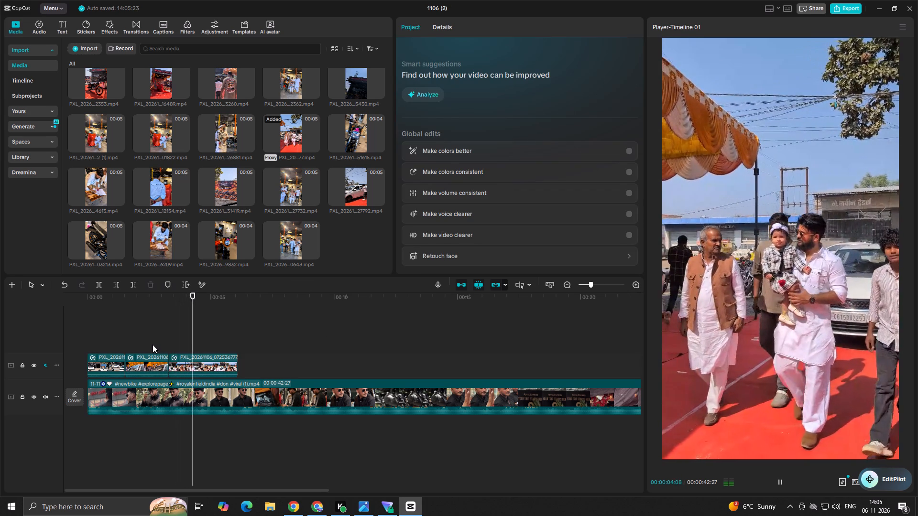
key(space)
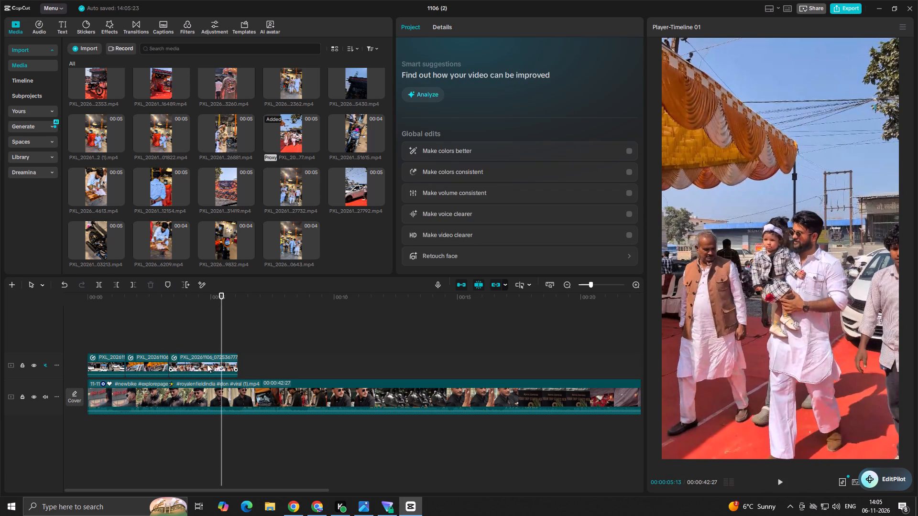
click(209, 345)
key(space)
key(space)
click(210, 350)
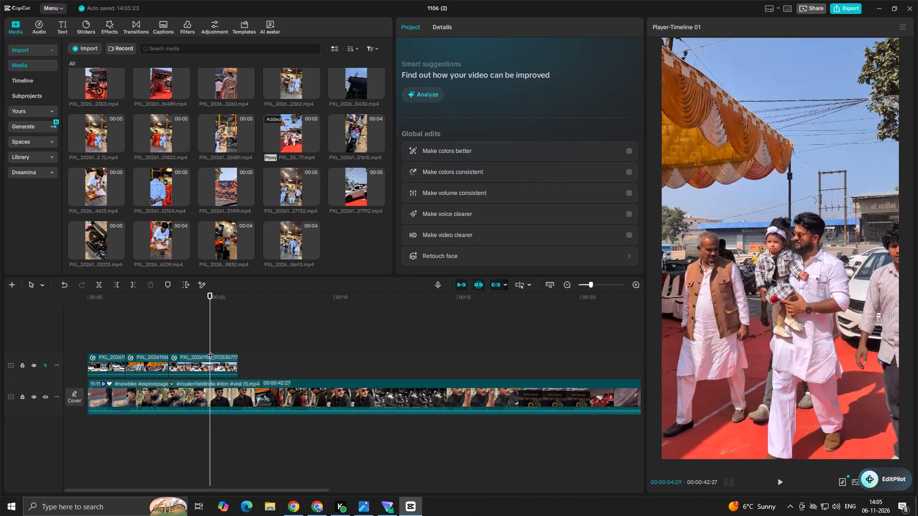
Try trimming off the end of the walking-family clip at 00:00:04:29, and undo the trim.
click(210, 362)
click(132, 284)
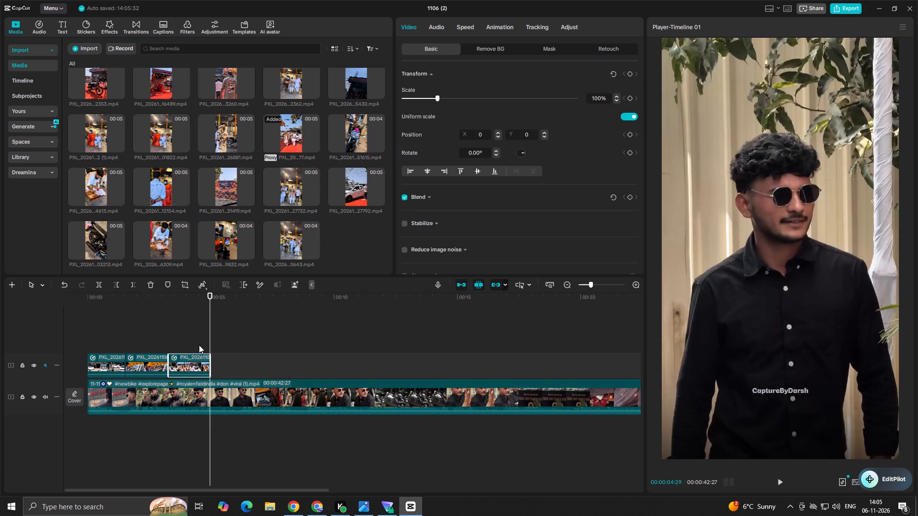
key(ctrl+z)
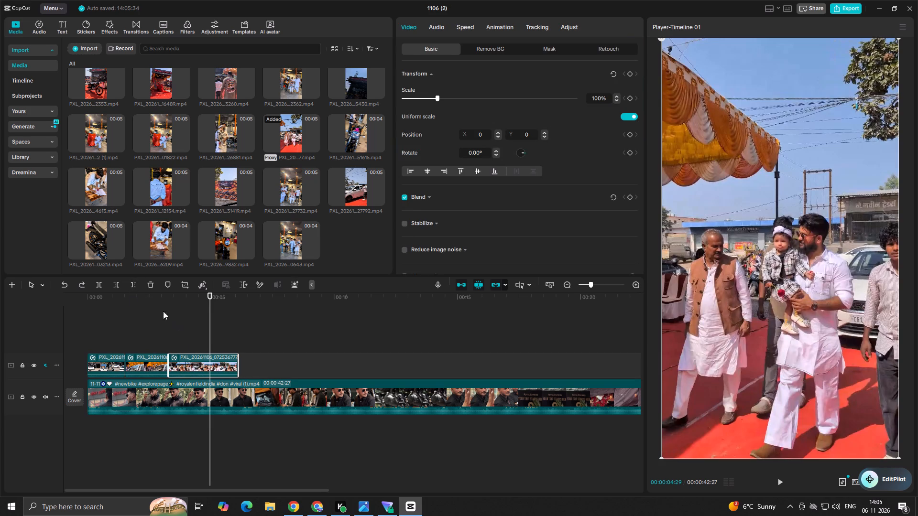
Split the walking-family clip at 00:00:04:29 and delete the part after the split.
click(101, 283)
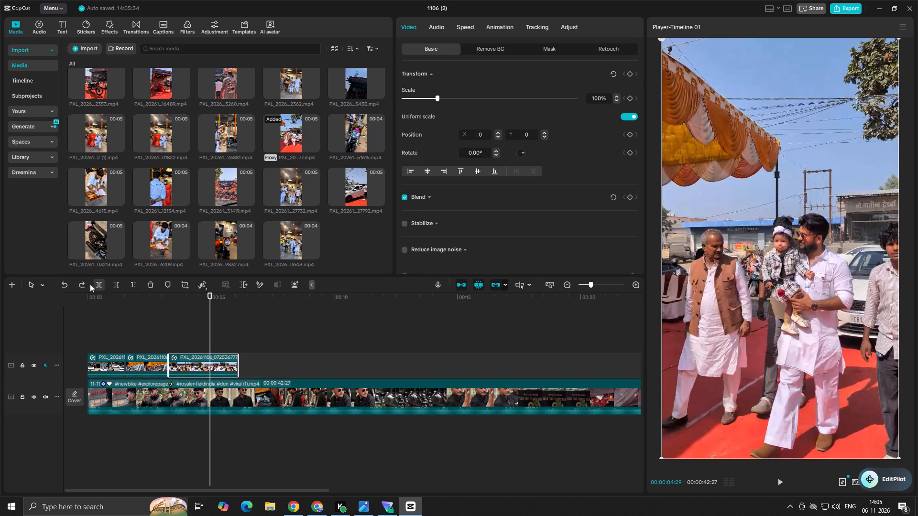
click(97, 283)
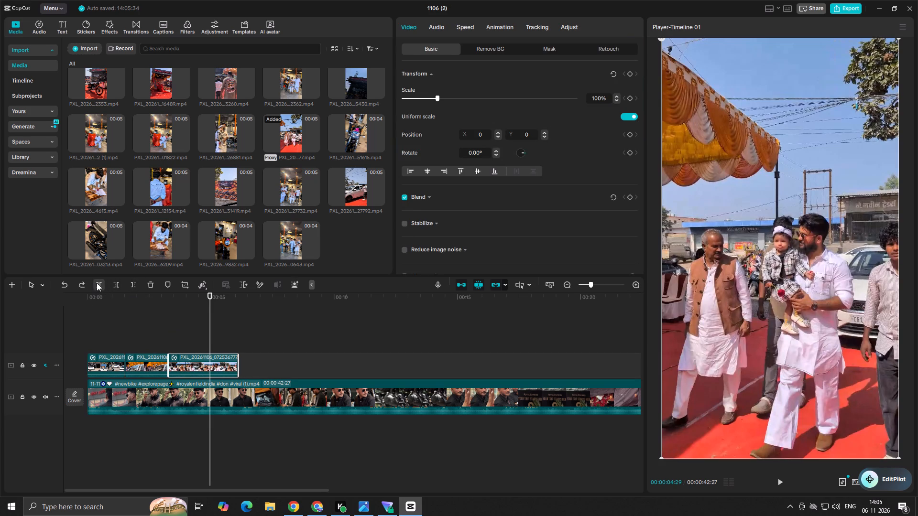
click(97, 283)
click(97, 283)
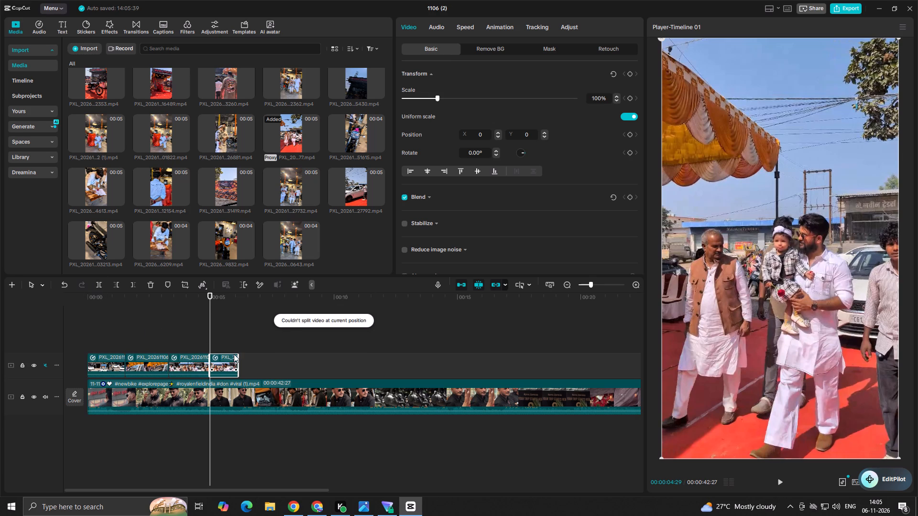
key(BackSpace)
Play the reference video past the last overlay clip and check its next shots against the blue-shirt clip in the media library.
click(159, 346)
key(space)
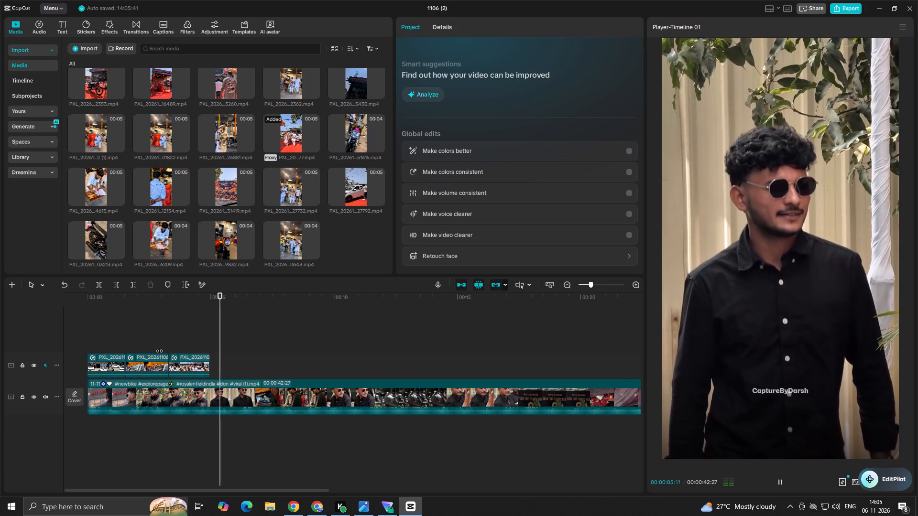
key(space)
click(176, 342)
key(space)
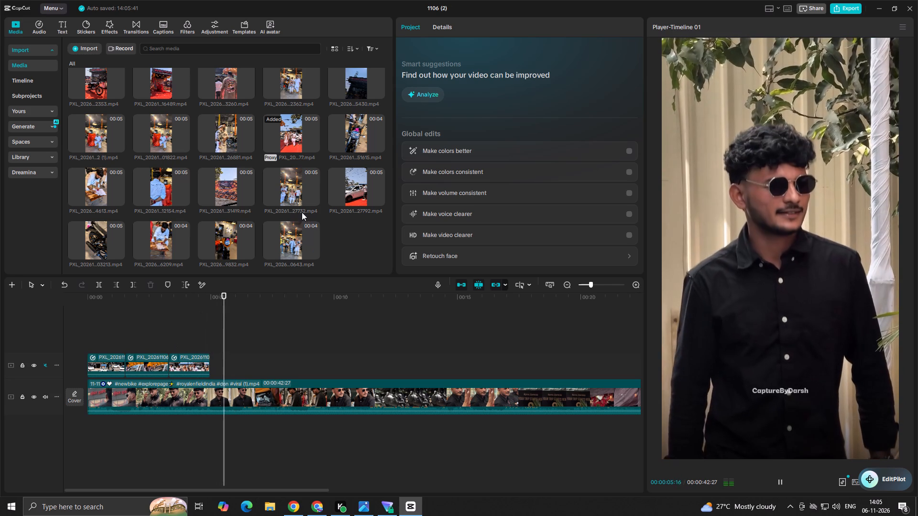
key(space)
click(209, 335)
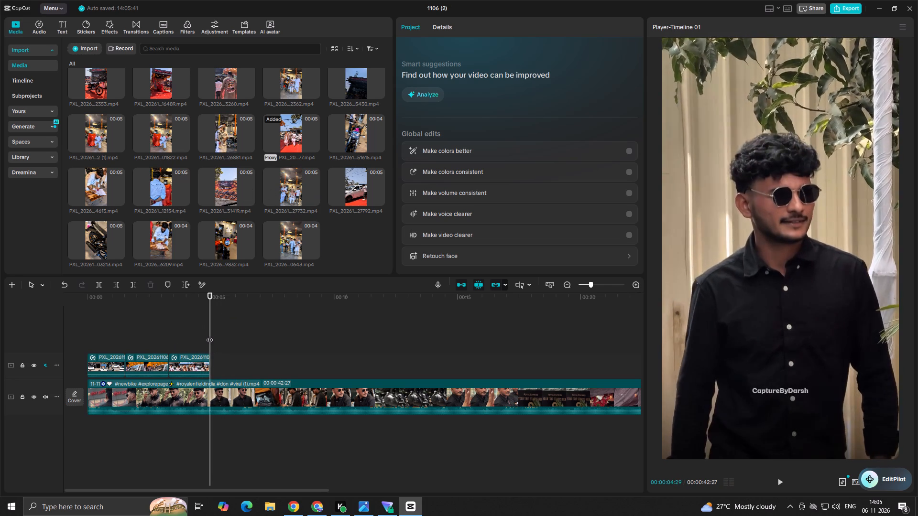
key(space)
key(space)
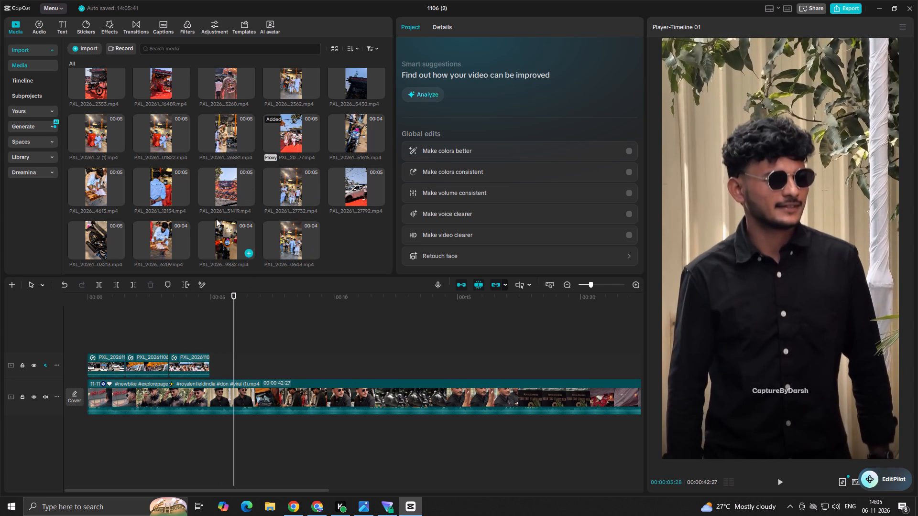
click(165, 196)
key(space)
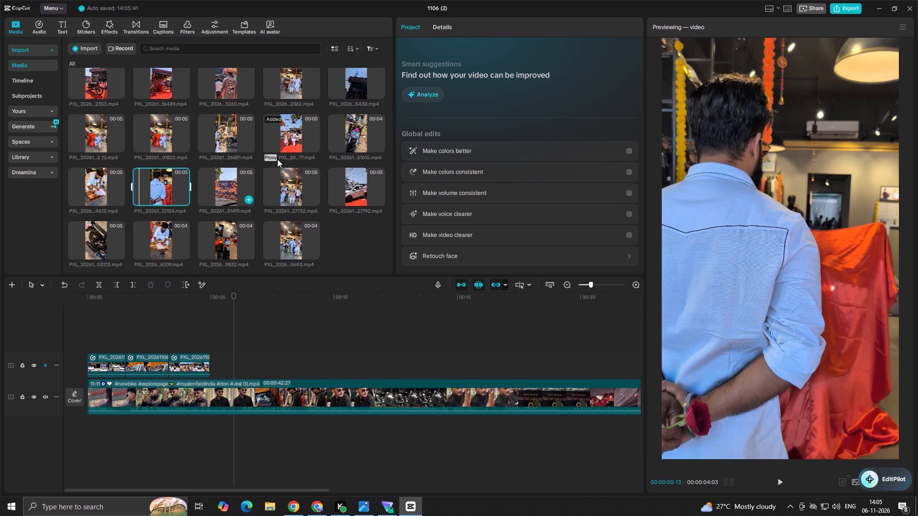
click(223, 361)
key(space)
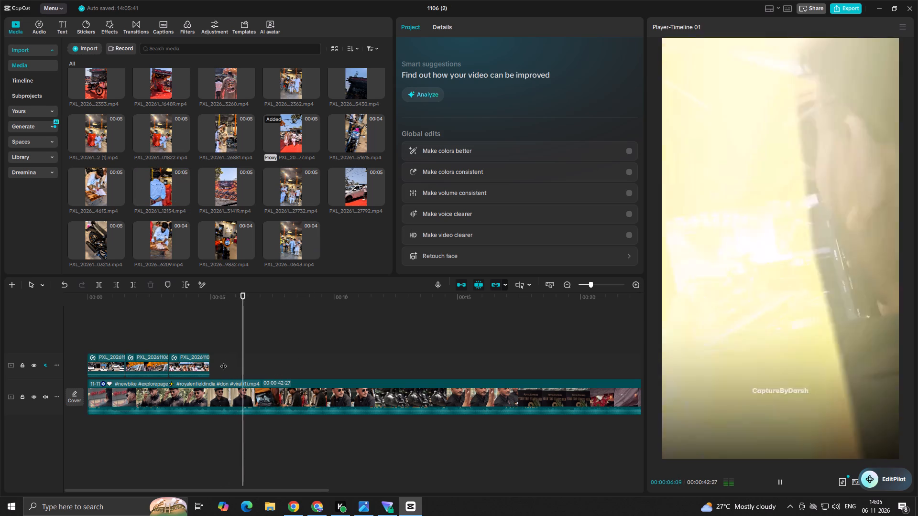
key(space)
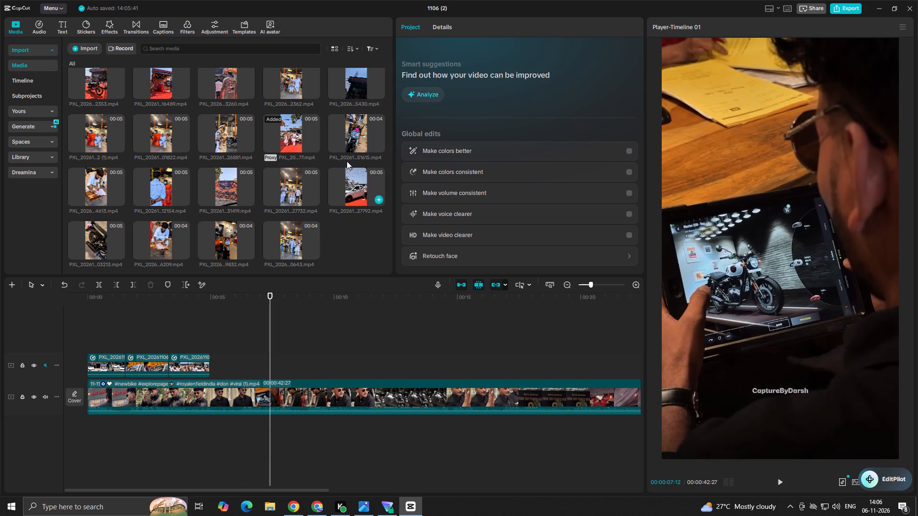
Preview the motorcycle-headlight, seated-family and man-holding-child clips in the media library as candidates for the next shot.
click(356, 133)
key(space)
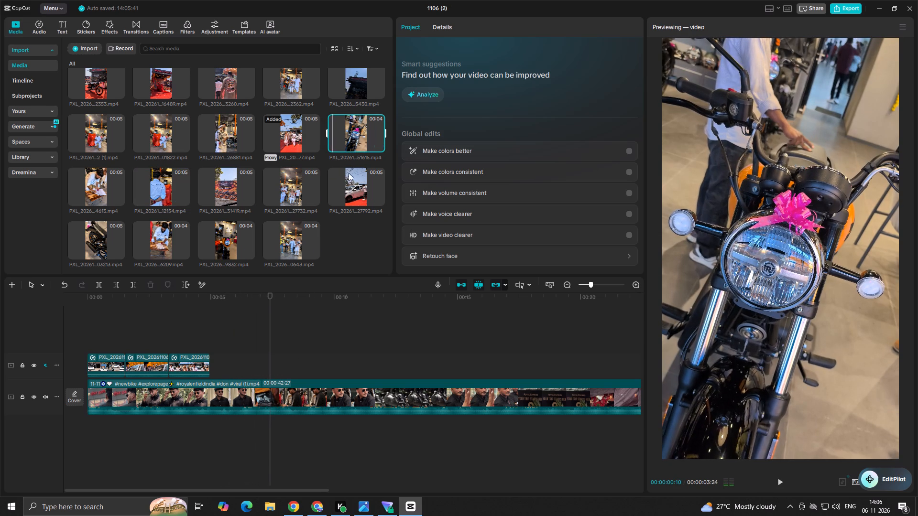
click(348, 186)
click(282, 190)
key(space)
scroll(321, 143, up, 3)
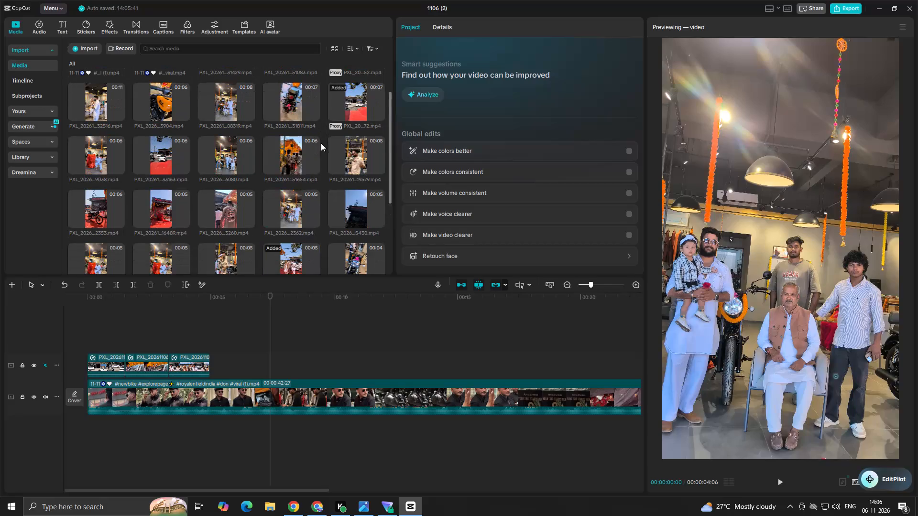
click(286, 214)
key(space)
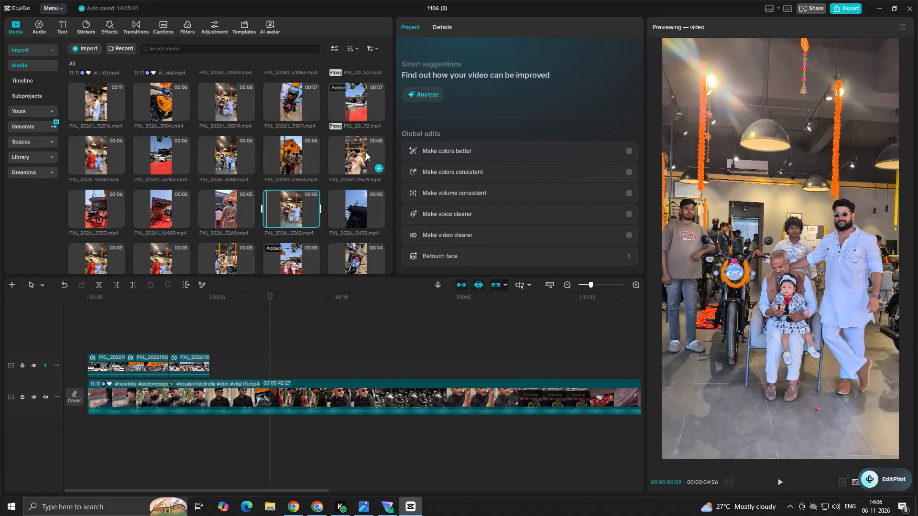
click(352, 160)
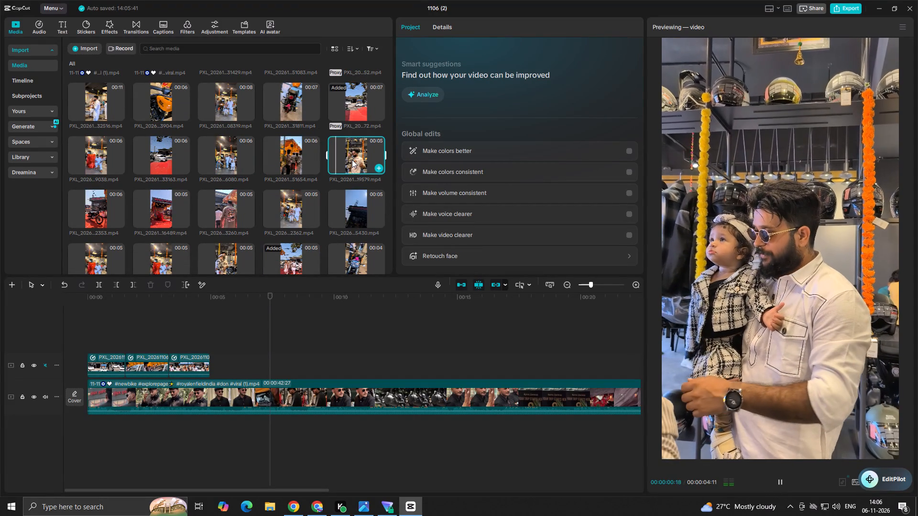
key(space)
Preview PXL_20261106_072543260.mp4 and place it on the overlay track directly against the end of the walking-family clip.
click(226, 212)
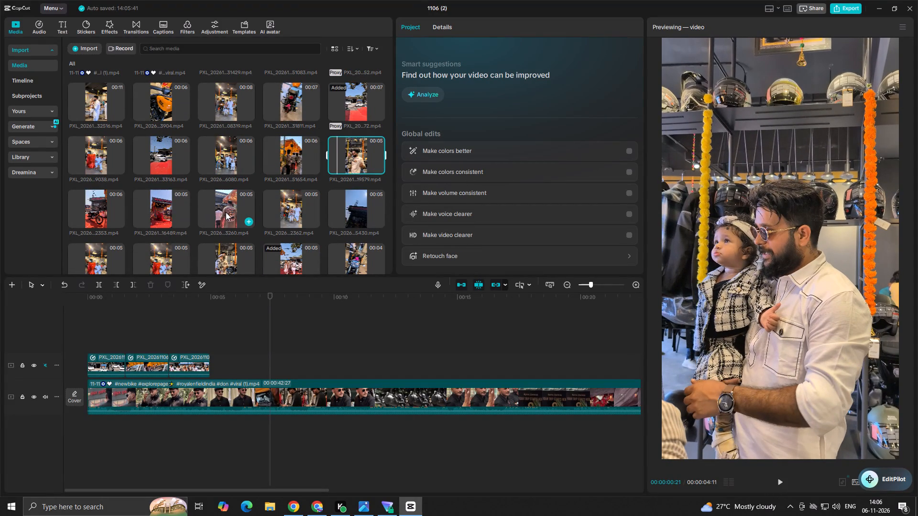
key(space)
key(space)
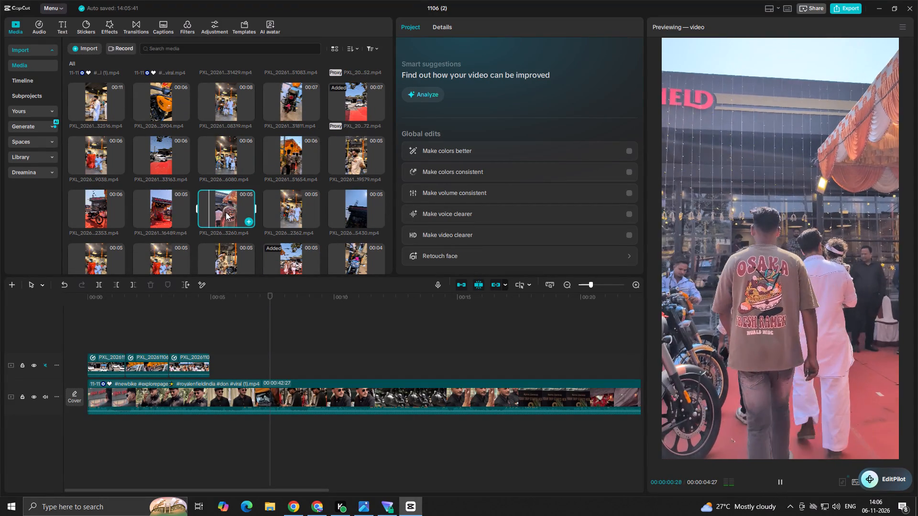
key(space)
drag(226, 212, 244, 329)
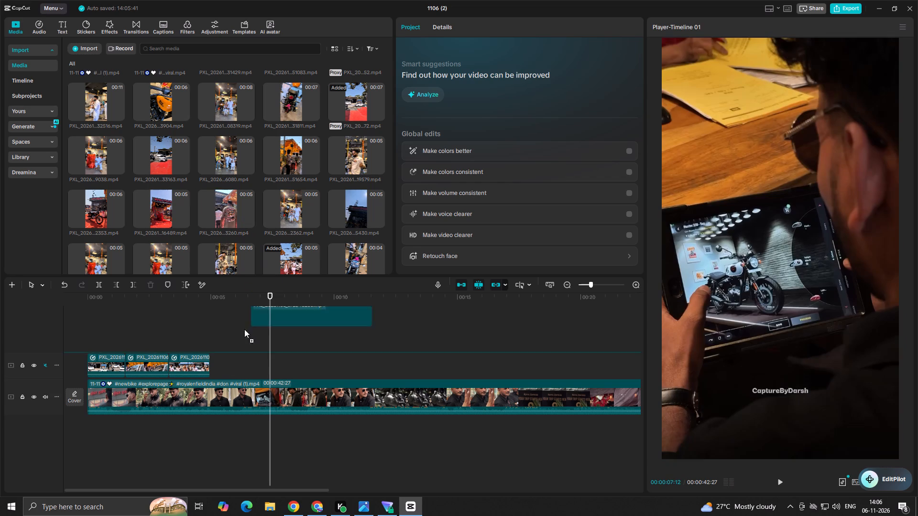
drag(244, 329, 217, 364)
click(234, 344)
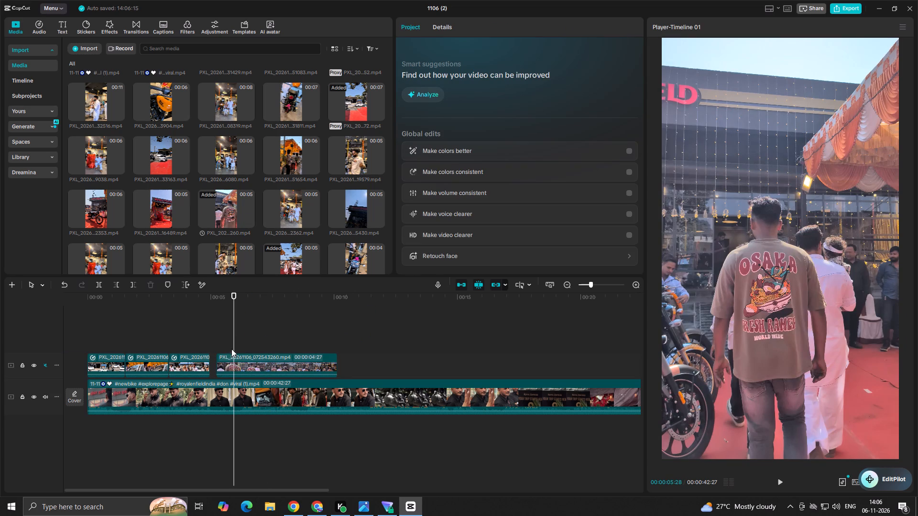
drag(233, 347, 218, 355)
click(228, 364)
drag(228, 364, 227, 365)
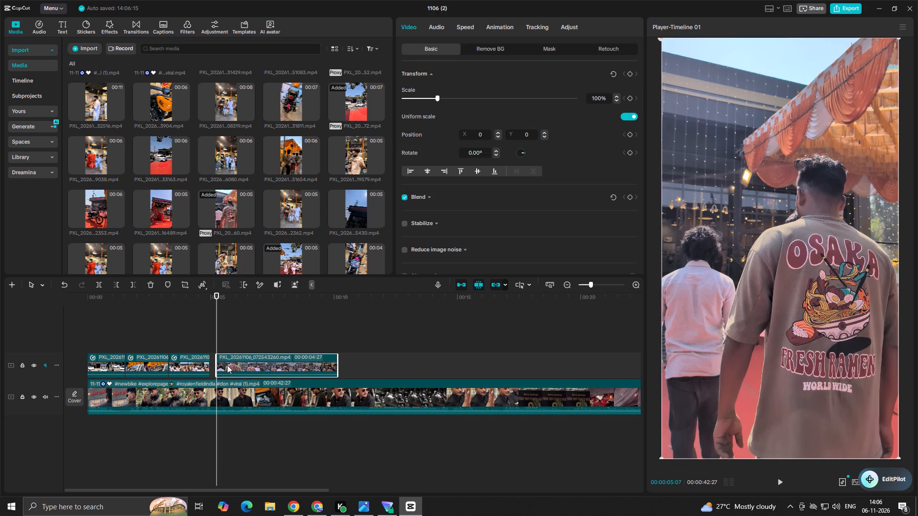
drag(227, 365, 221, 368)
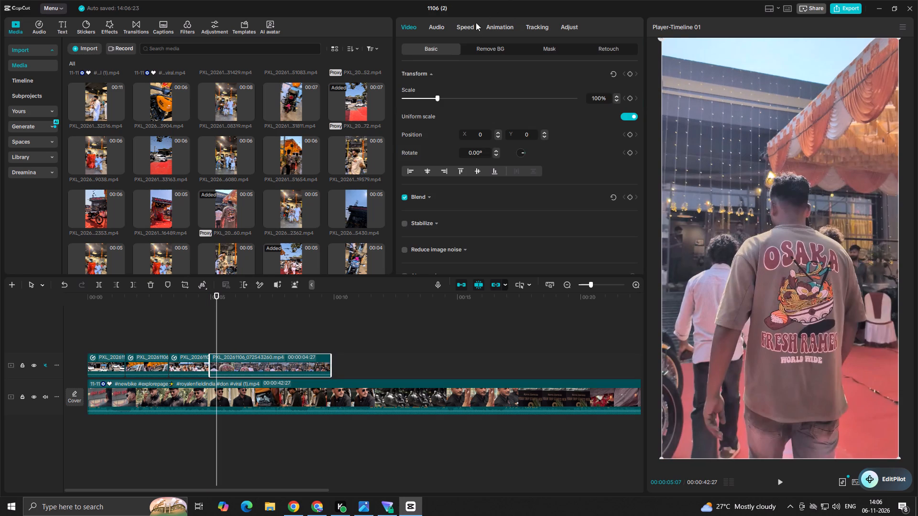
Apply the Bullet speed curve to the PXL_20261106_072543260.mp4 clip and preview the transition into it.
click(466, 24)
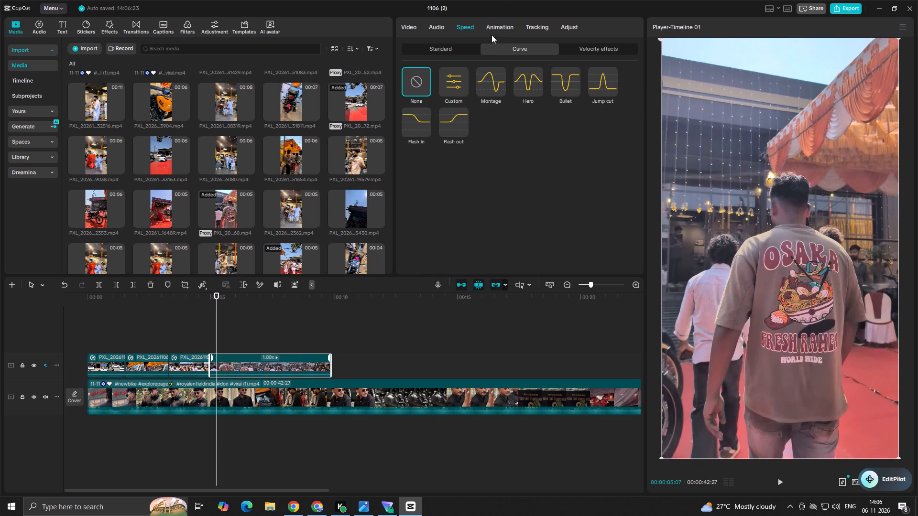
click(571, 88)
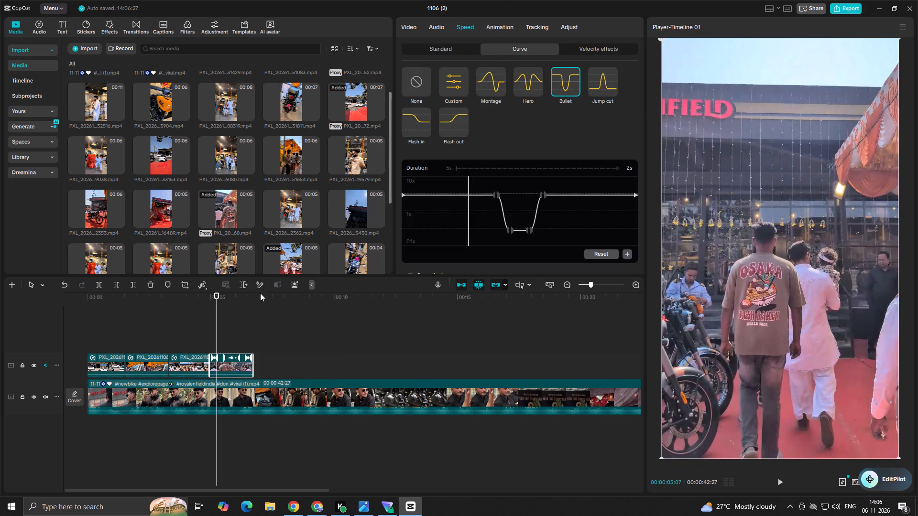
click(207, 342)
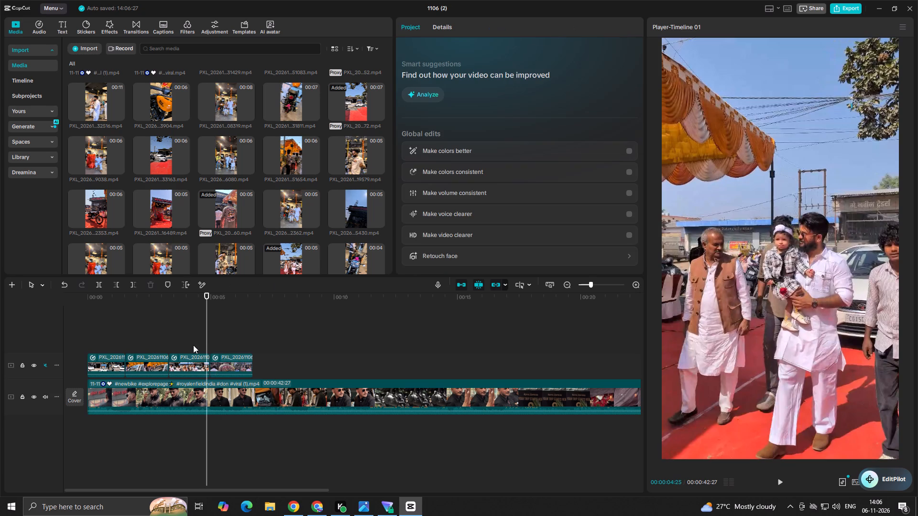
click(193, 345)
key(space)
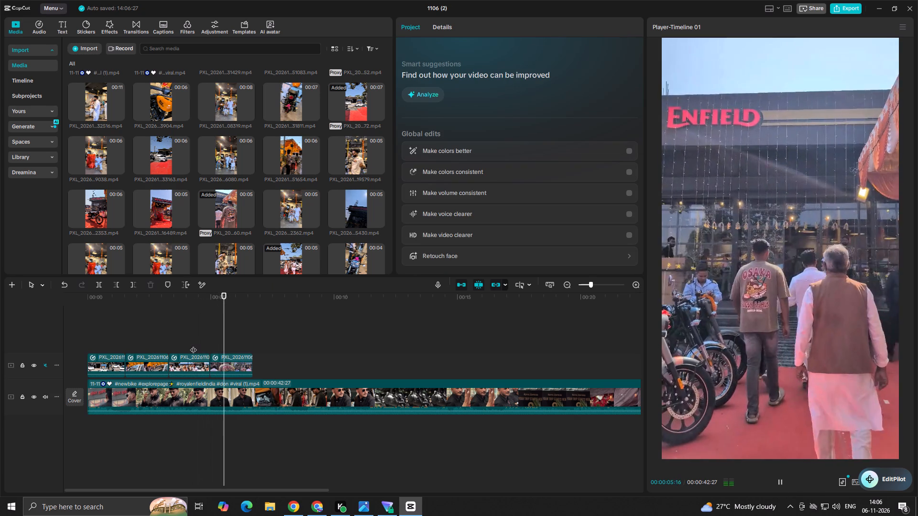
key(space)
click(198, 345)
key(space)
key(space)
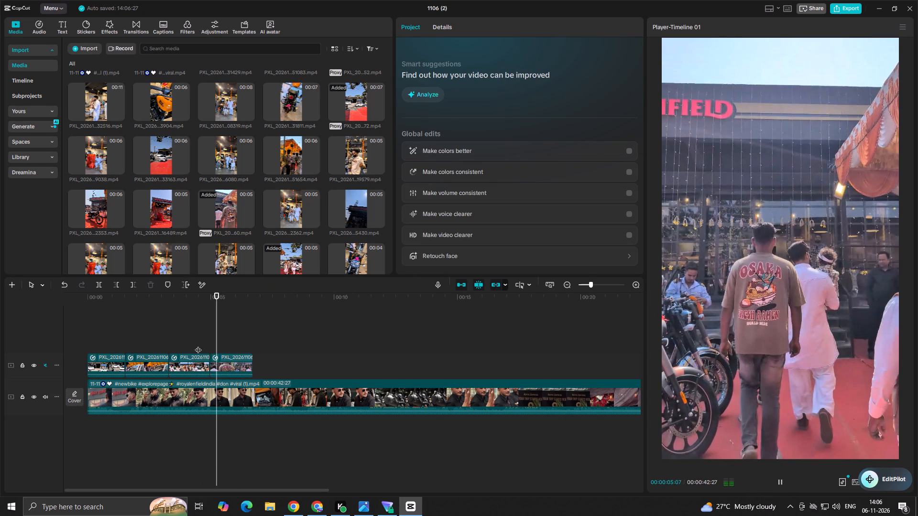
Move the first two points of the showroom-entrance clip's Bullet curve close to its start, keeping the second at about 0.5x, and preview it.
click(228, 368)
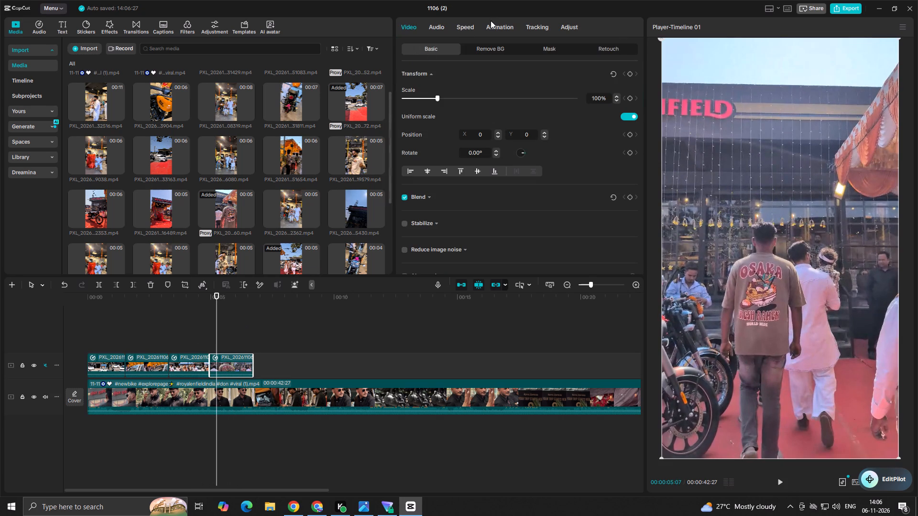
click(470, 31)
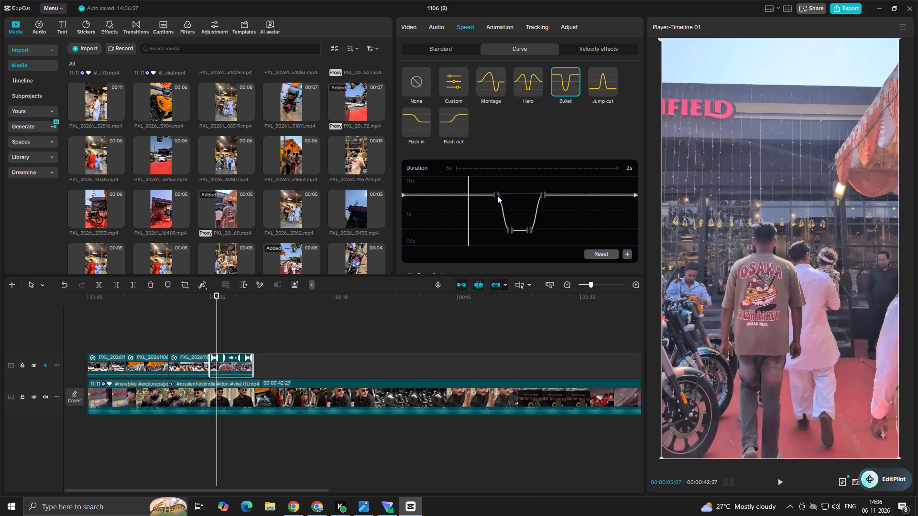
drag(497, 195, 423, 196)
drag(508, 228, 484, 230)
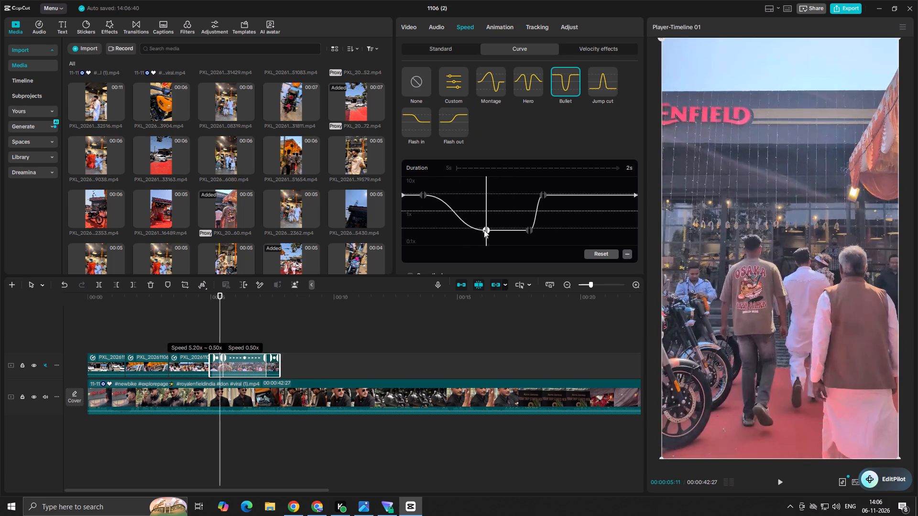
drag(484, 230, 415, 226)
click(421, 217)
drag(421, 217, 364, 220)
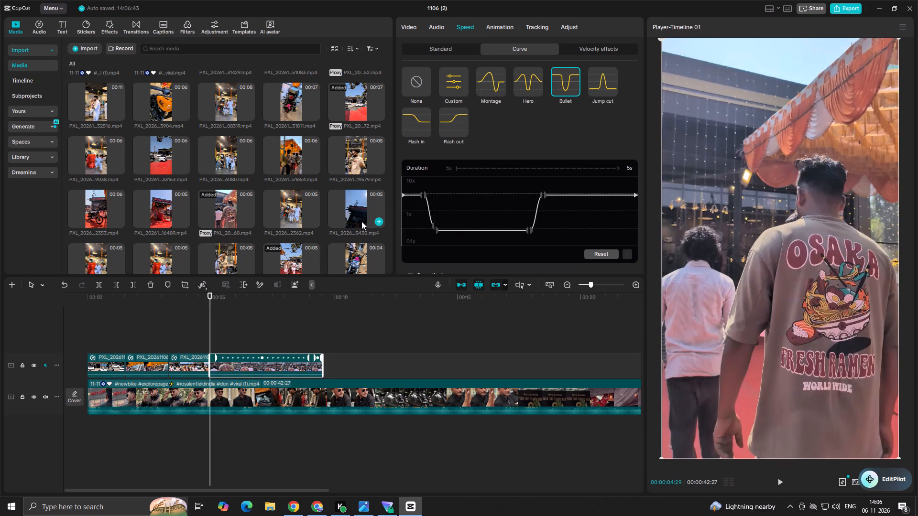
key(space)
key(space)
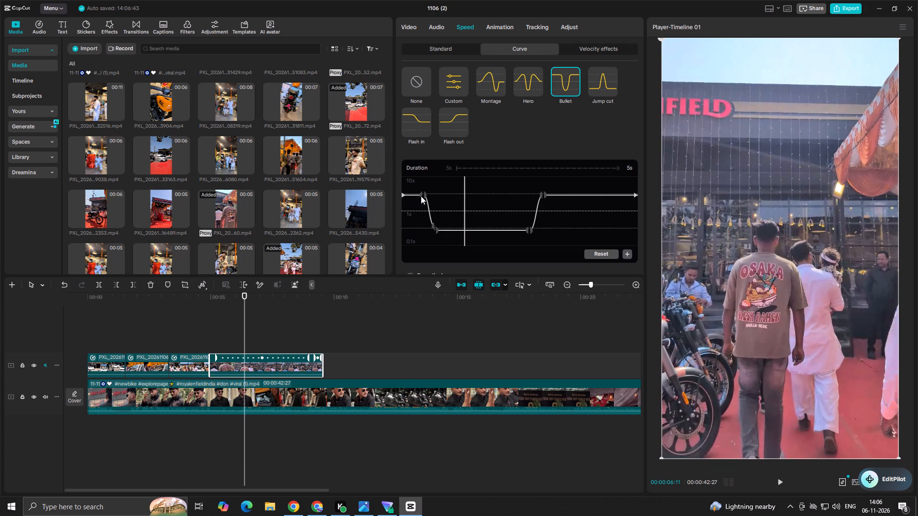
Lower the opening section of the showroom-entrance clip's Bullet curve to about 3.25x, pull its slow point closer to the start, and preview it.
drag(423, 196, 422, 203)
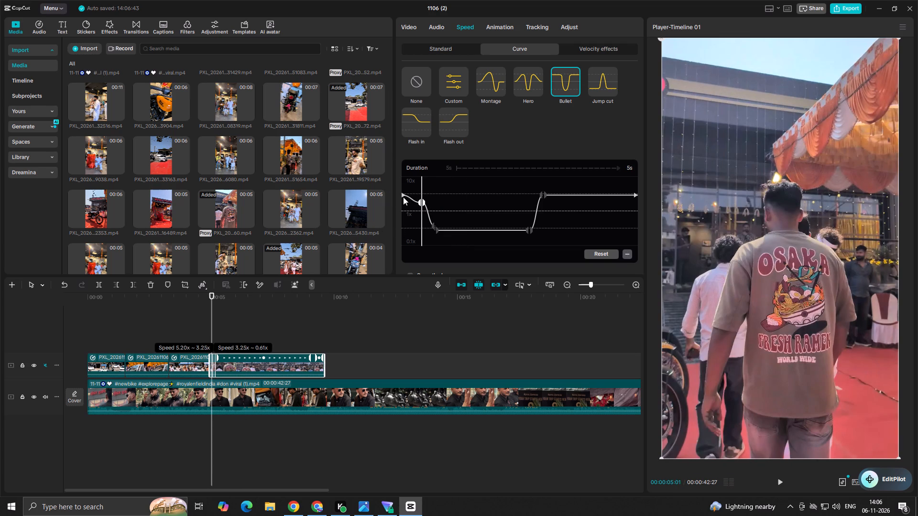
drag(403, 196, 402, 202)
drag(421, 218, 385, 222)
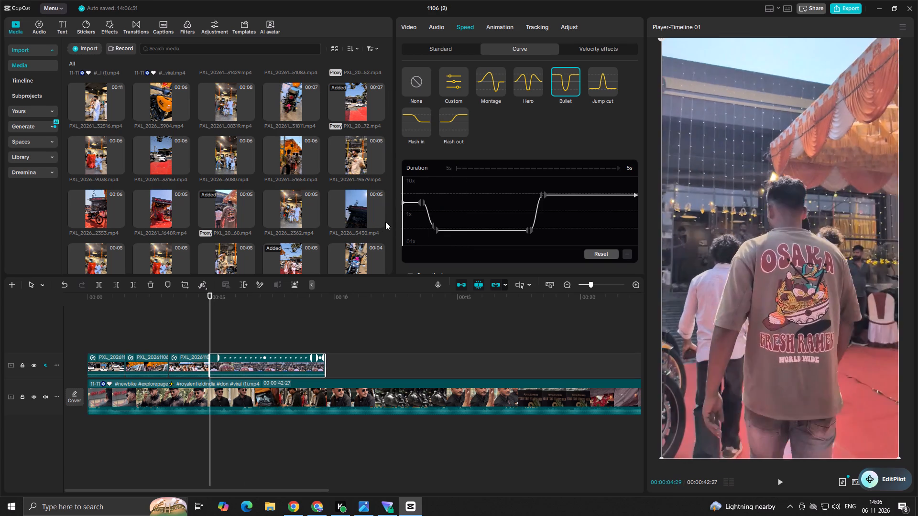
drag(385, 222, 373, 222)
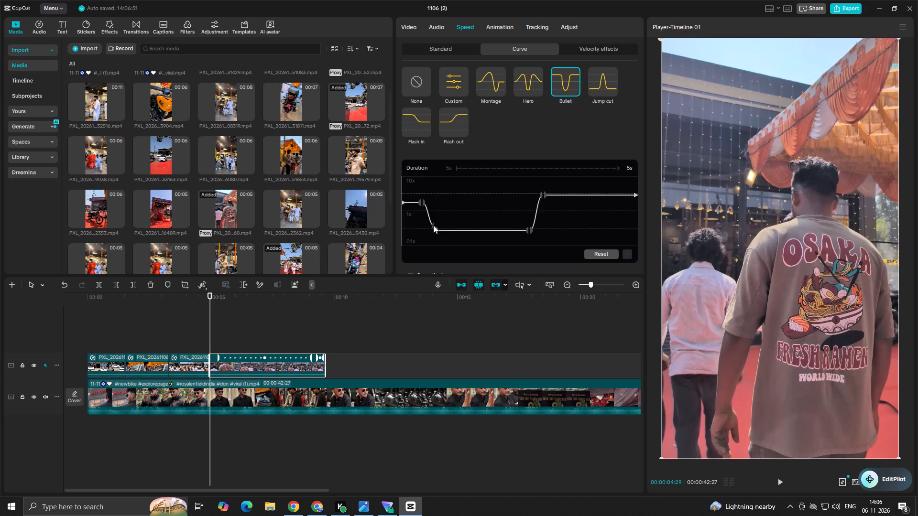
drag(435, 228, 417, 222)
drag(415, 221, 361, 225)
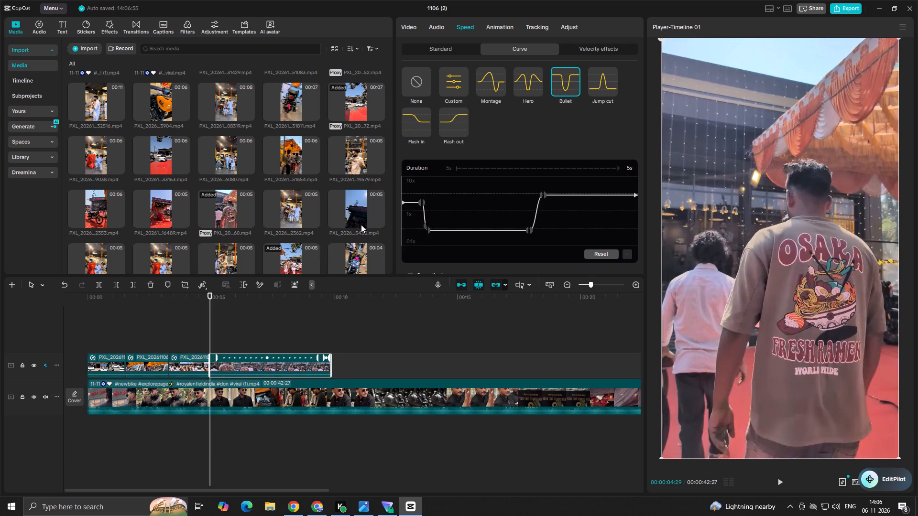
drag(361, 225, 360, 225)
key(space)
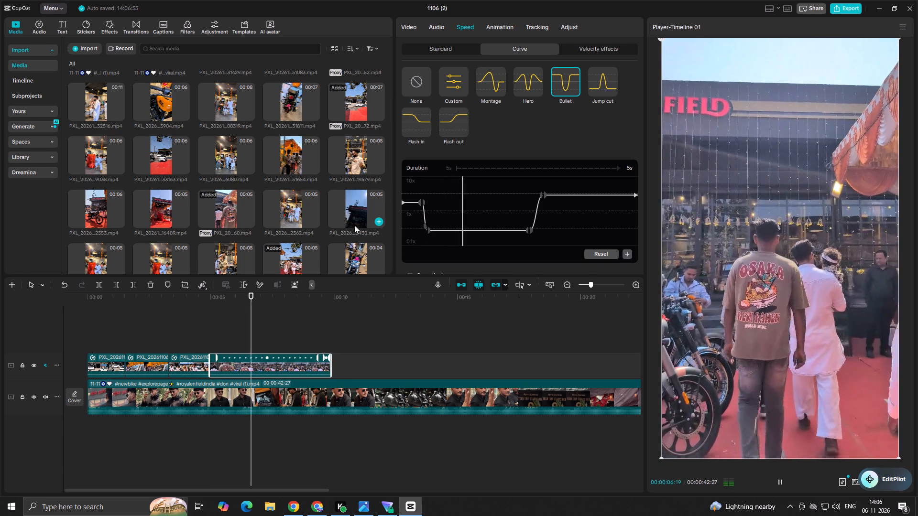
key(space)
Replay the showroom-entrance clip, split it at about 00:00:06:04 and delete the remainder.
click(451, 216)
drag(451, 215, 381, 225)
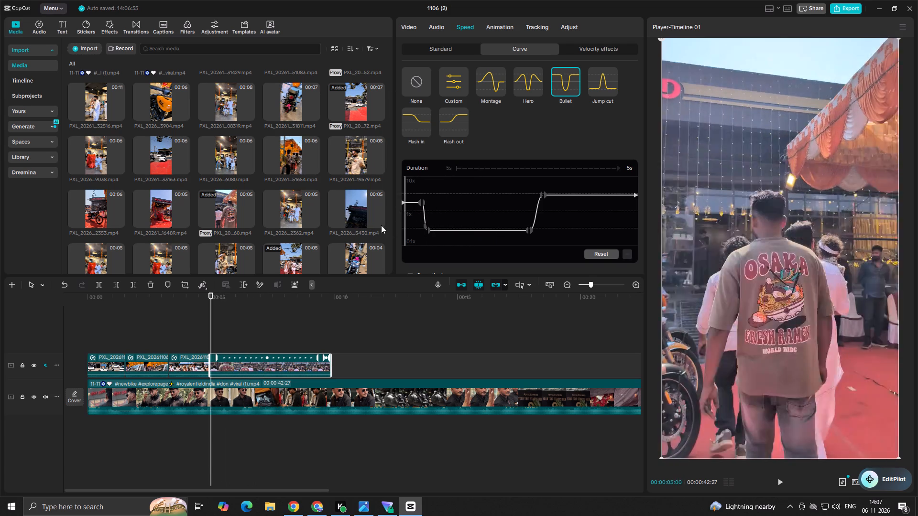
drag(381, 225, 381, 225)
key(space)
key(space)
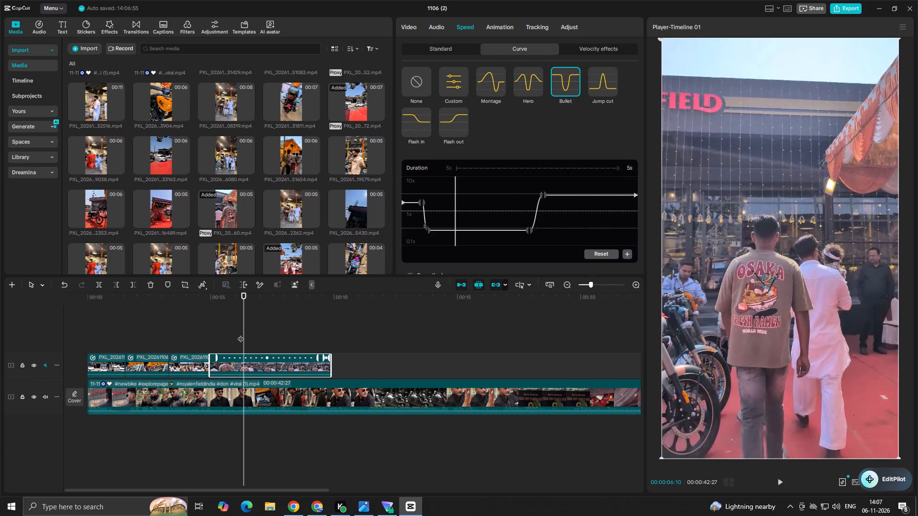
ctrl+scroll(244, 337, up, 4)
drag(244, 337, 238, 337)
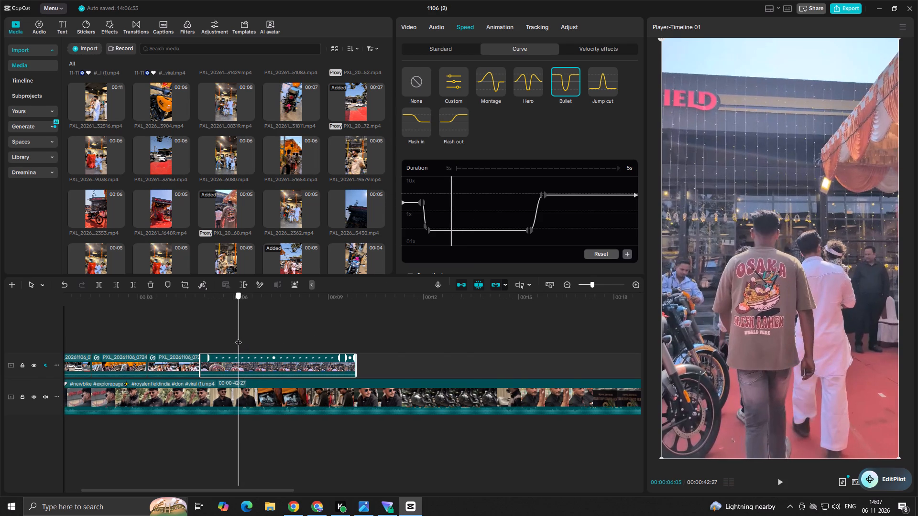
drag(238, 337, 238, 337)
click(102, 282)
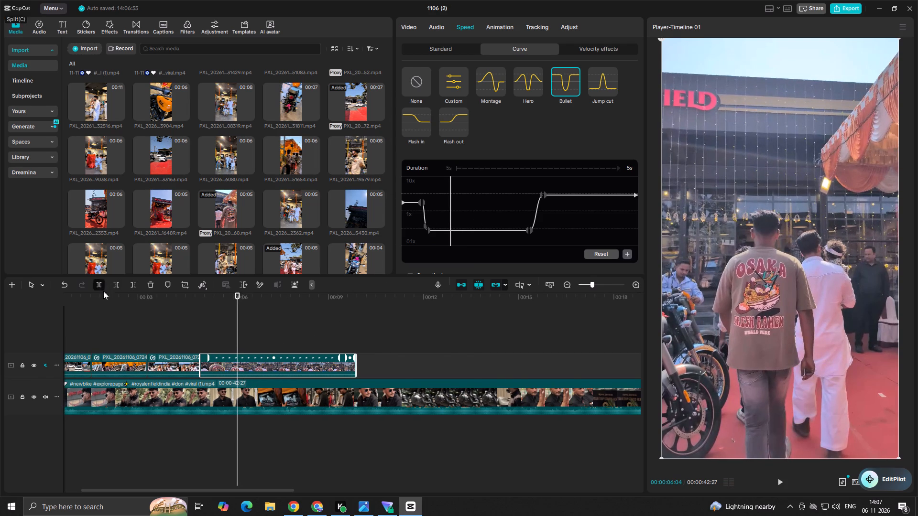
key(BackSpace)
Play the overlay sequence through the trimmed showroom-entrance clip and on into the reference video's tablet shot to check the timing.
click(175, 334)
key(space)
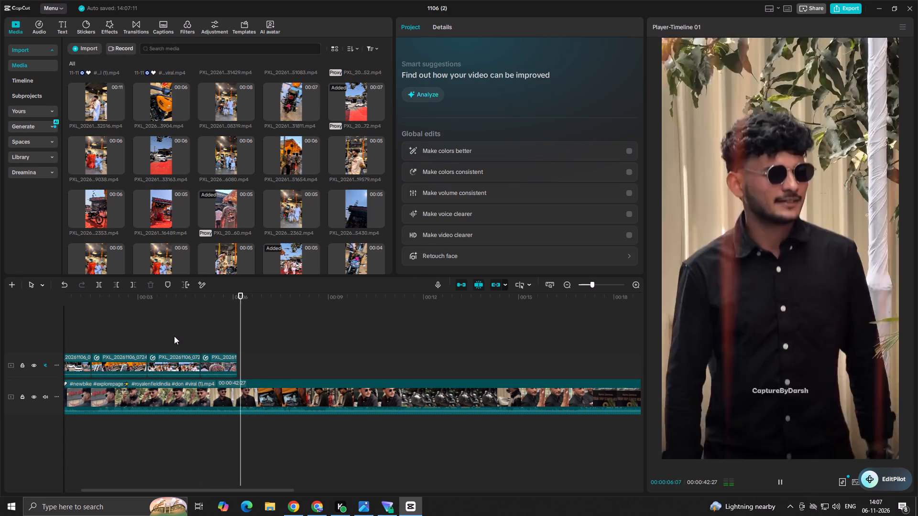
click(174, 336)
click(167, 339)
key(space)
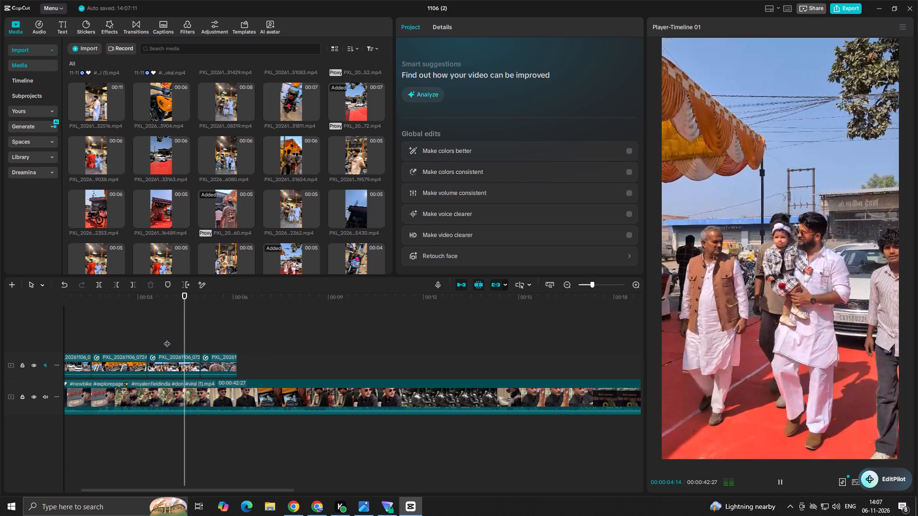
click(167, 339)
key(space)
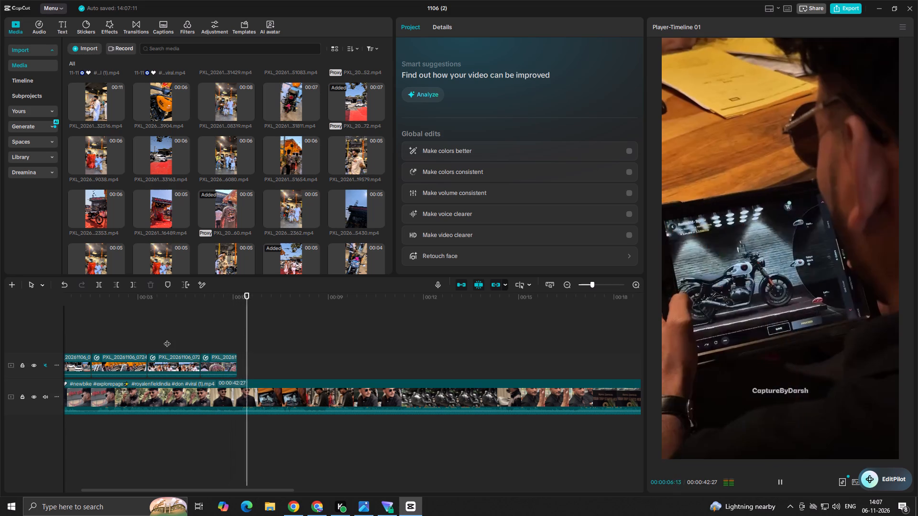
key(space)
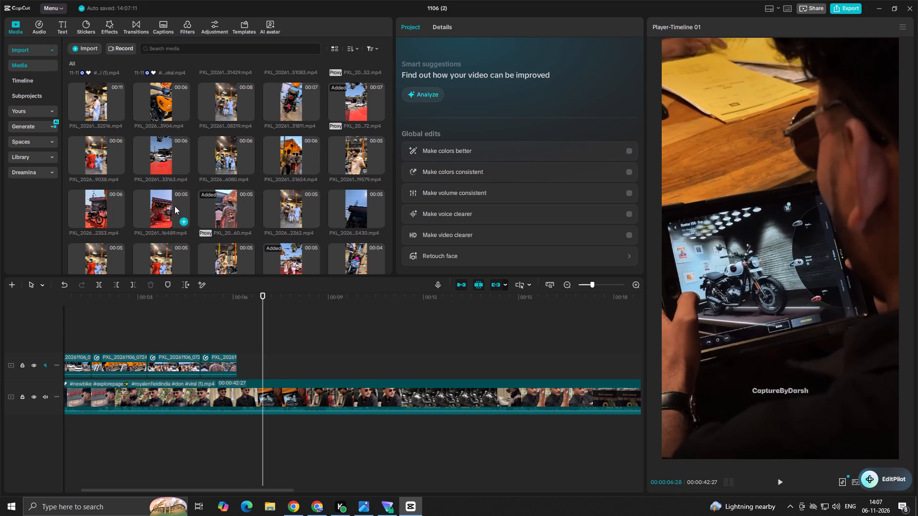
Place PXL_20261106_073112154.mp4 on the overlay track directly against the end of the showroom-entrance clip and preview it.
scroll(175, 203, down, 2)
scroll(214, 221, down, 1)
drag(158, 188, 254, 360)
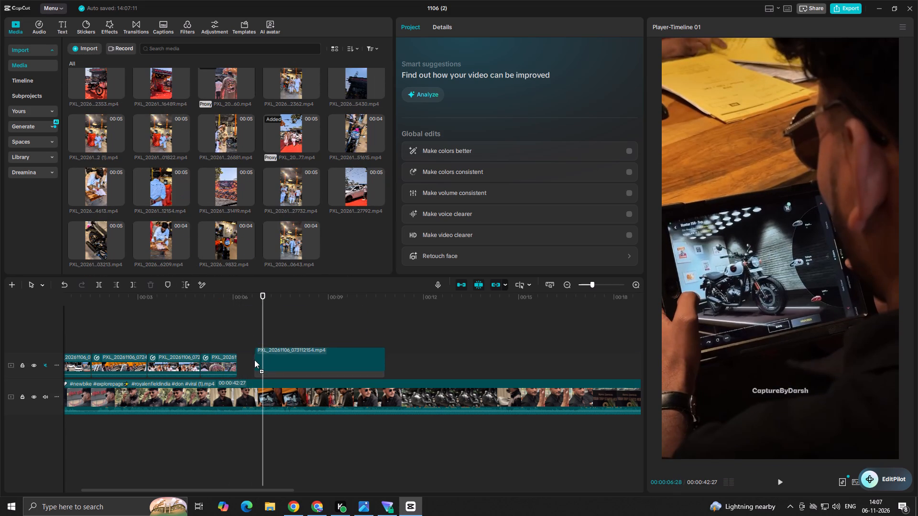
drag(254, 360, 254, 360)
drag(286, 364, 271, 367)
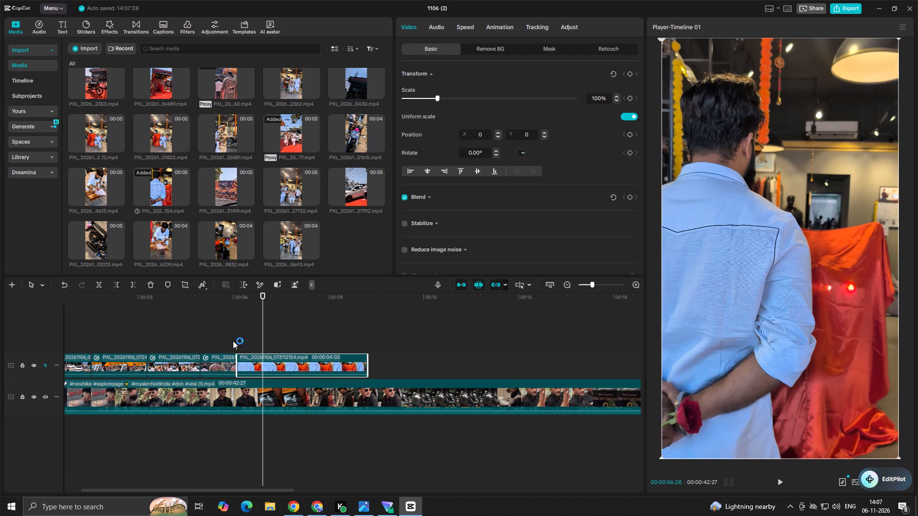
click(229, 339)
key(space)
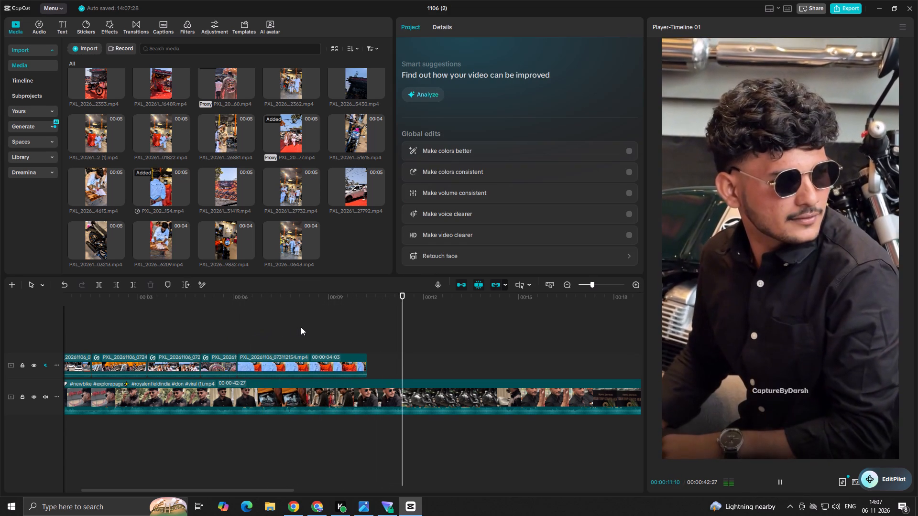
key(space)
click(303, 326)
Apply the Bullet speed curve to the PXL_20261106_073112154.mp4 clip, move its first two points near the clip's start, and preview it.
click(297, 370)
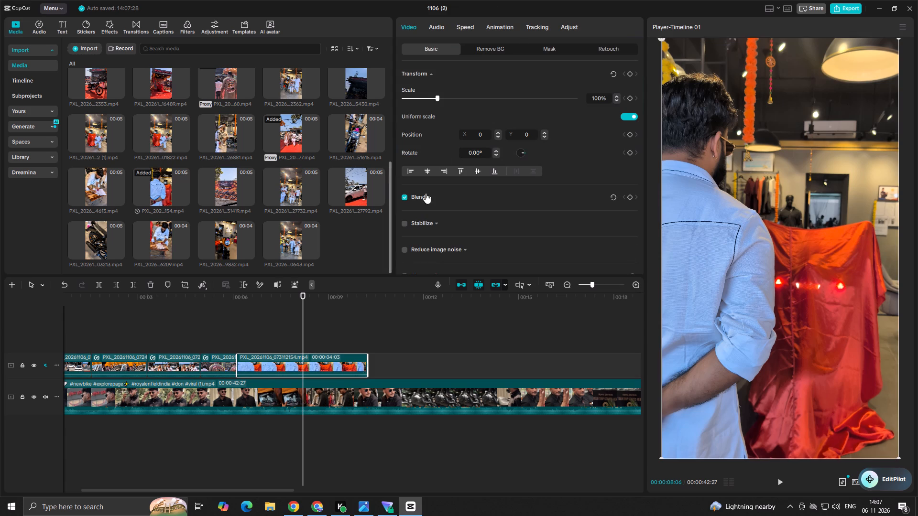
click(464, 30)
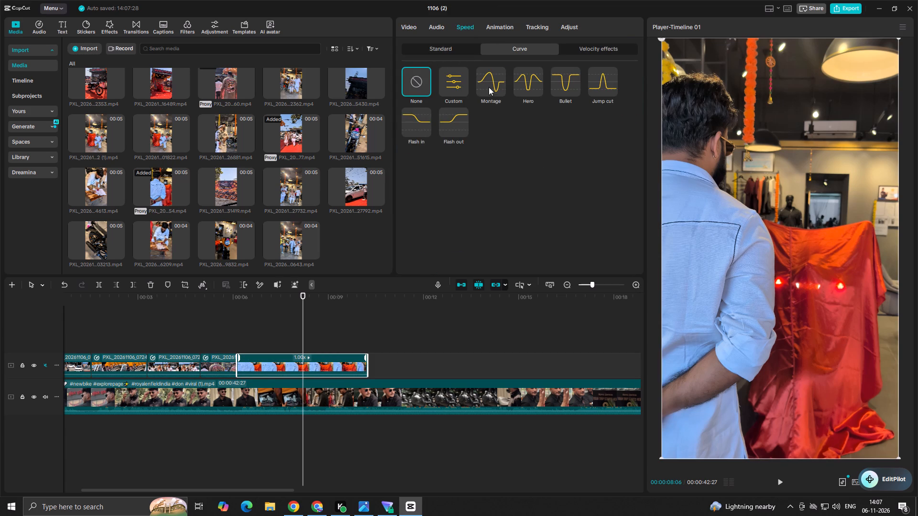
click(568, 79)
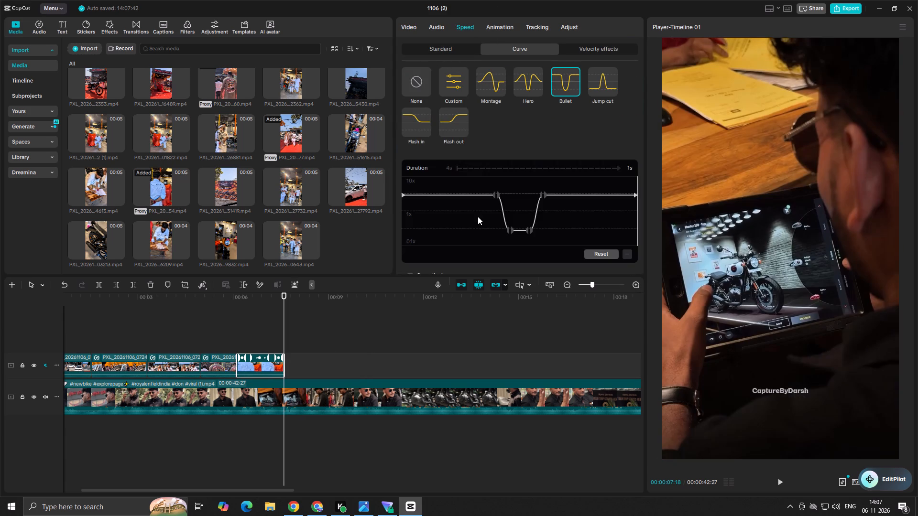
drag(495, 195, 459, 199)
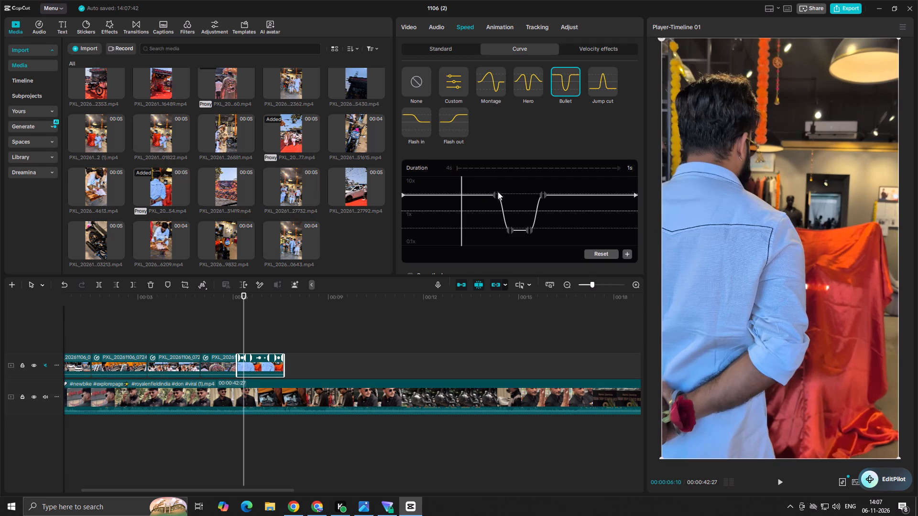
drag(498, 192, 433, 196)
drag(508, 230, 509, 230)
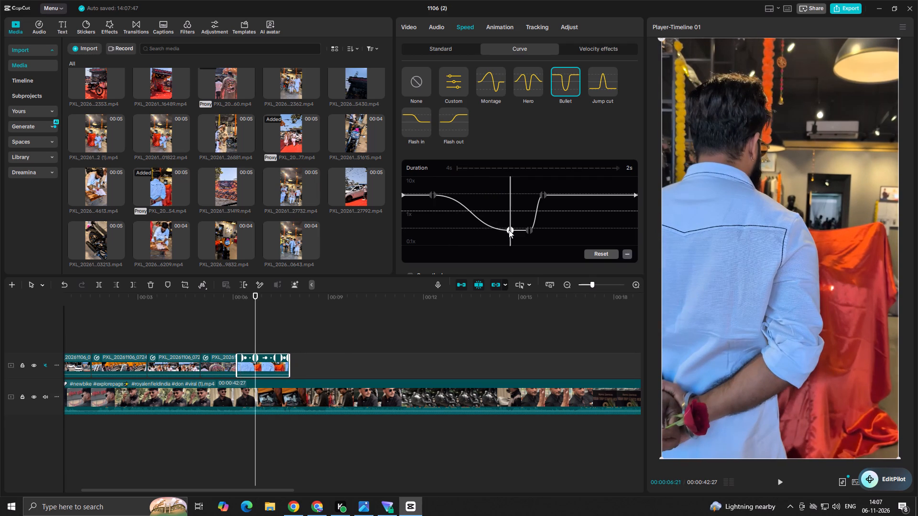
drag(509, 230, 428, 227)
click(502, 212)
drag(459, 209, 342, 209)
key(space)
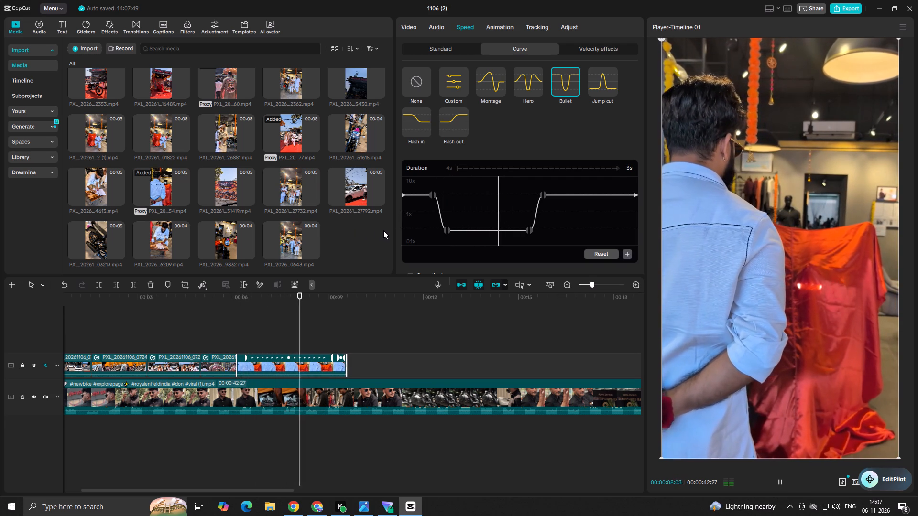
key(space)
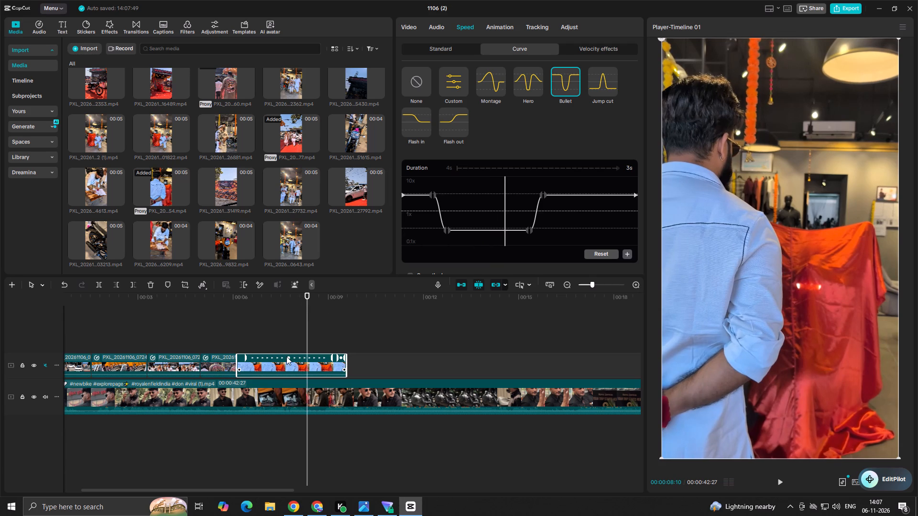
Split the PXL_20261106_073112154.mp4 clip at about 00:00:08:16, delete the remainder, and play through the cut.
key(space)
key(space)
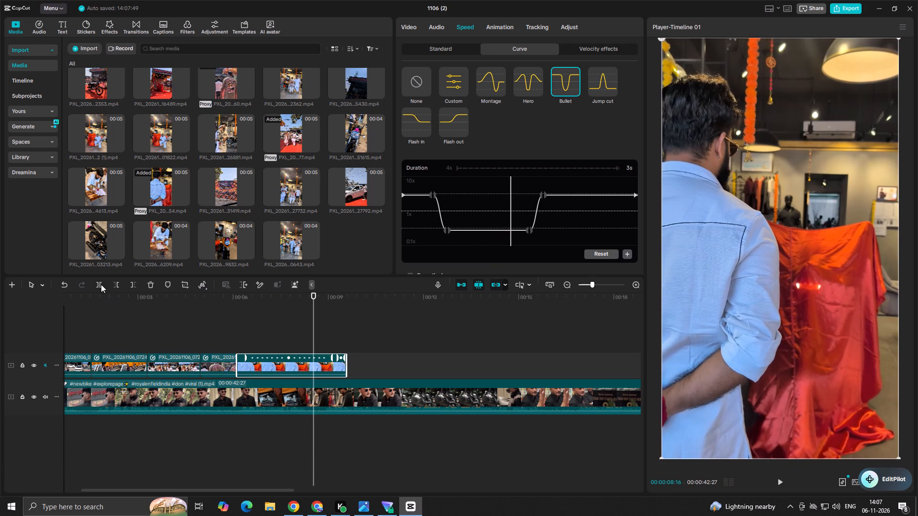
click(100, 283)
key(BackSpace)
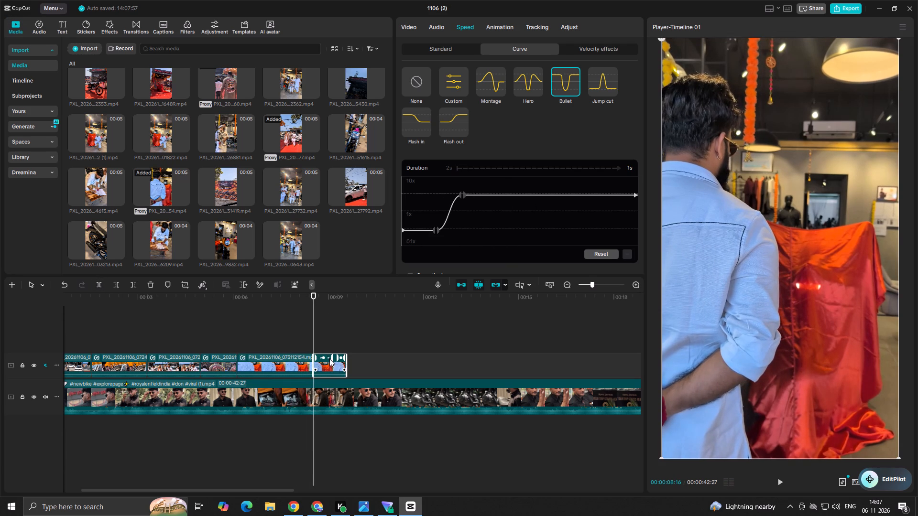
click(292, 343)
key(space)
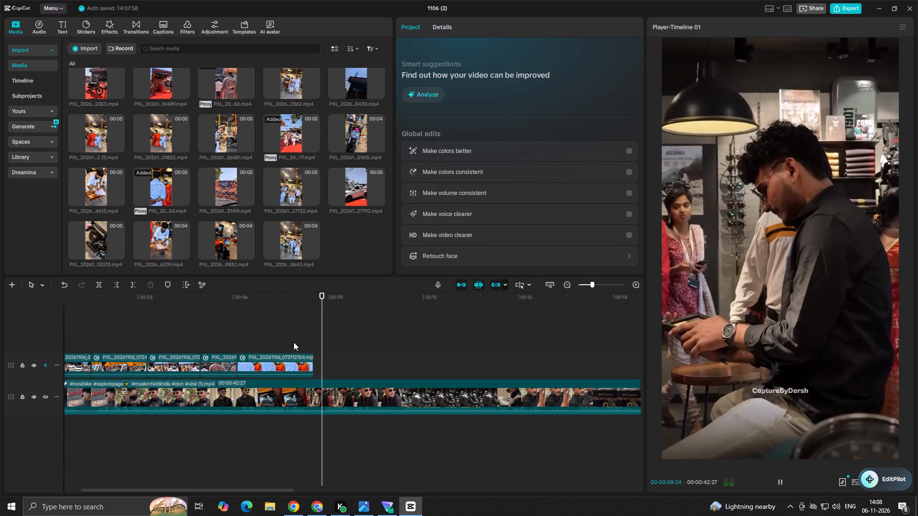
key(space)
Extend the end of the PXL_20261106_073112154.mp4 clip to about 00:00:09:04 and preview its ending against the reference video.
click(302, 357)
drag(313, 360, 330, 365)
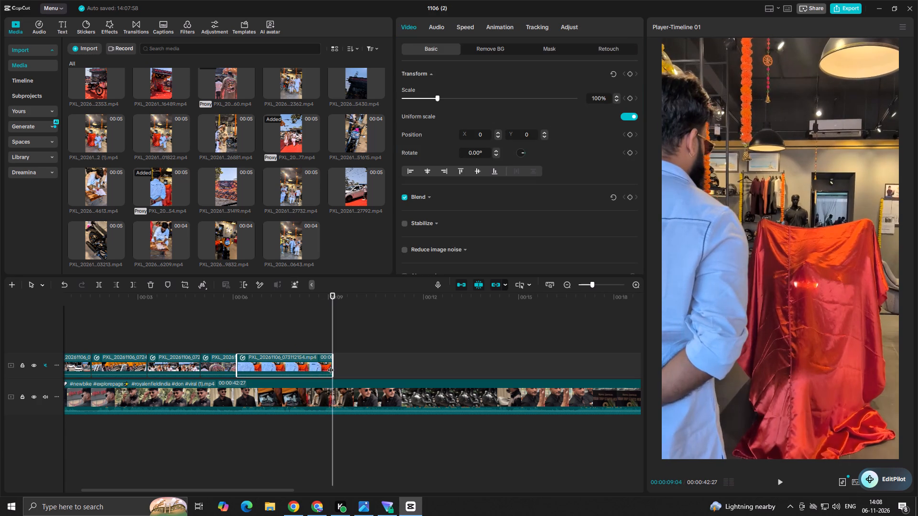
click(308, 344)
key(space)
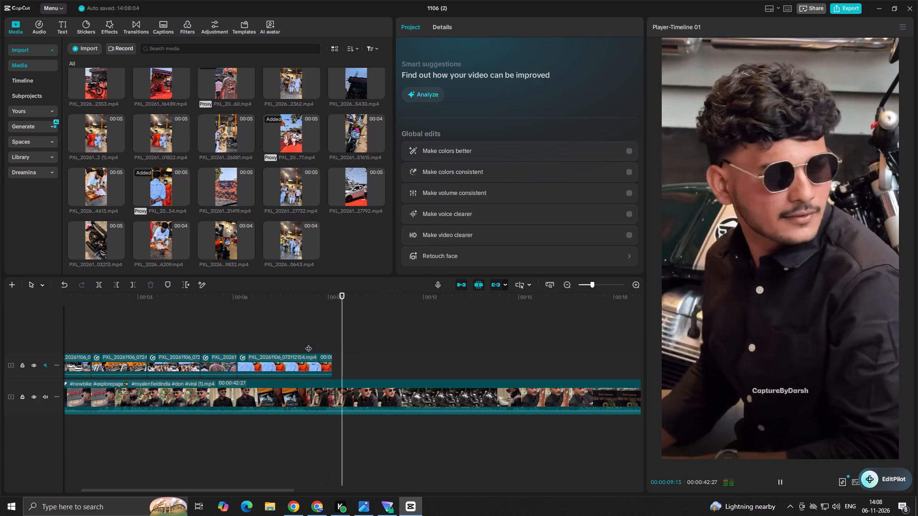
key(space)
click(301, 344)
key(space)
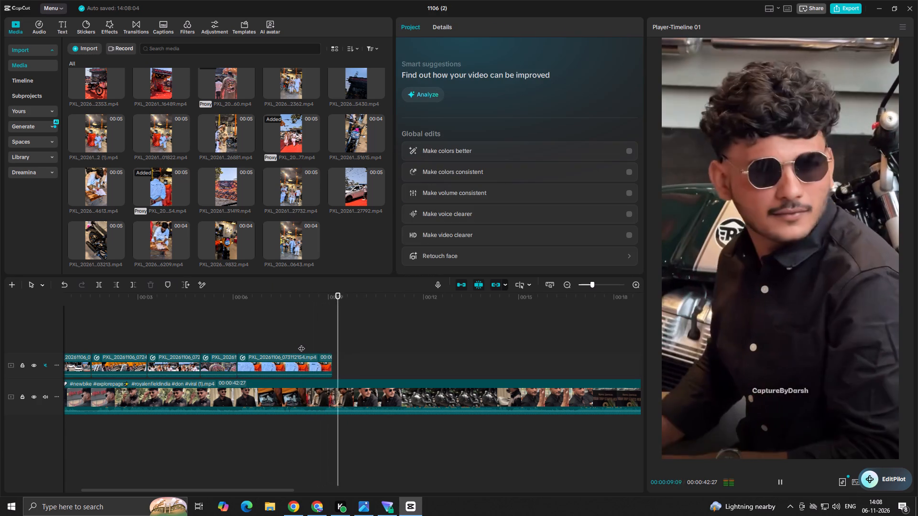
key(space)
Review the reference video around the end of the overlay clips, and preview the man-with-child and seated family showroom clips as candidates.
click(245, 339)
key(space)
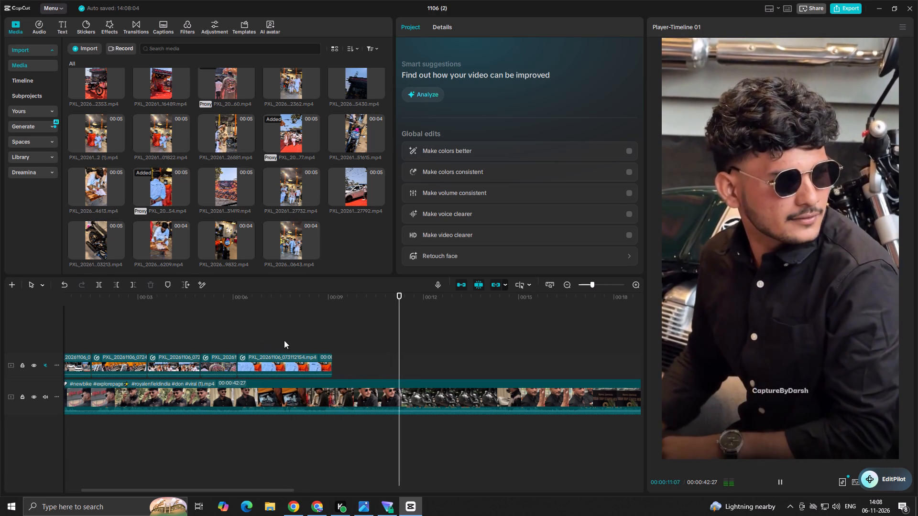
key(space)
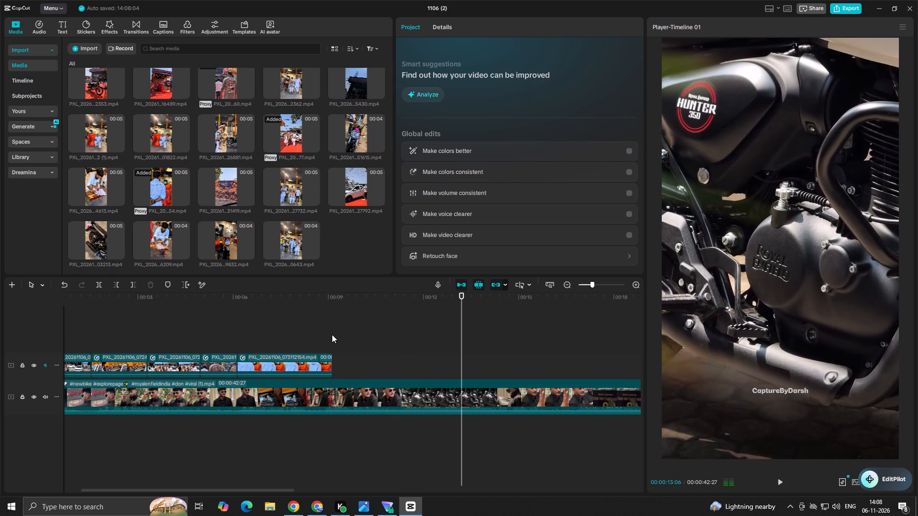
click(317, 340)
key(space)
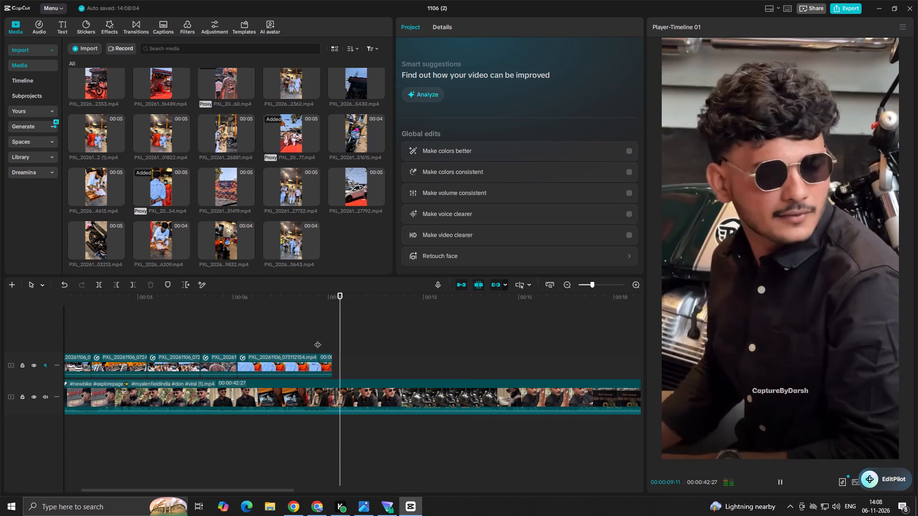
key(space)
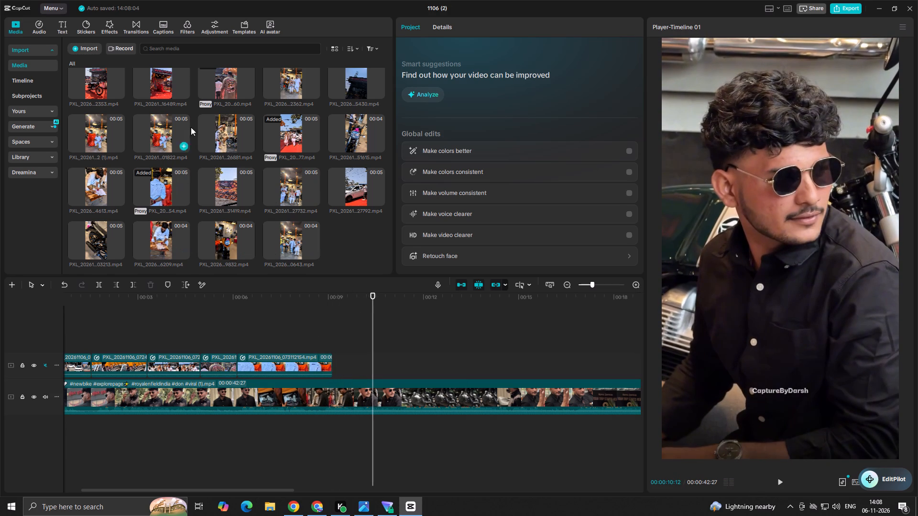
click(238, 134)
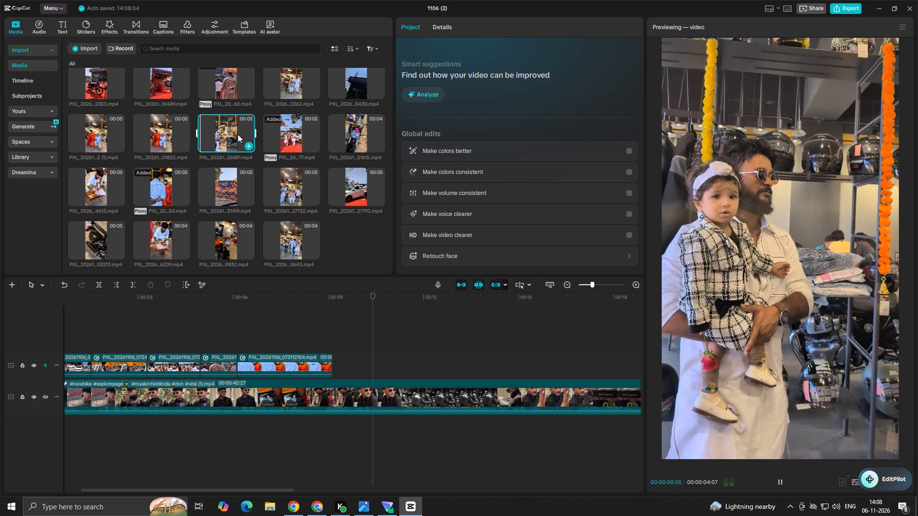
key(space)
scroll(321, 161, up, 1)
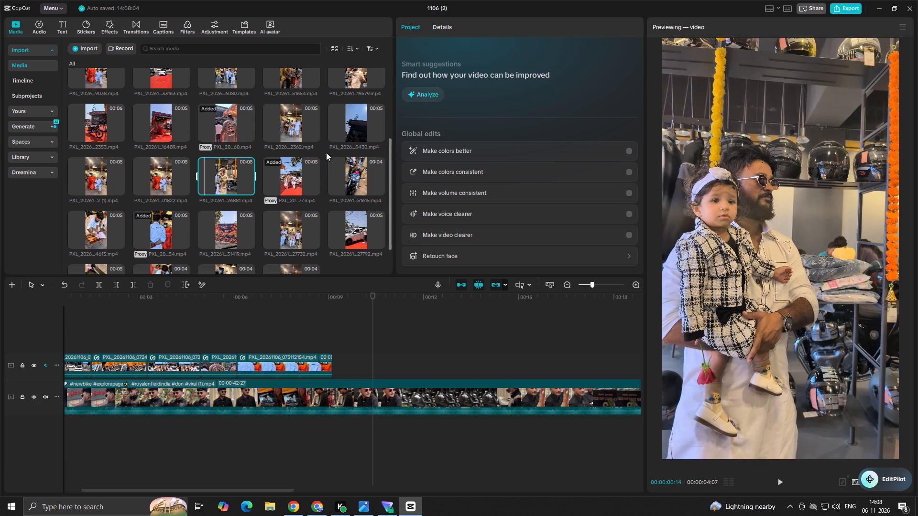
key(space)
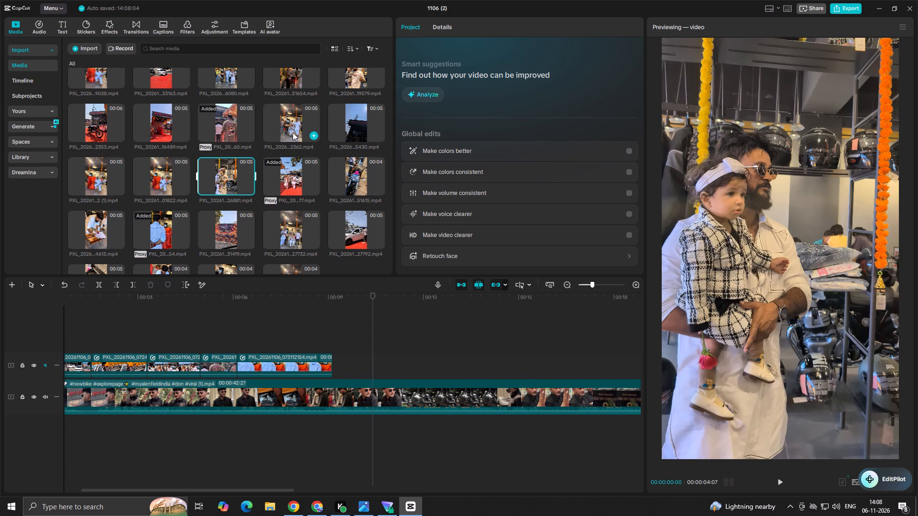
click(293, 132)
key(space)
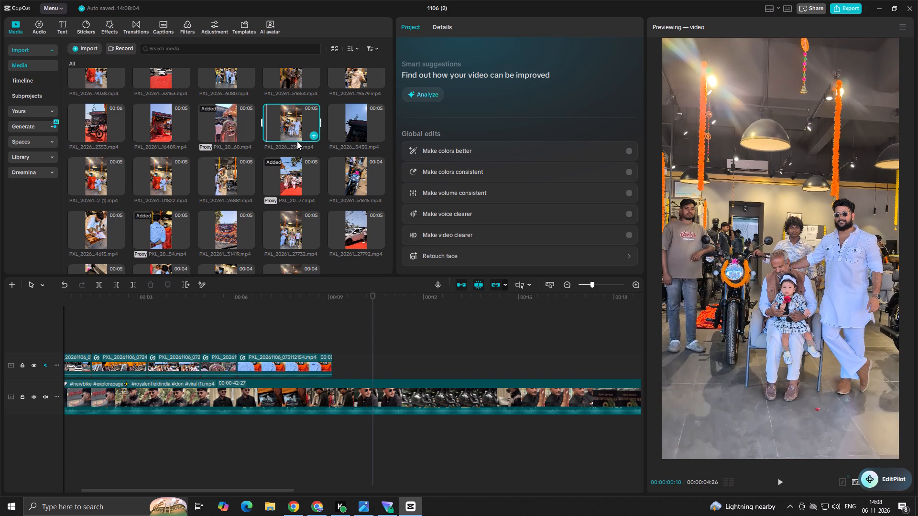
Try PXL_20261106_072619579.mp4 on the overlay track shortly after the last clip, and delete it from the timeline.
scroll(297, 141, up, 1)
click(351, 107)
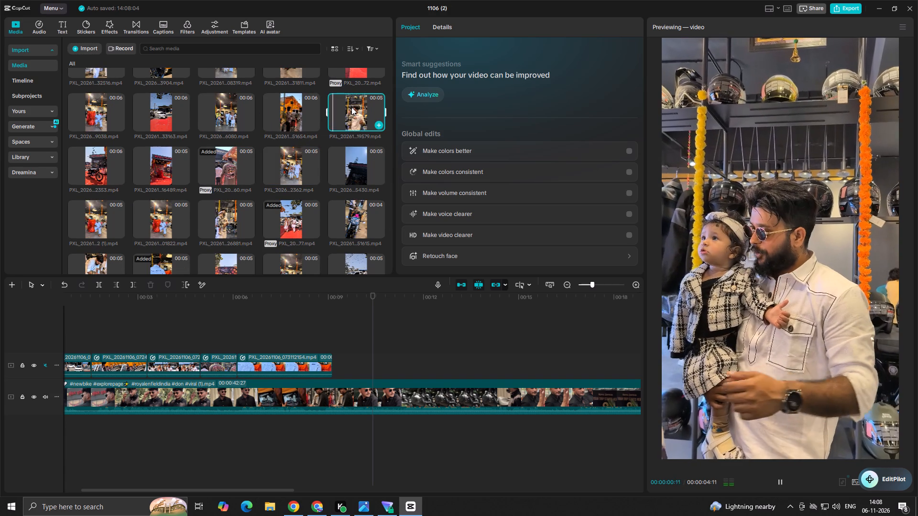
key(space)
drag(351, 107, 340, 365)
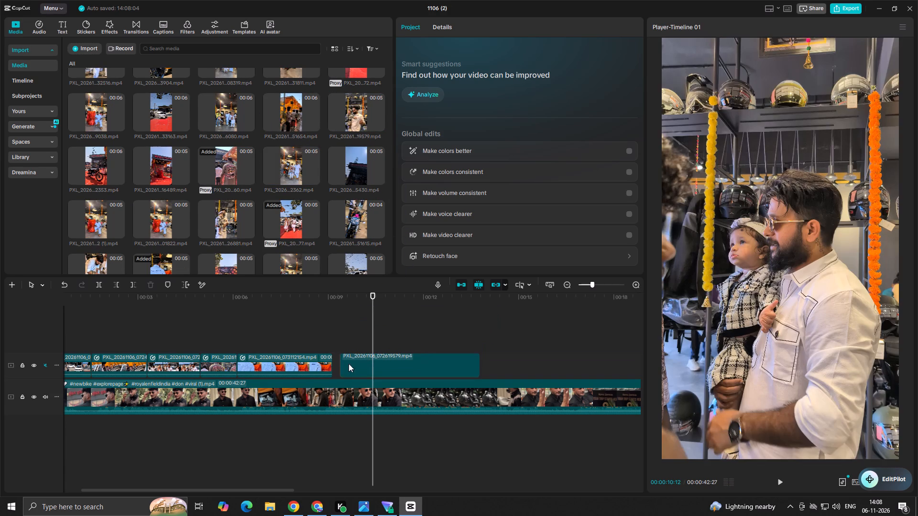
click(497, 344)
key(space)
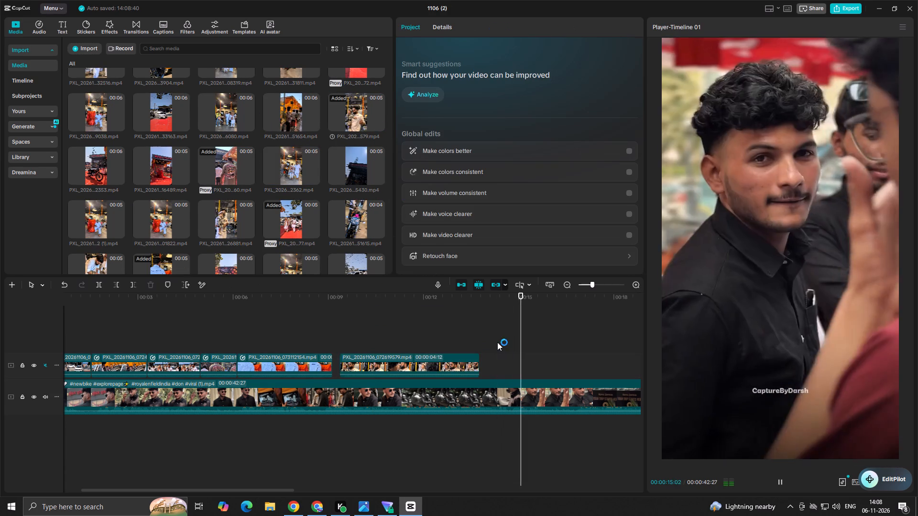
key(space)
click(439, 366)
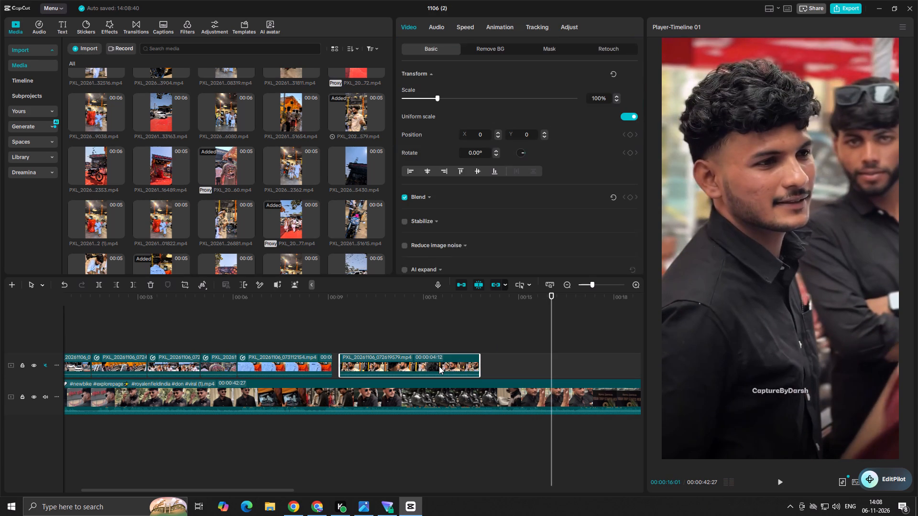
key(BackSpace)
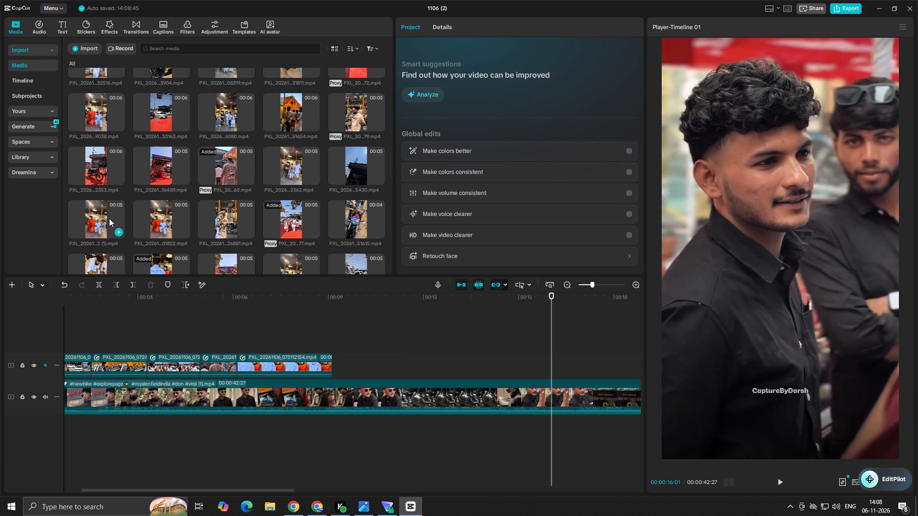
Preview candidate media clips: the bike unveiling, the man with the child, the motorcycle front and the Royal Enfield building.
click(99, 227)
key(space)
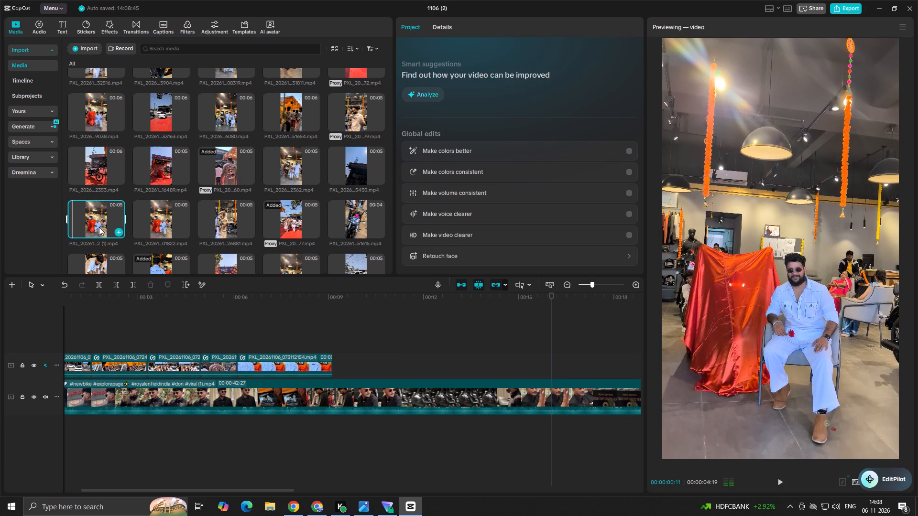
click(161, 230)
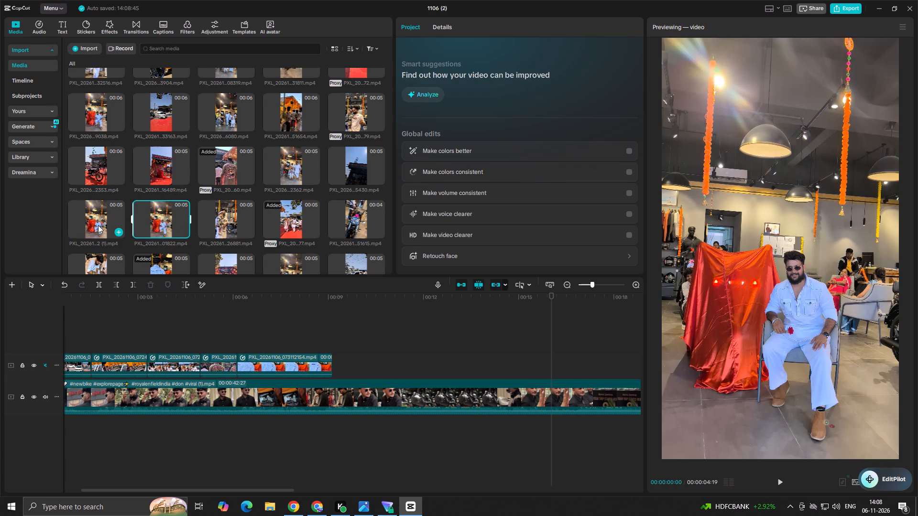
click(98, 225)
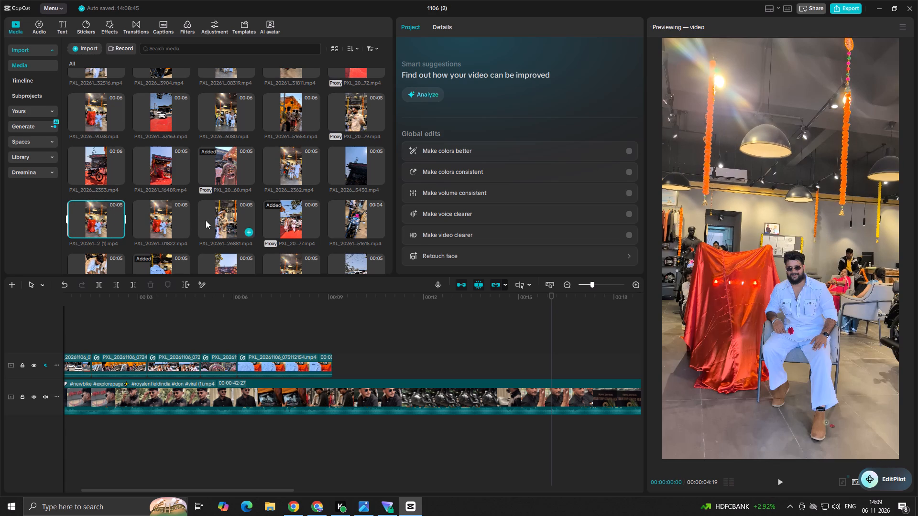
click(169, 227)
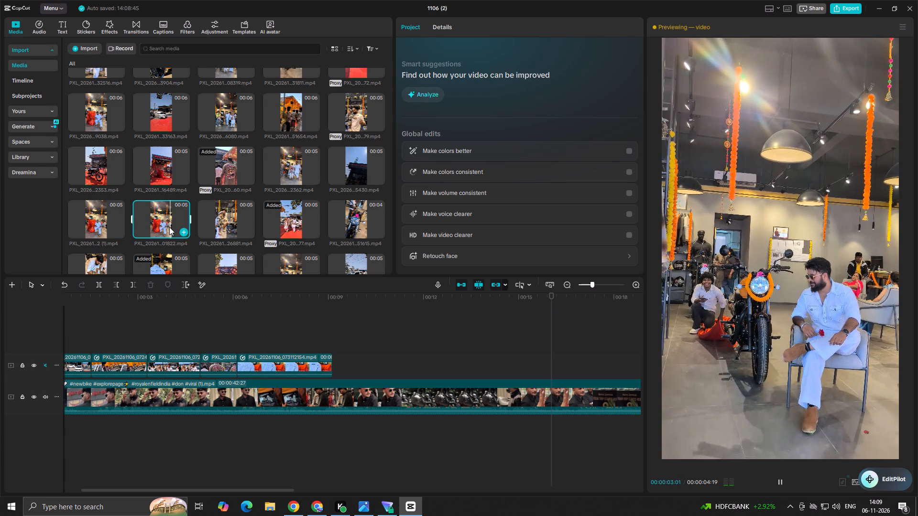
key(space)
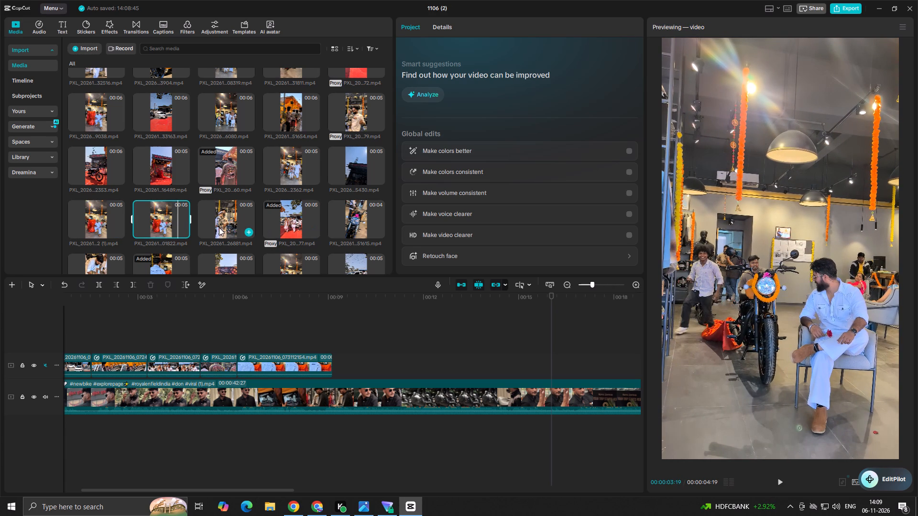
click(220, 227)
key(space)
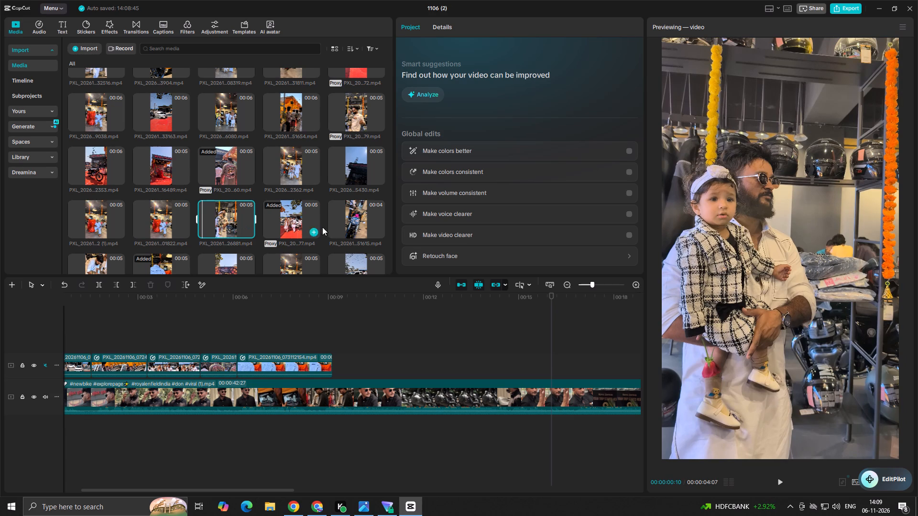
click(356, 226)
key(space)
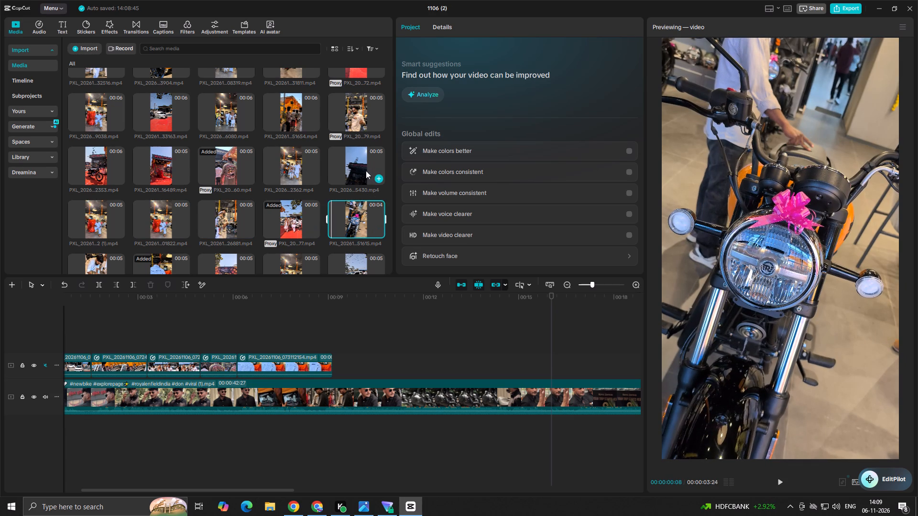
click(352, 177)
key(space)
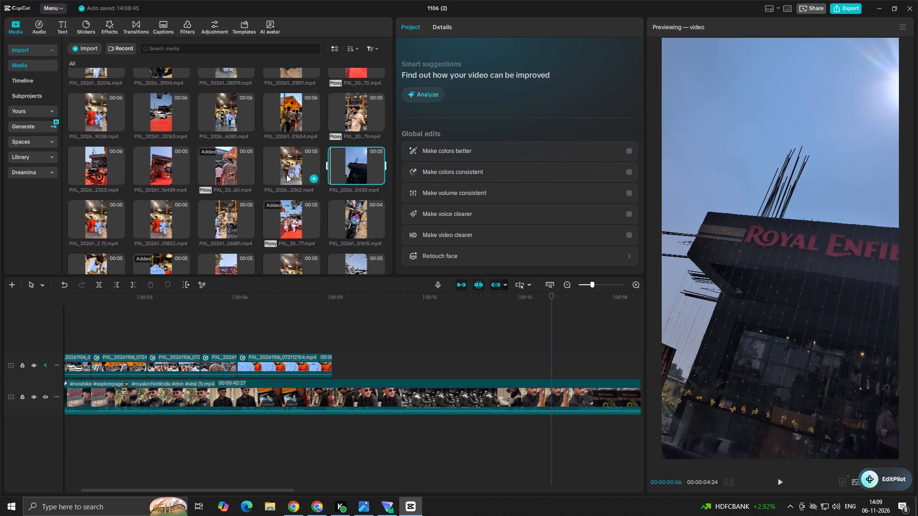
Check the reference shot after the last overlay clip and preview the motorcycle rear, family group, key handover and showroom walk clips.
click(383, 349)
key(space)
key(space)
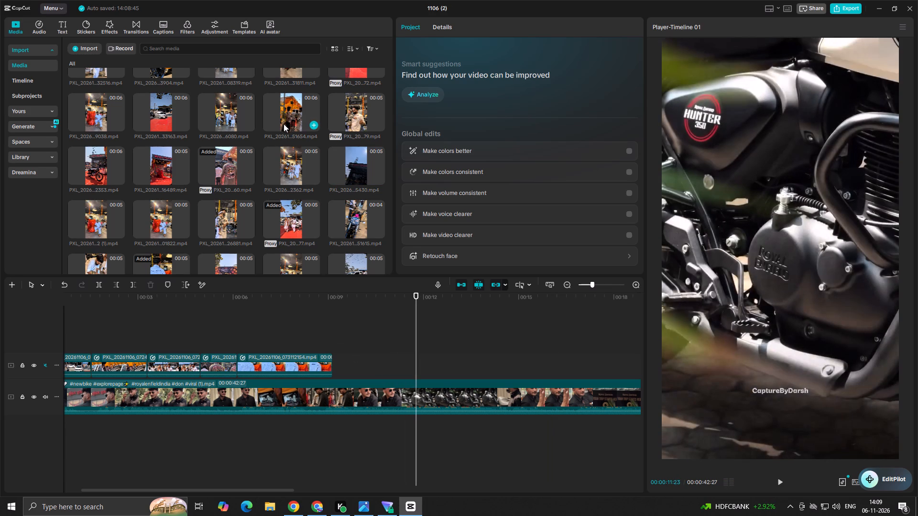
scroll(333, 139, up, 3)
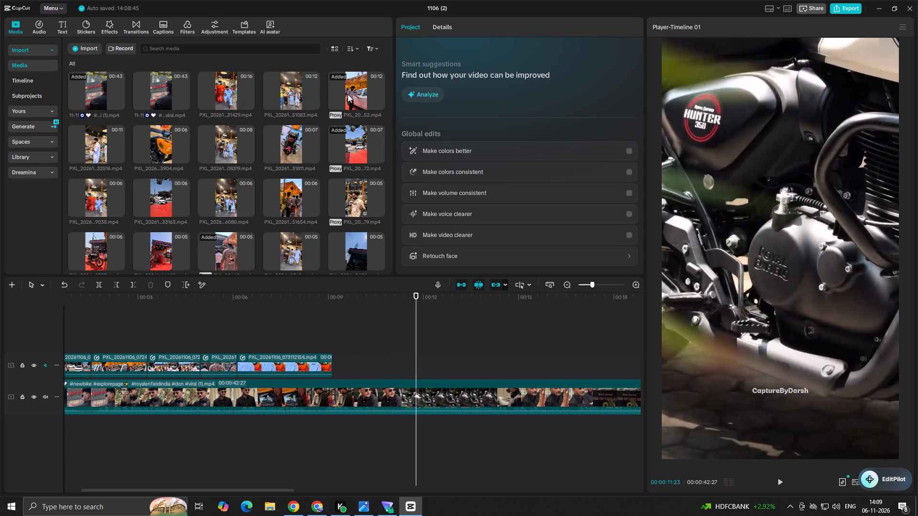
click(293, 145)
key(space)
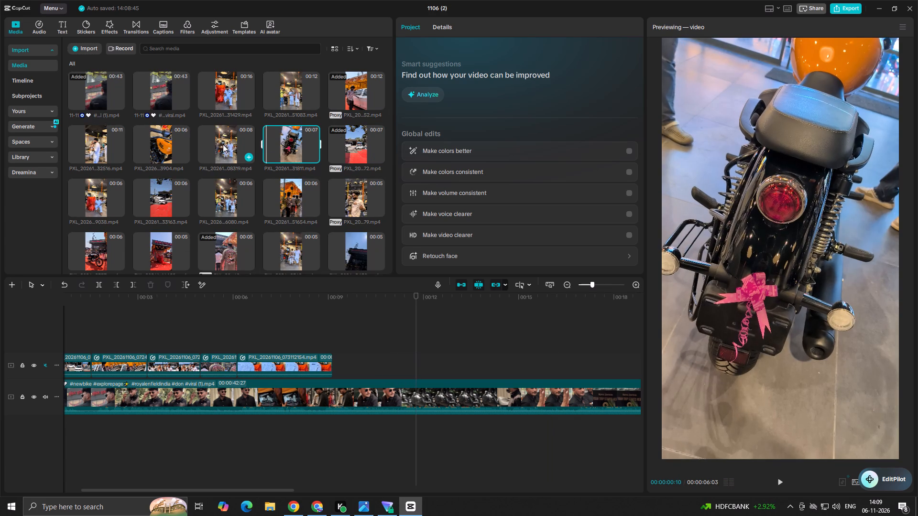
click(224, 148)
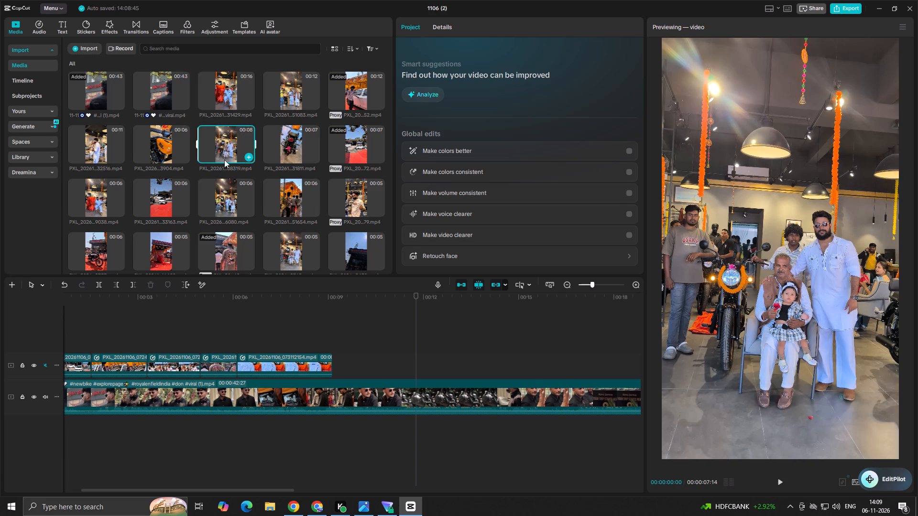
click(222, 198)
key(space)
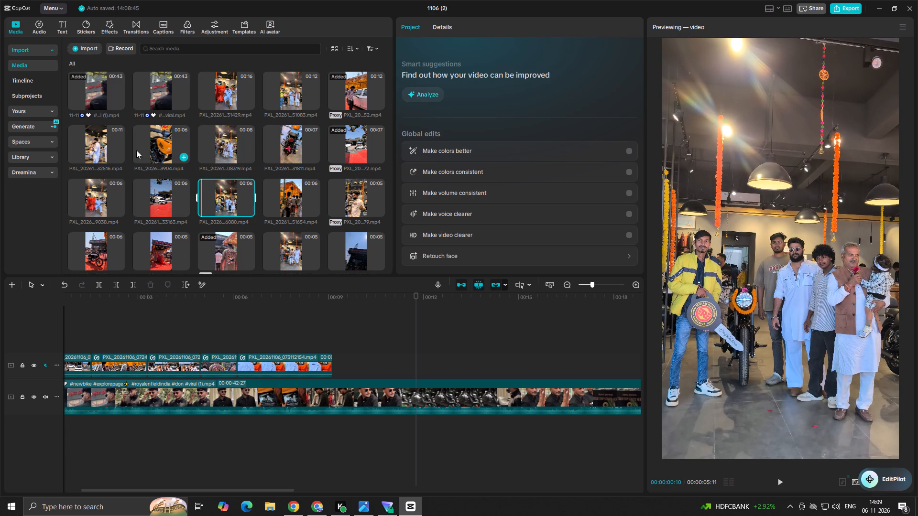
click(93, 150)
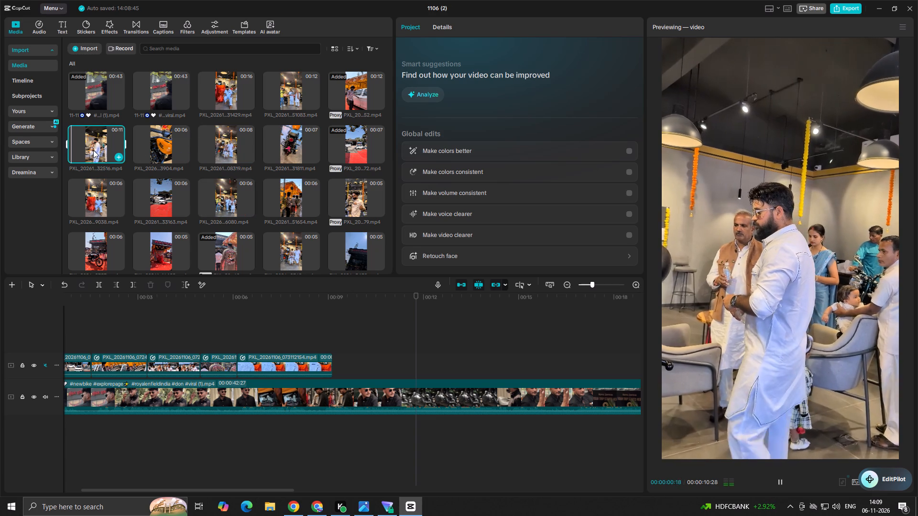
key(space)
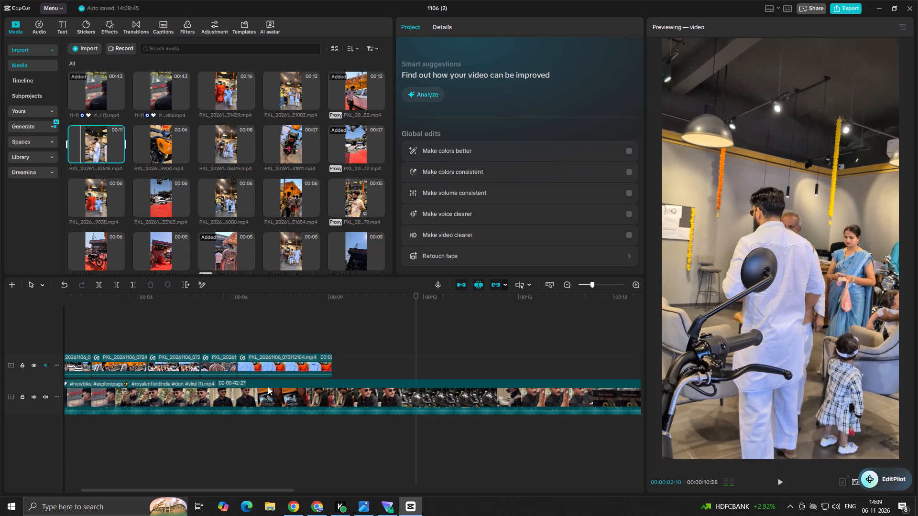
Scrub through the whole reference video and replay its section after the last overlay clip up to the engine close-up.
click(363, 344)
drag(364, 344, 563, 349)
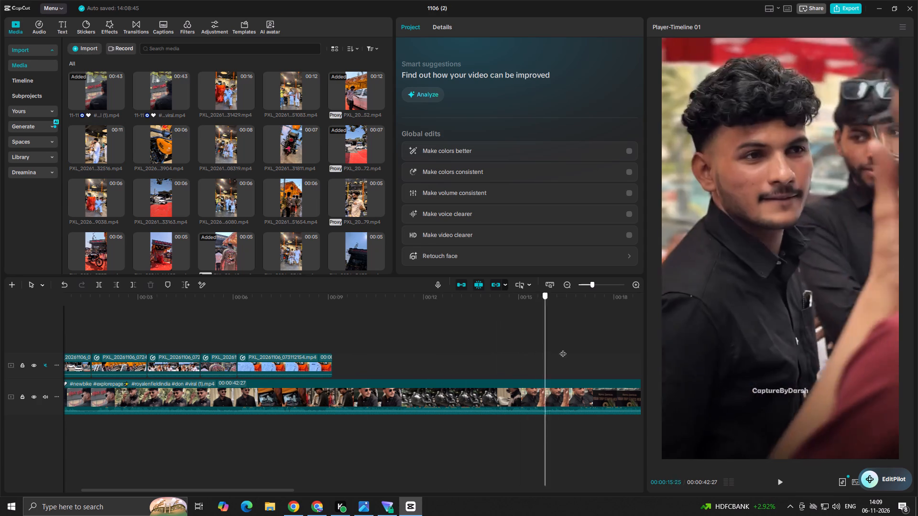
drag(563, 349, 283, 396)
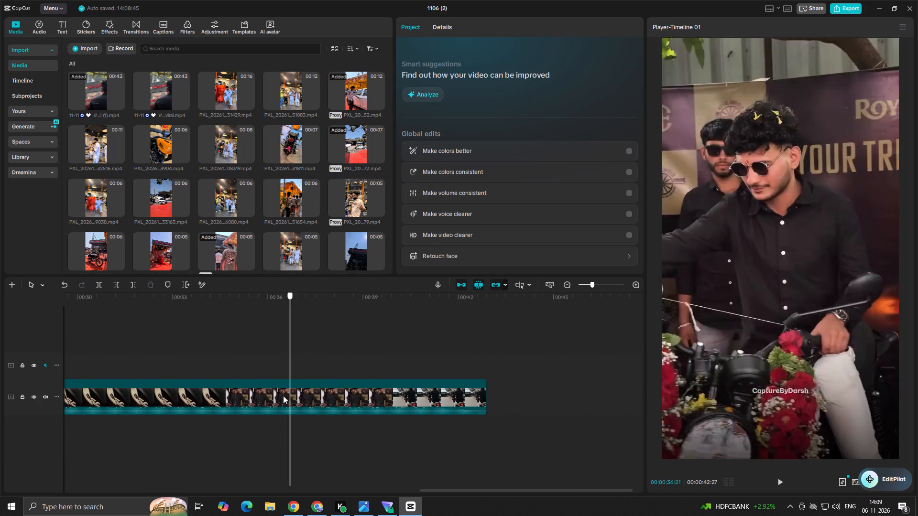
drag(283, 396, 45, 451)
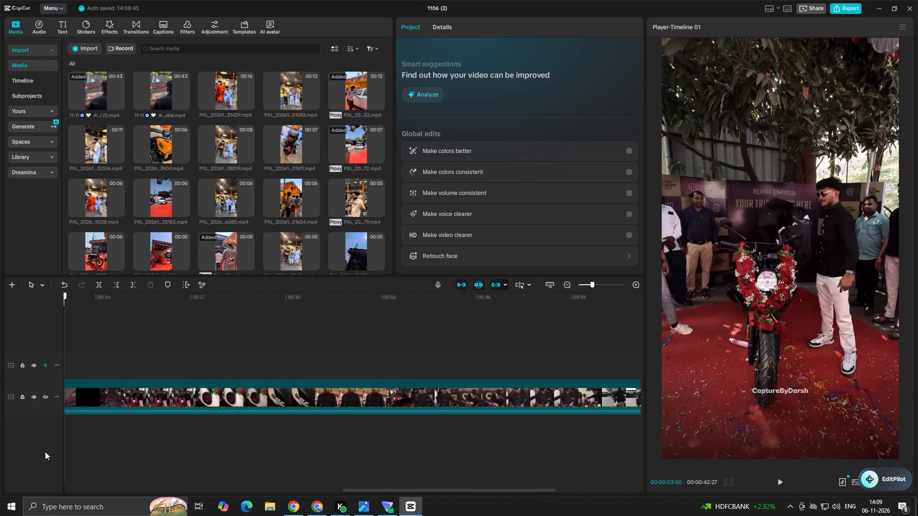
drag(45, 451, 330, 465)
key(space)
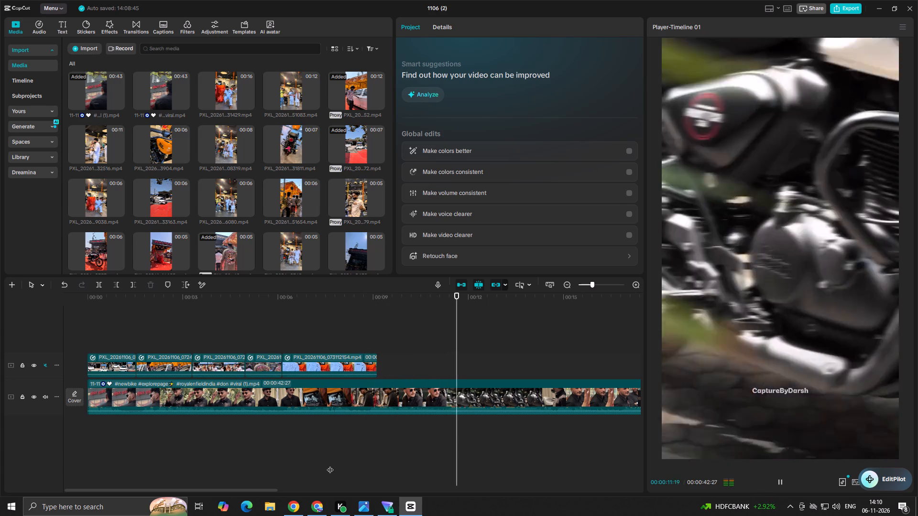
key(space)
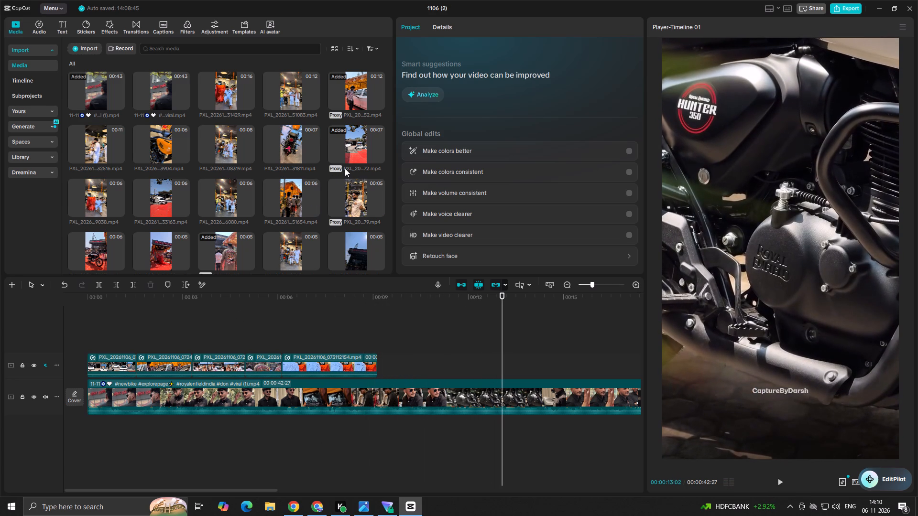
Preview candidate media clips: man with child, group at the orange tent, covered bike at the delivery zone, red carpet, family and parked motorcycle.
click(361, 209)
key(space)
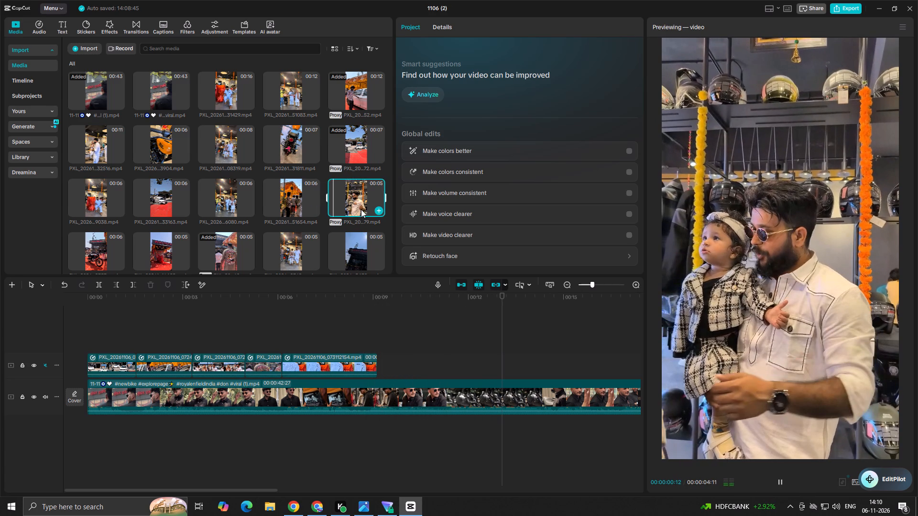
click(287, 205)
key(space)
key(space)
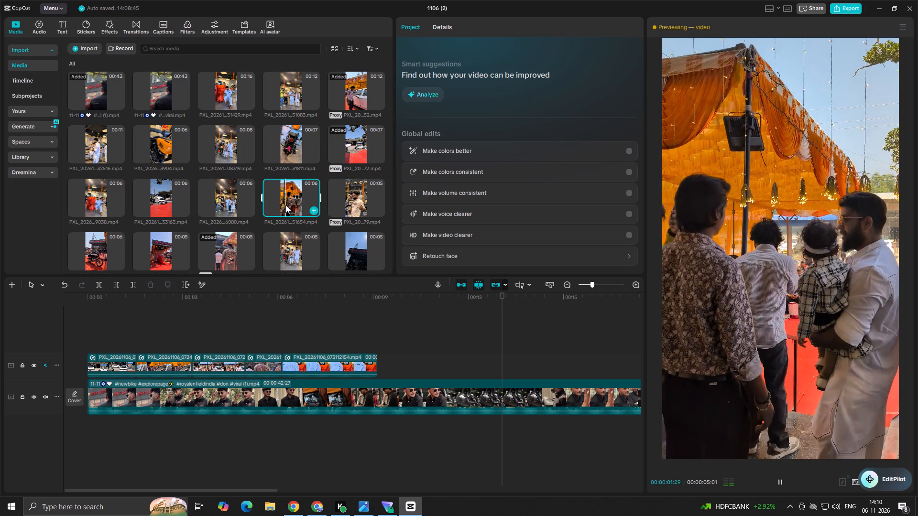
key(space)
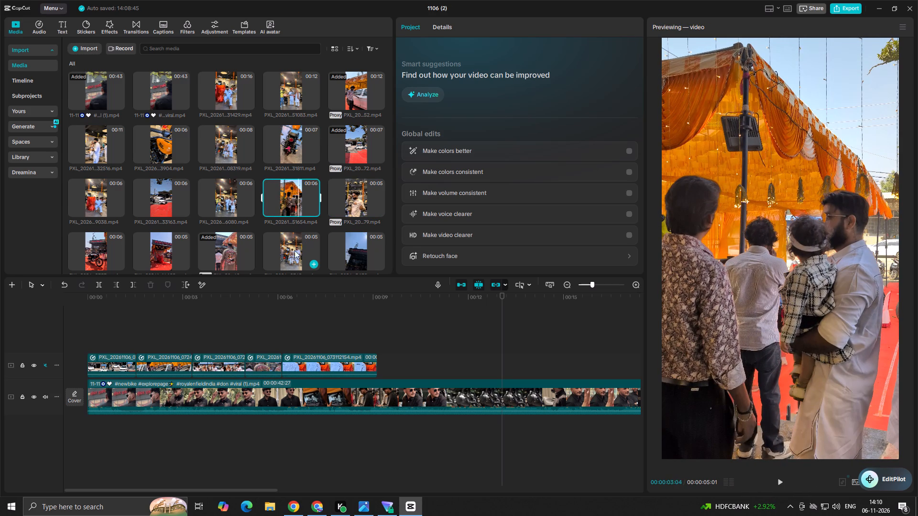
click(150, 257)
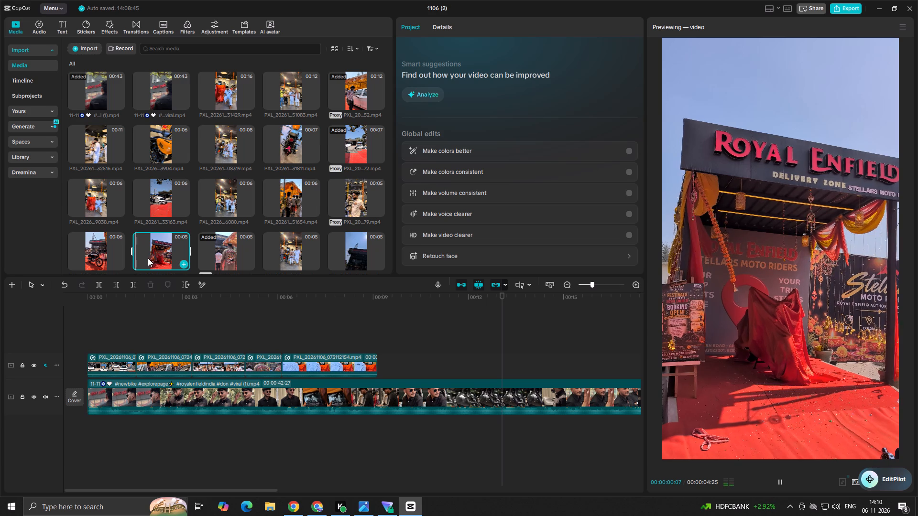
key(space)
click(158, 206)
key(space)
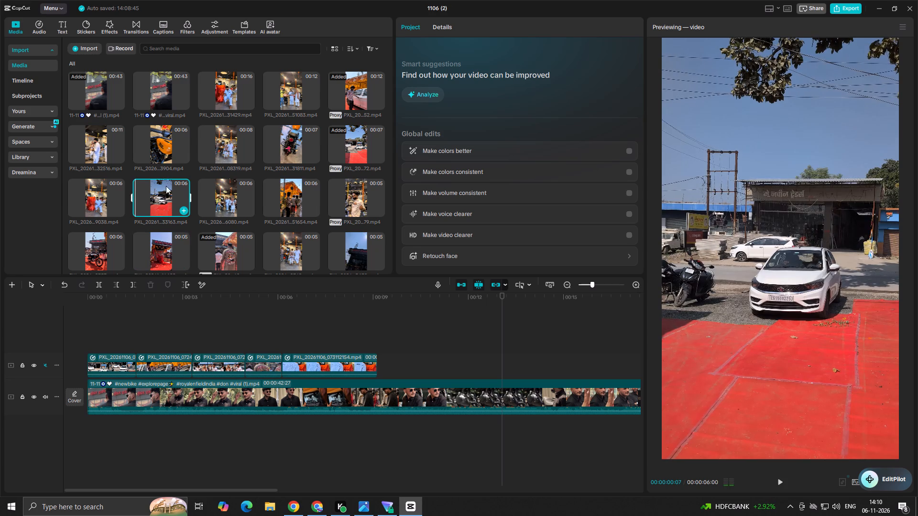
click(222, 147)
key(space)
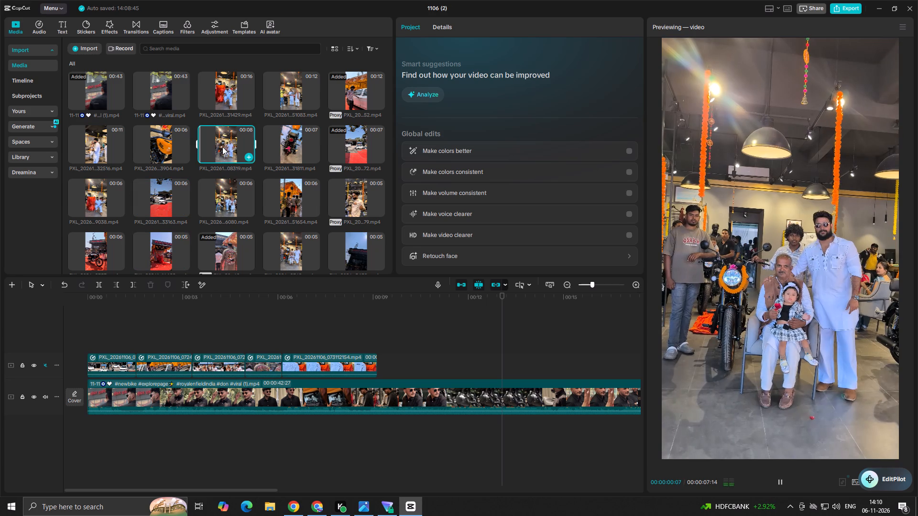
click(163, 204)
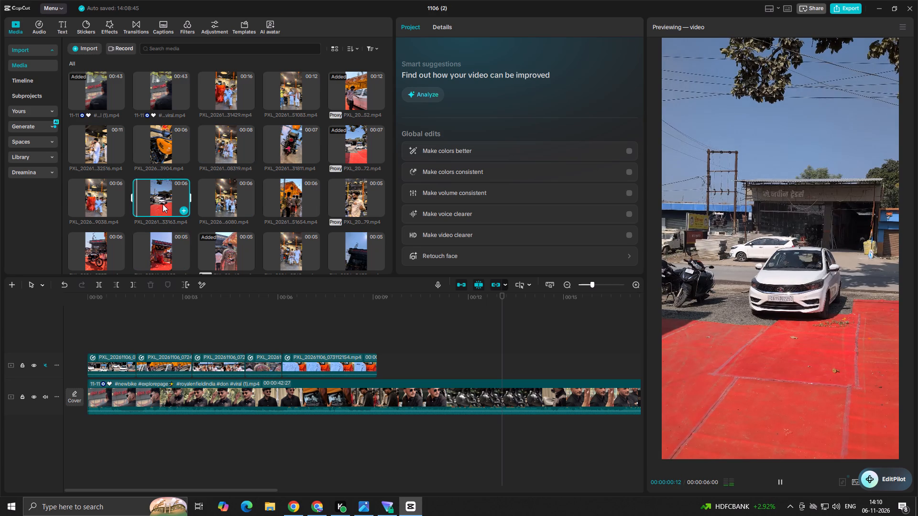
key(space)
click(169, 247)
key(space)
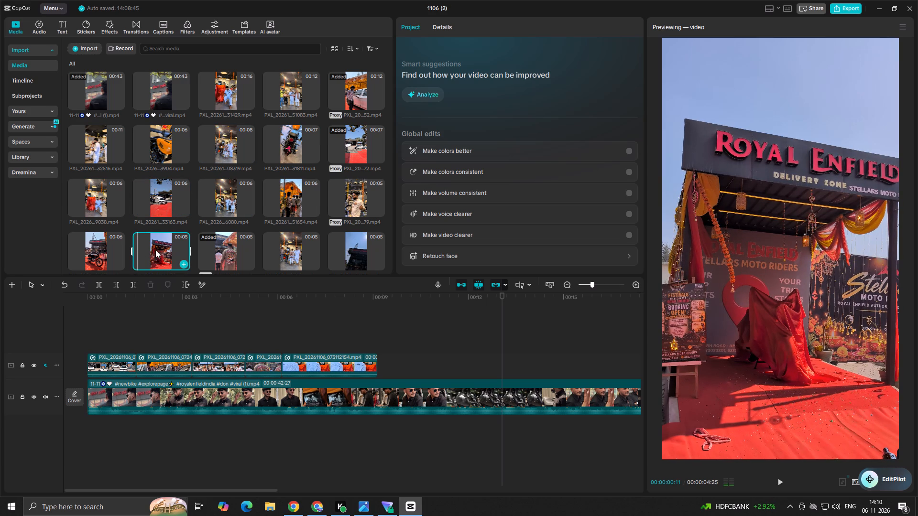
click(92, 254)
key(space)
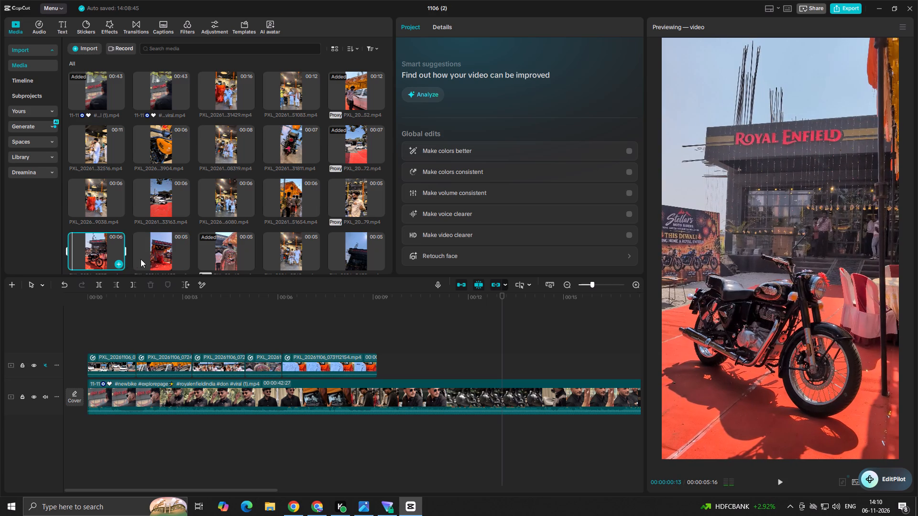
Place PXL_20261106_062216489.mp4, the covered bike at the delivery zone, directly after the last overlay clip and play it back.
click(159, 252)
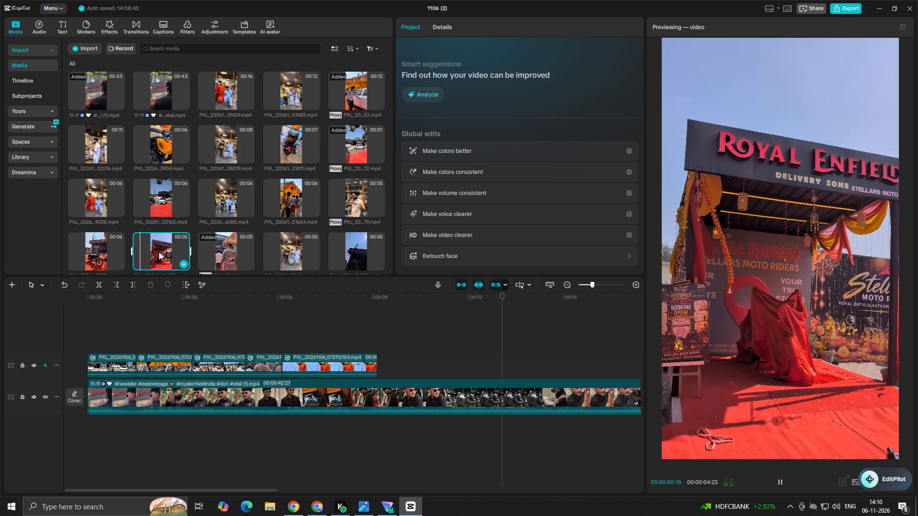
key(space)
drag(159, 252, 387, 351)
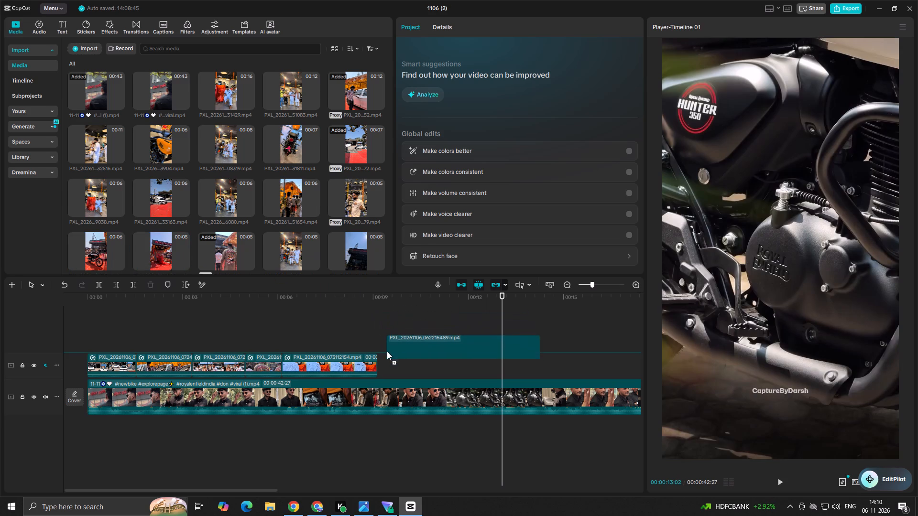
drag(387, 351, 382, 355)
drag(397, 359, 395, 363)
click(366, 342)
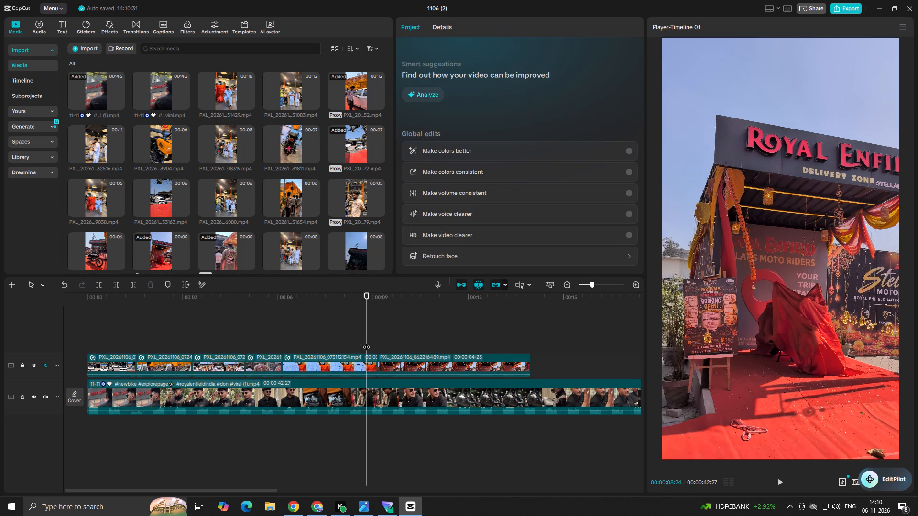
key(space)
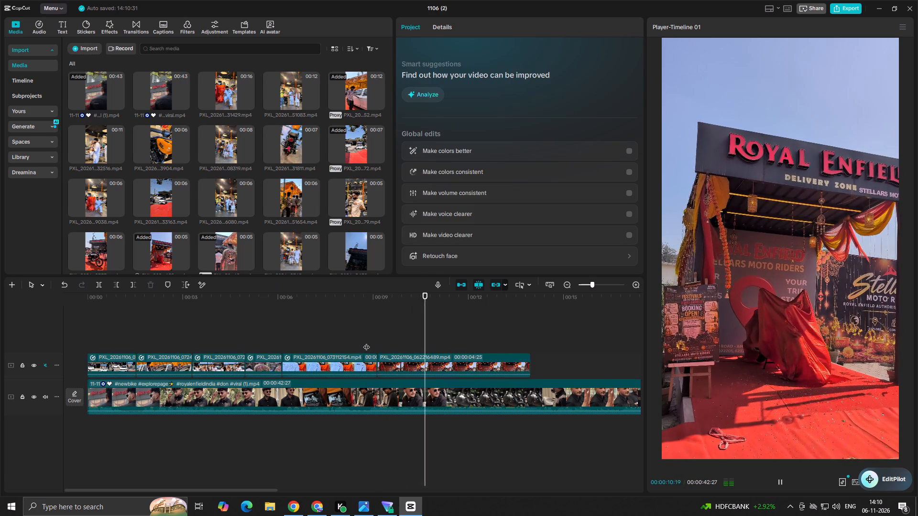
key(space)
click(412, 360)
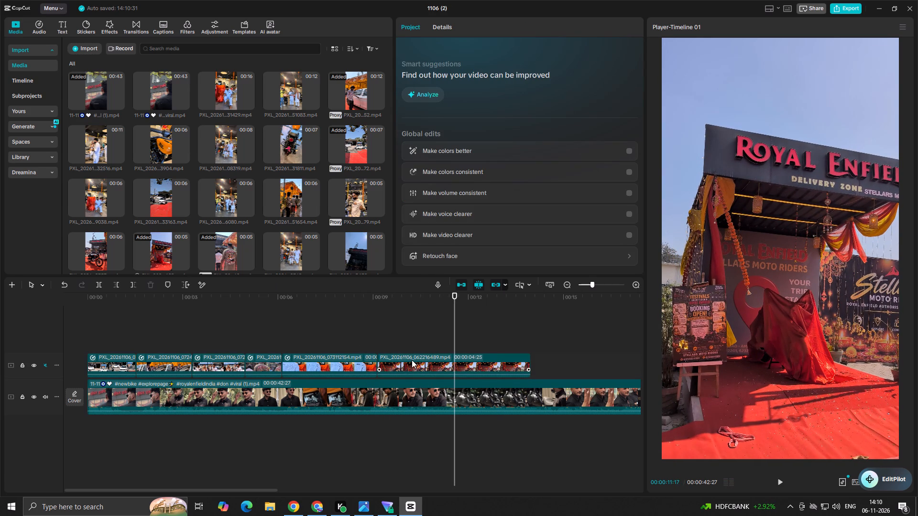
click(390, 340)
key(space)
key(space)
Apply the Bullet speed curve to the covered-bike clip, move its first fast and slow points close to the start, and replay it.
click(478, 363)
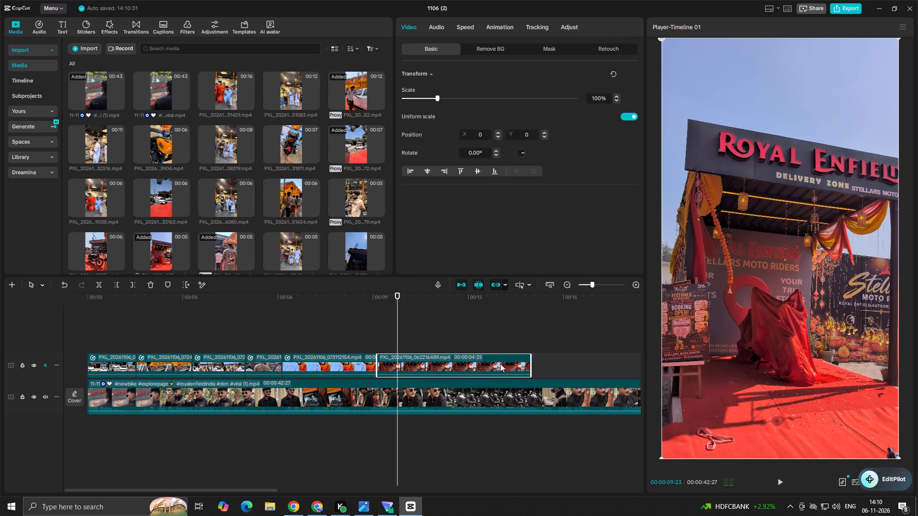
click(462, 26)
click(571, 82)
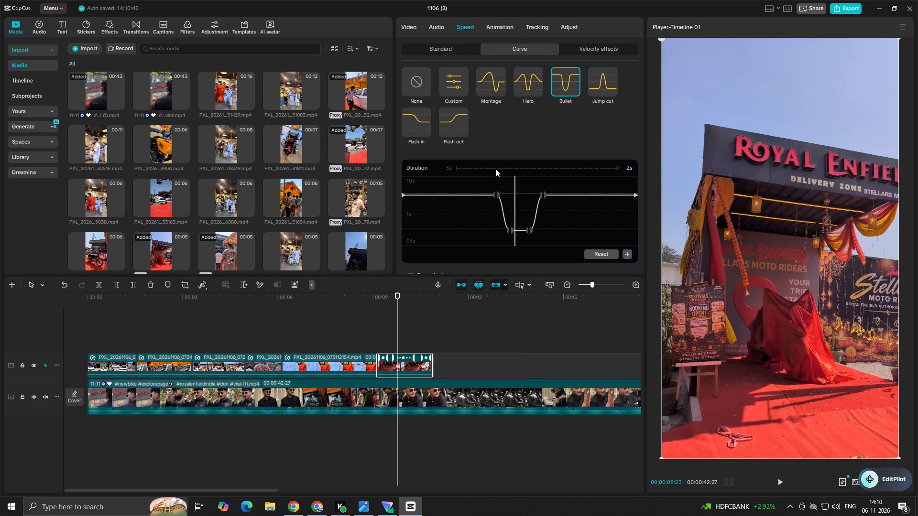
drag(496, 196, 438, 194)
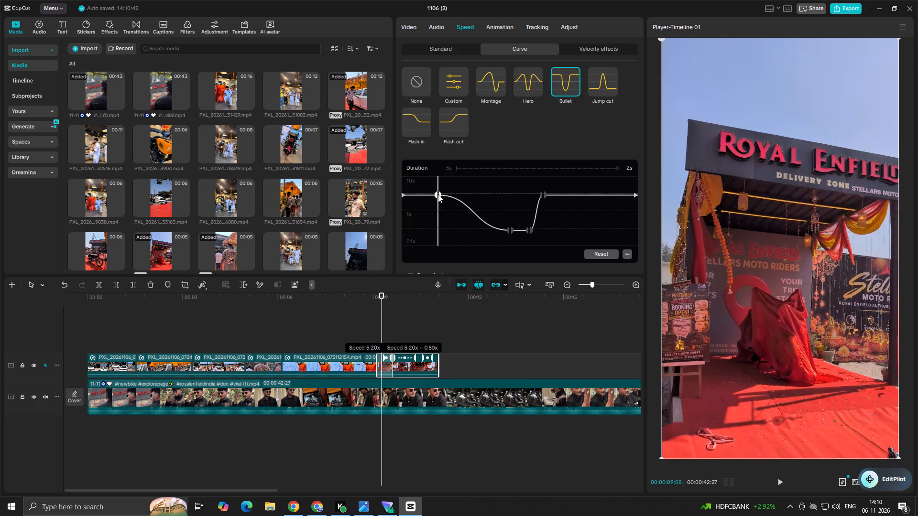
drag(438, 194, 428, 195)
drag(512, 231, 421, 230)
click(425, 217)
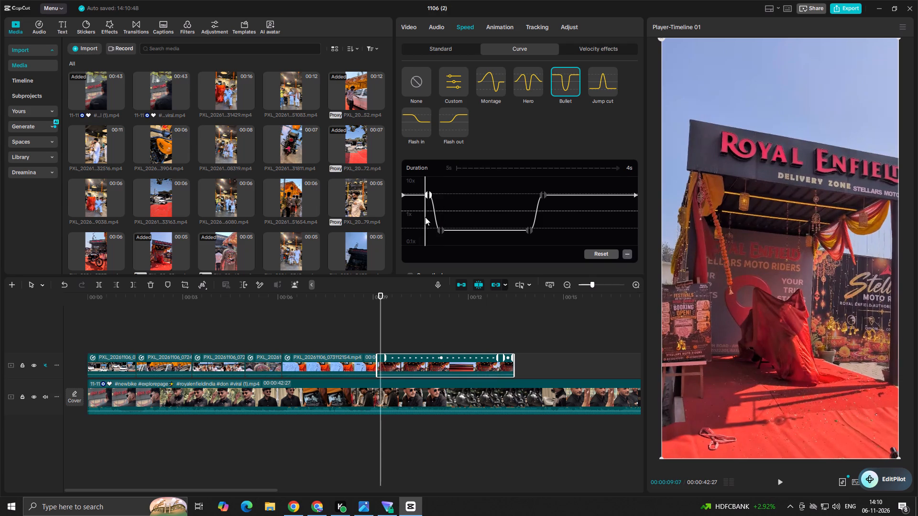
drag(425, 216, 367, 221)
key(space)
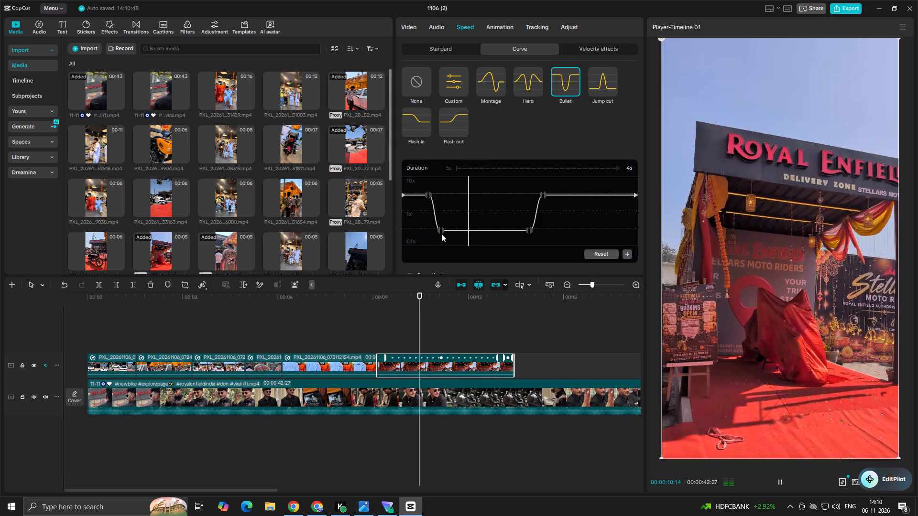
key(space)
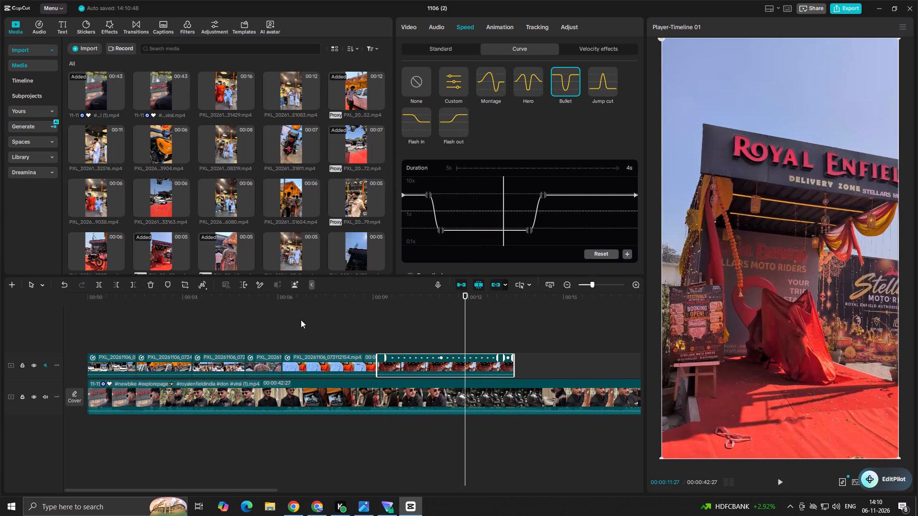
key(space)
key(space)
Split the covered-bike overlay clip at about 00:00:11:08, before the reference's engine close-up, and delete the remainder.
click(444, 338)
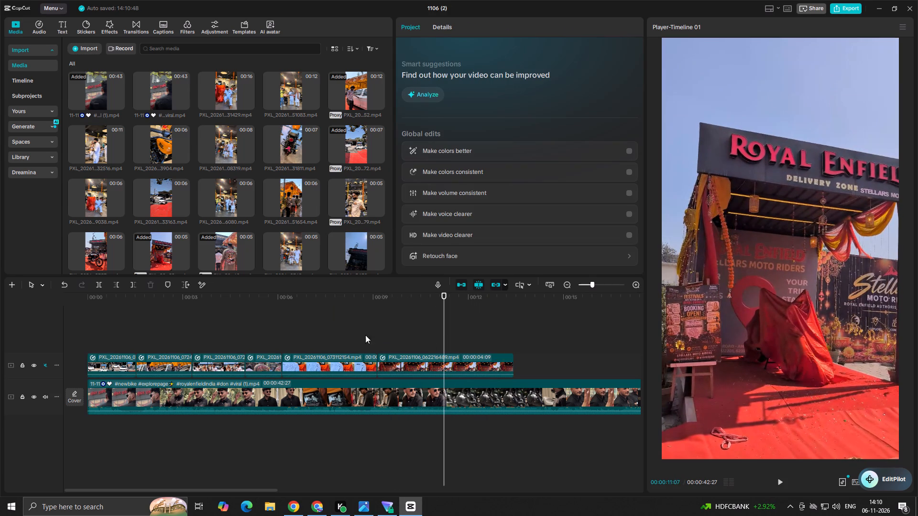
key(space)
key(space)
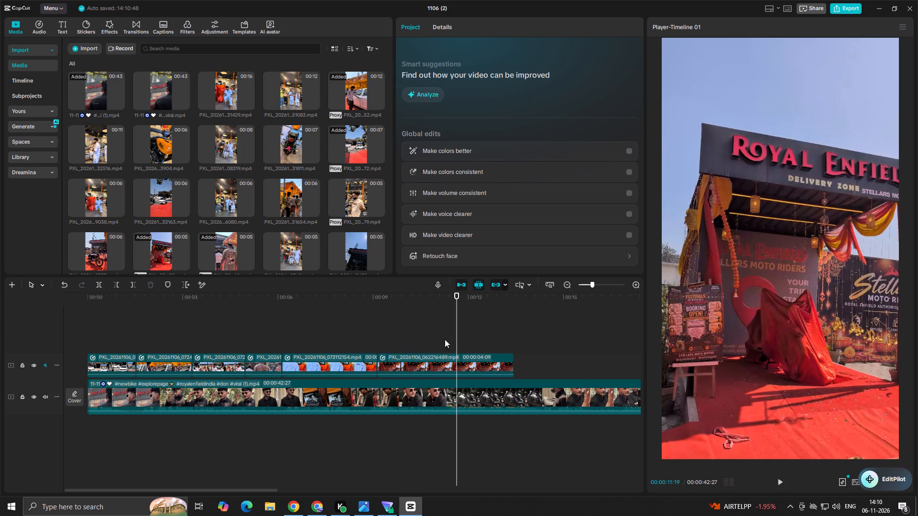
double_click(445, 339)
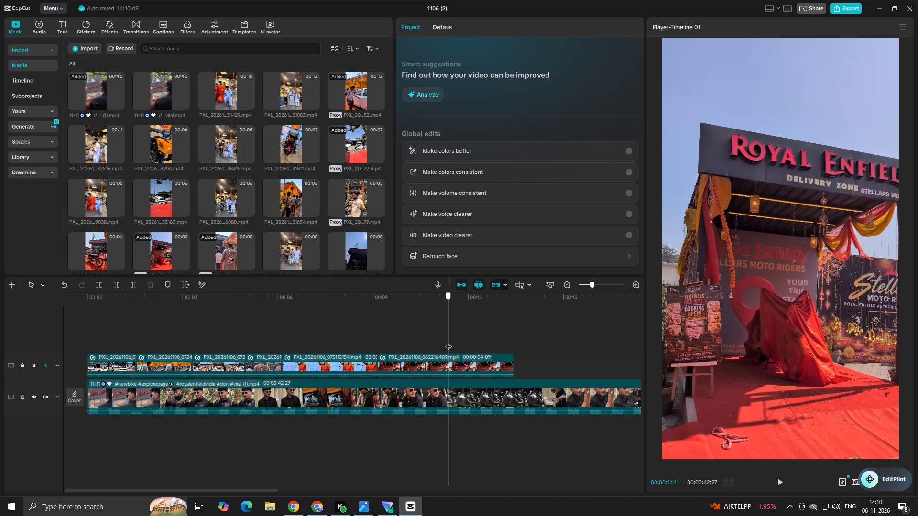
click(100, 283)
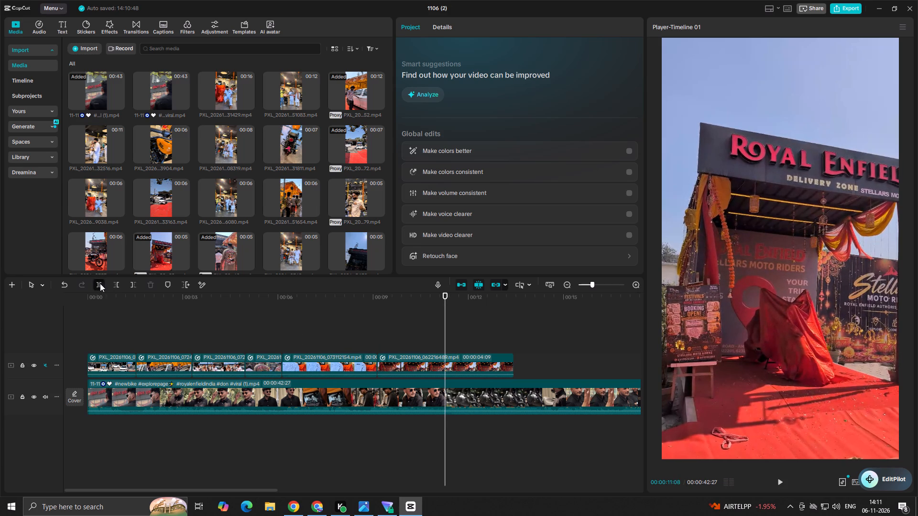
key(ctrl+z)
click(429, 366)
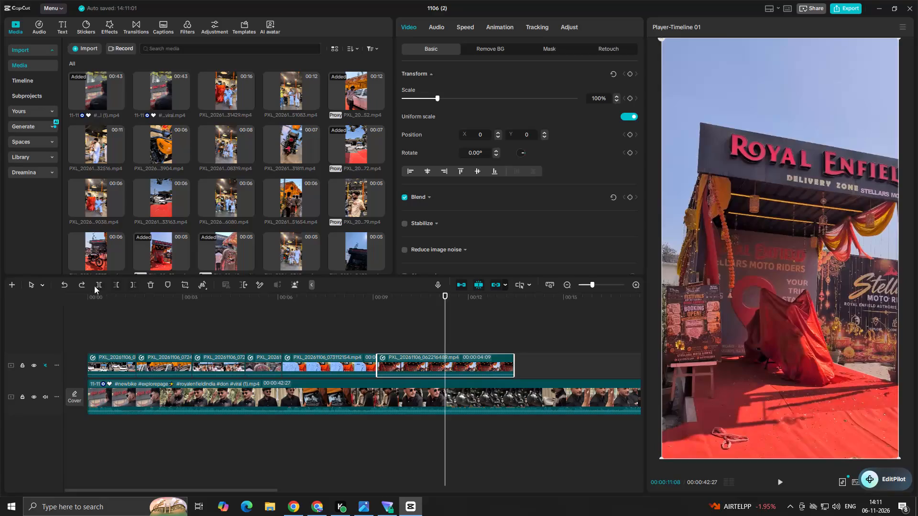
click(94, 283)
key(BackSpace)
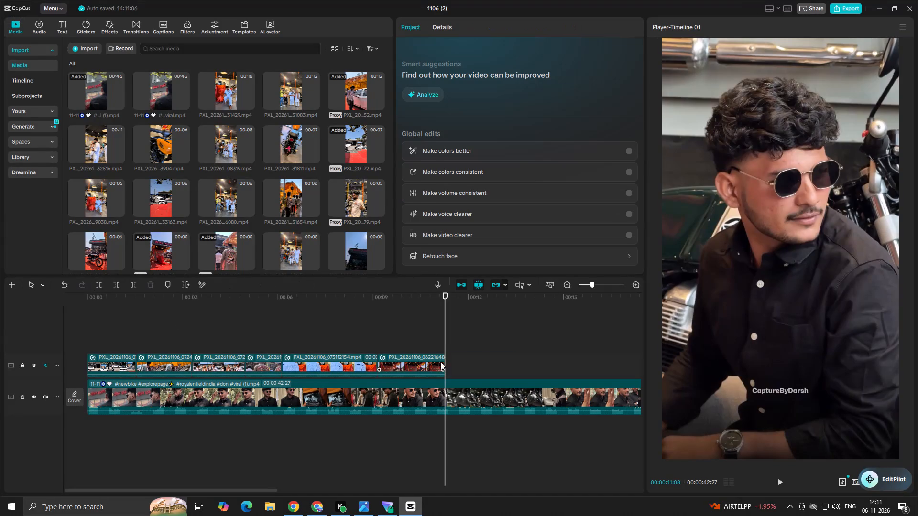
Extend the covered-bike clip's end slightly to meet the reference's cut to the engine close-up, and replay the transition.
click(433, 340)
key(space)
key(space)
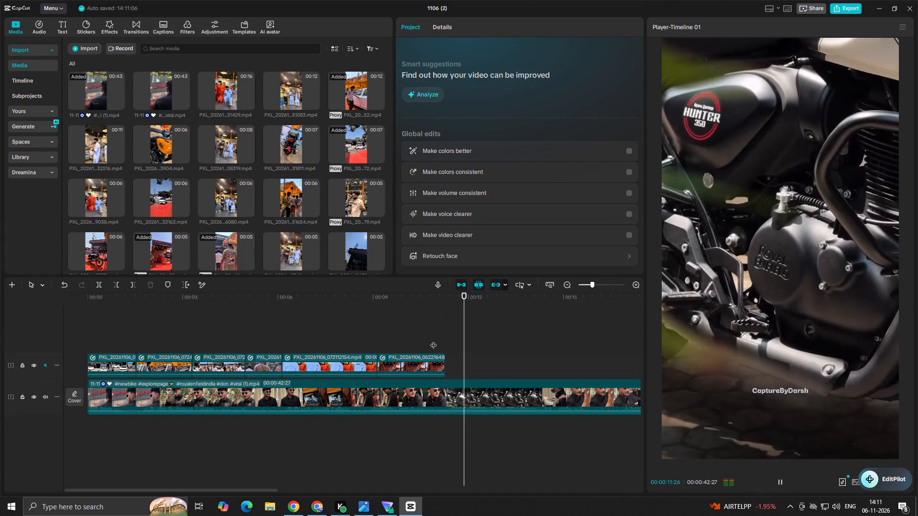
click(431, 340)
key(space)
key(space)
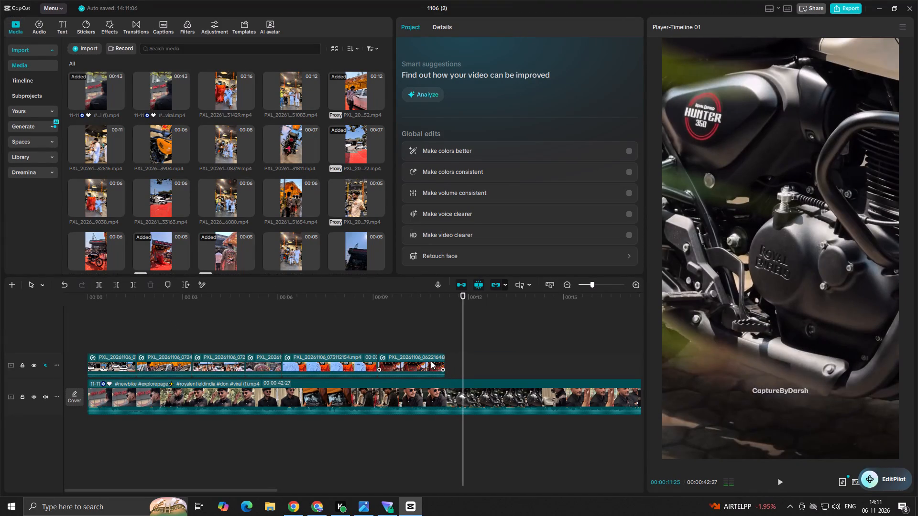
click(431, 361)
click(447, 360)
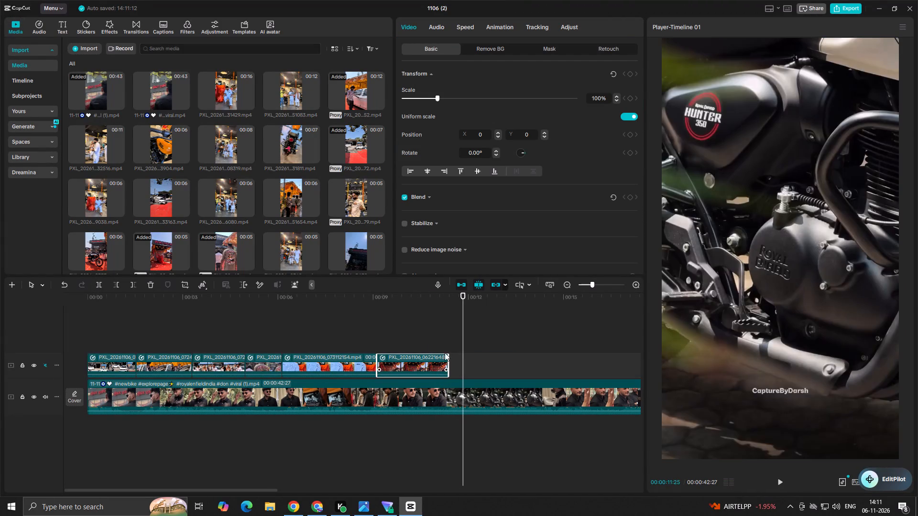
click(429, 340)
key(space)
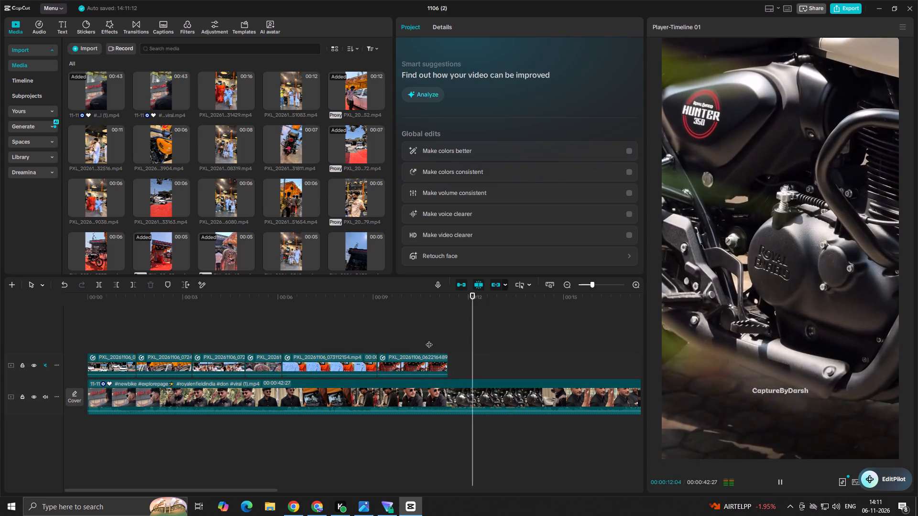
click(429, 340)
key(space)
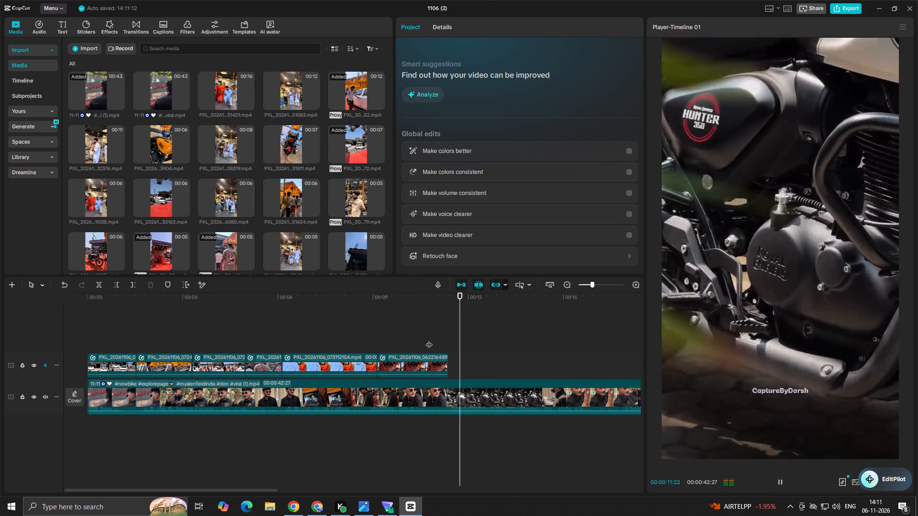
key(space)
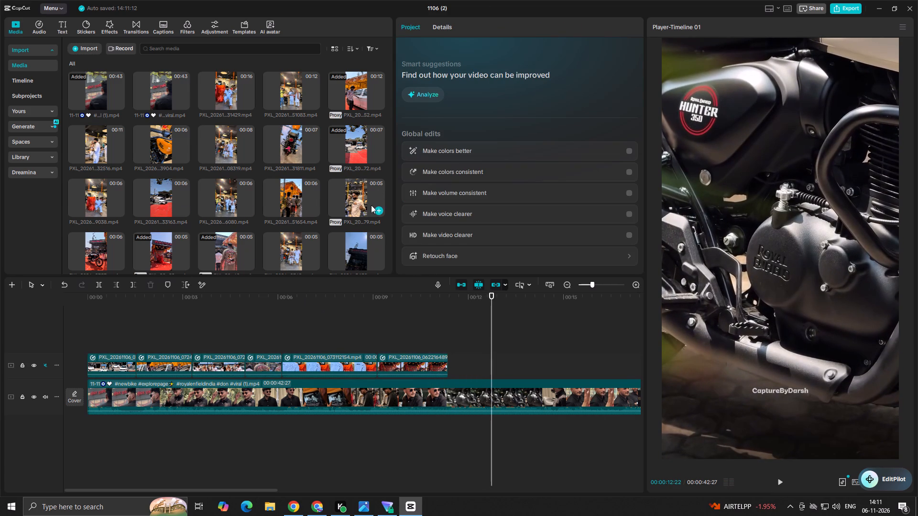
Preview unused PXL_20261106 clips and scrub the reference's engine close-up section to look for a matching bike shot.
click(295, 201)
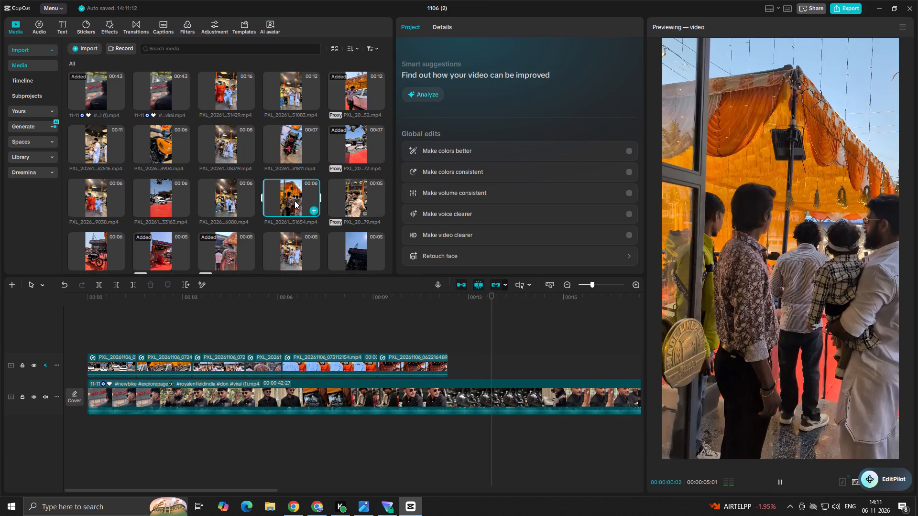
key(space)
click(295, 152)
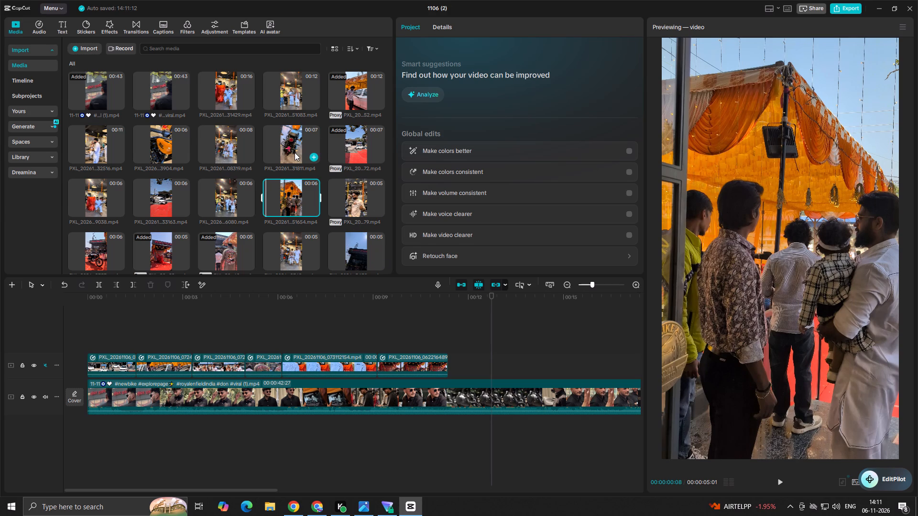
key(space)
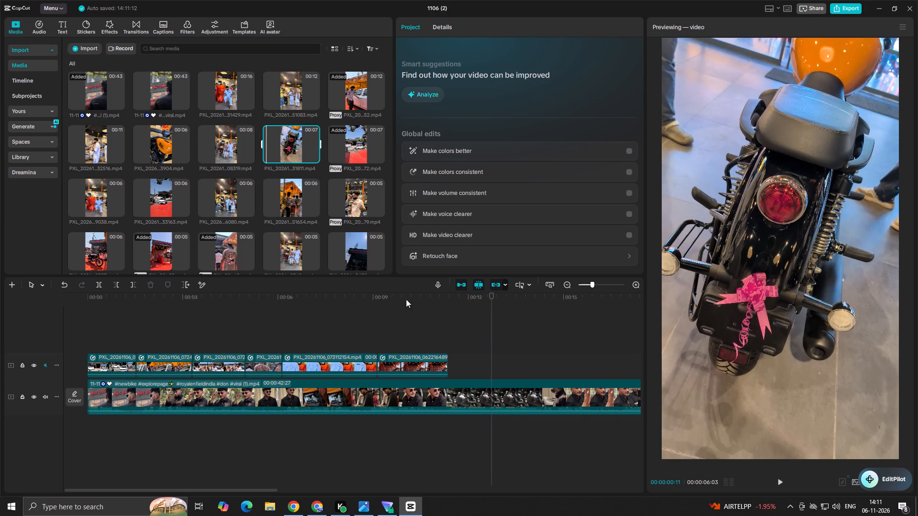
click(452, 336)
drag(453, 336, 576, 349)
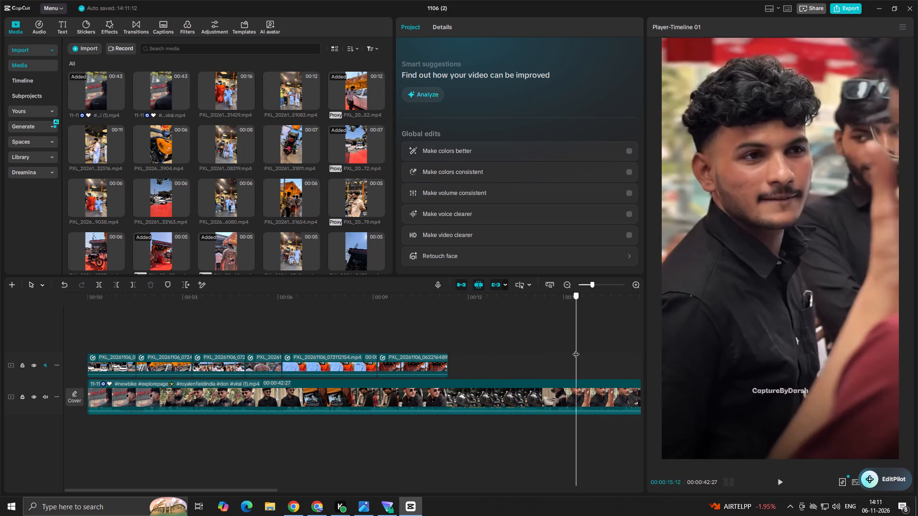
drag(576, 349, 507, 345)
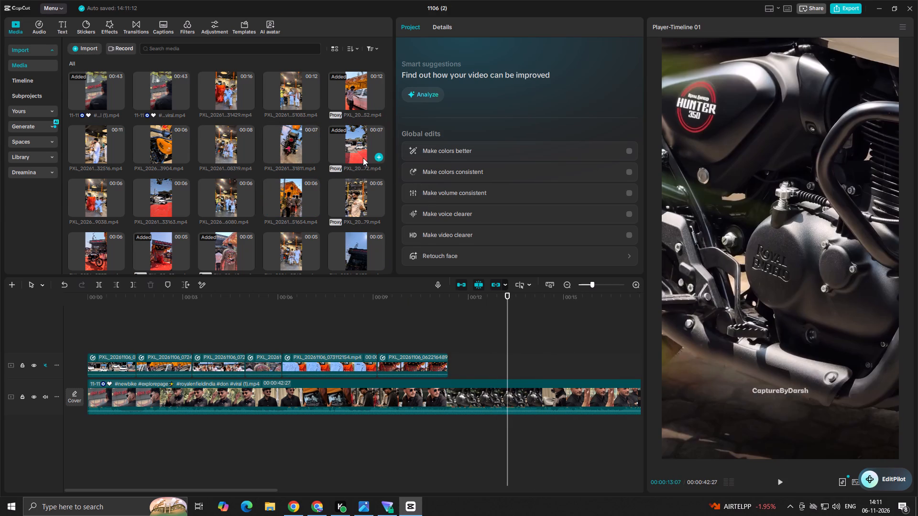
scroll(365, 177, down, 1)
scroll(307, 212, down, 3)
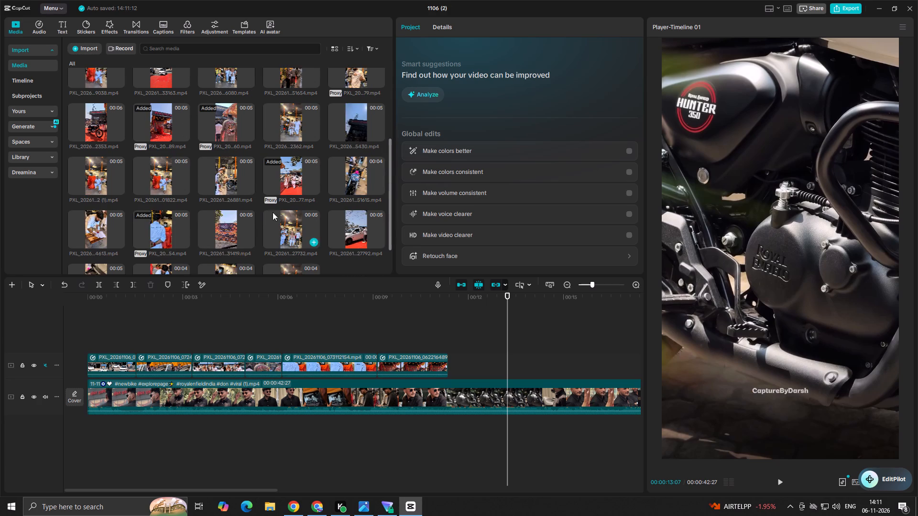
Place PXL_20261106_073459832.mp4, the garlanded bike's front, directly after the covered-bike overlay clip and play it back.
click(228, 246)
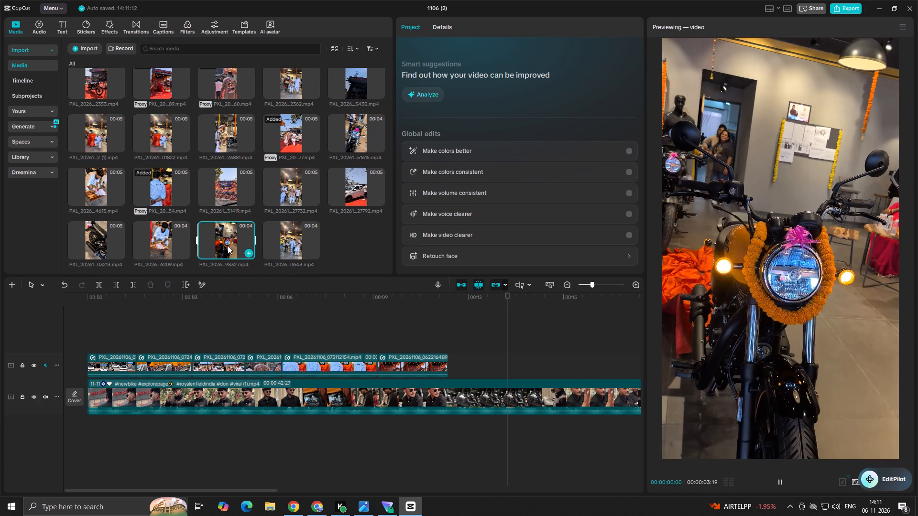
key(space)
key(space)
key(space)
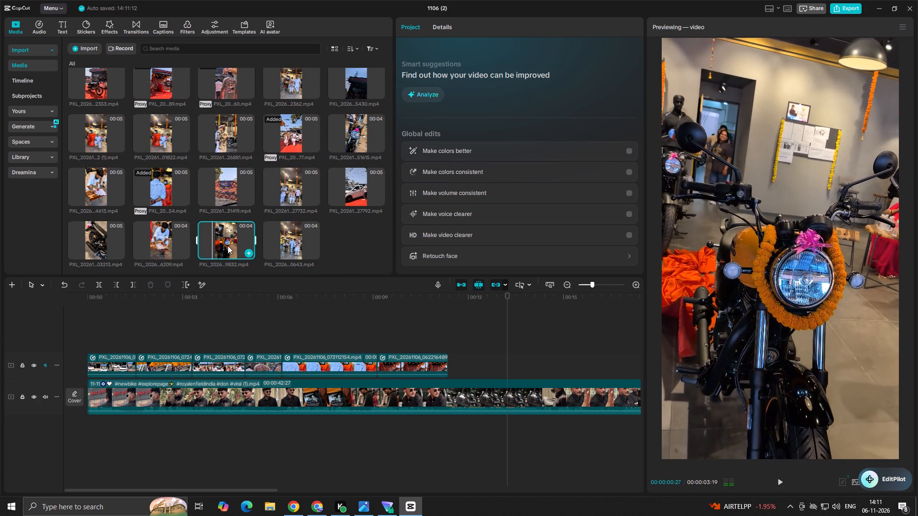
drag(228, 246, 451, 364)
drag(462, 363, 458, 364)
click(430, 342)
key(space)
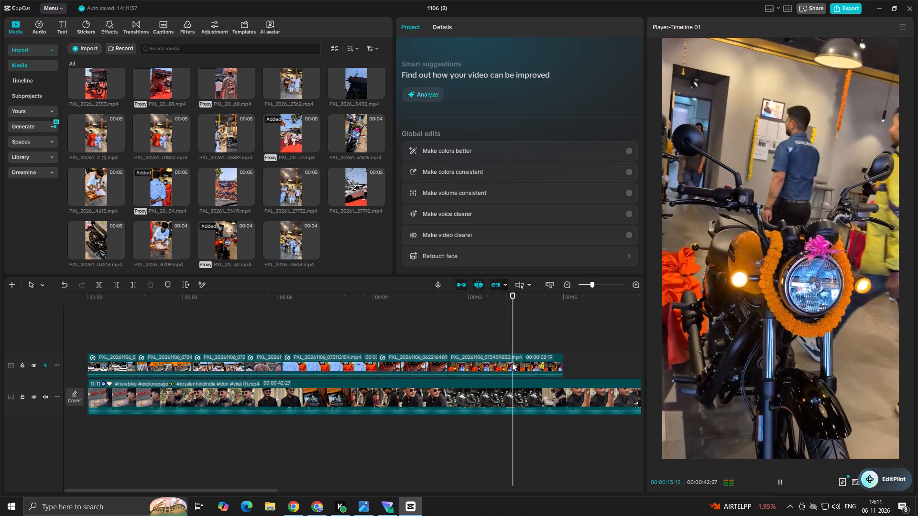
key(space)
Apply the Bullet speed curve to the garlanded-bike clip, move its first fast and slow points earlier and second slow point slightly later, and replay it.
click(506, 363)
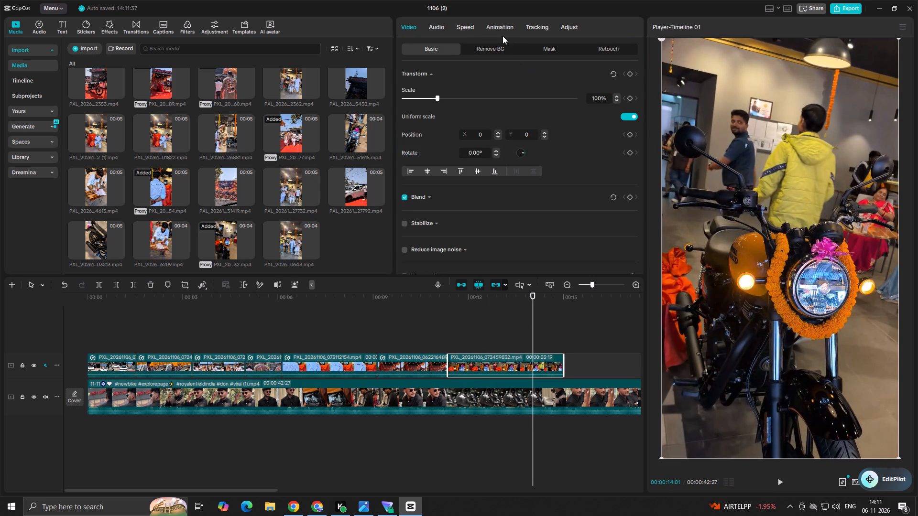
click(464, 28)
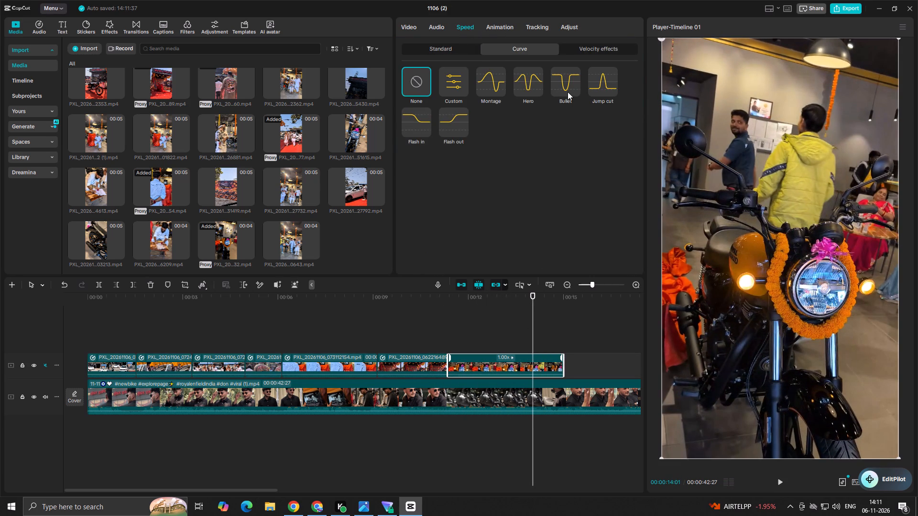
click(568, 92)
drag(497, 195, 453, 198)
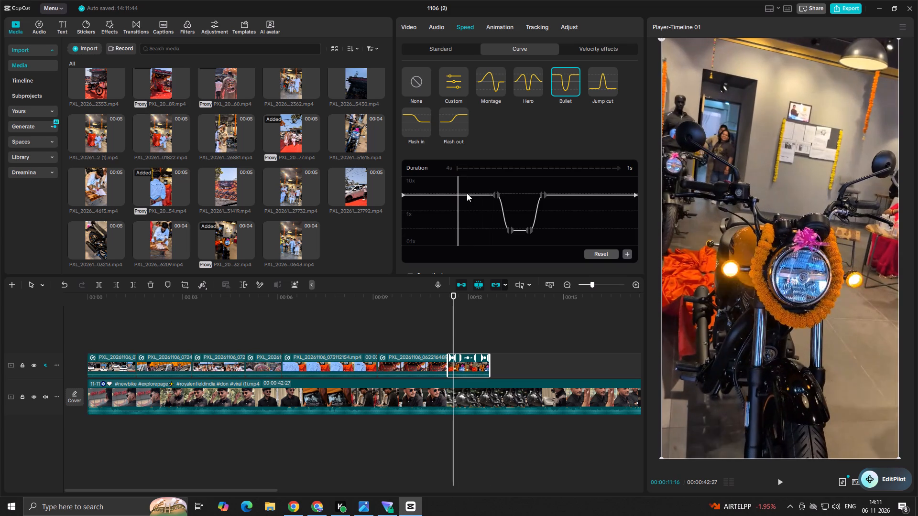
drag(497, 195, 453, 194)
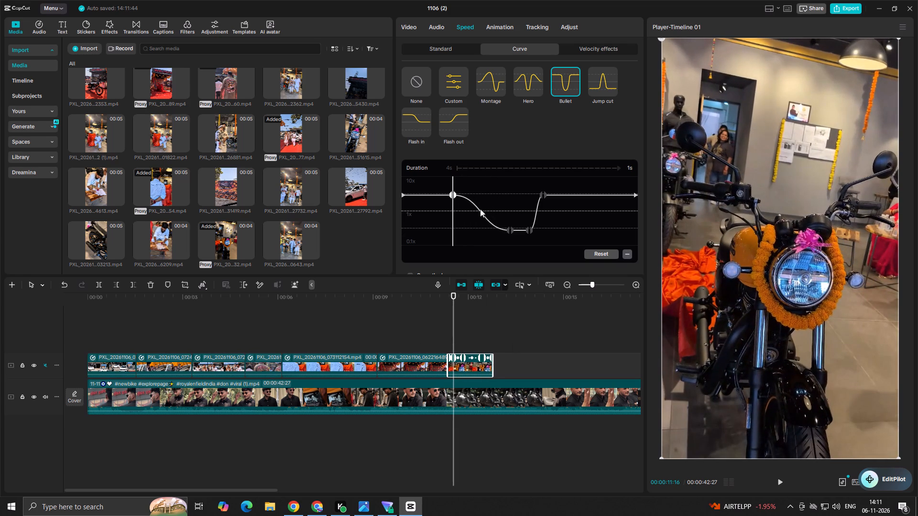
drag(508, 229, 448, 225)
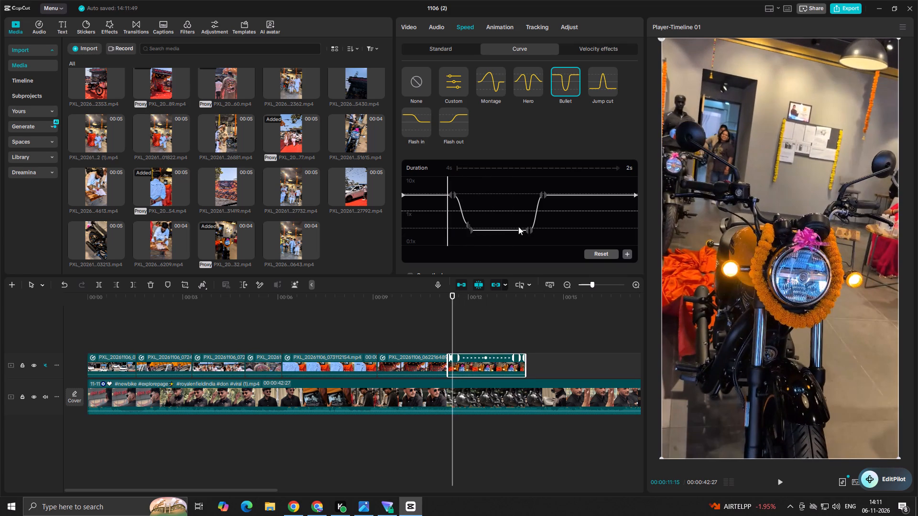
drag(531, 228, 536, 228)
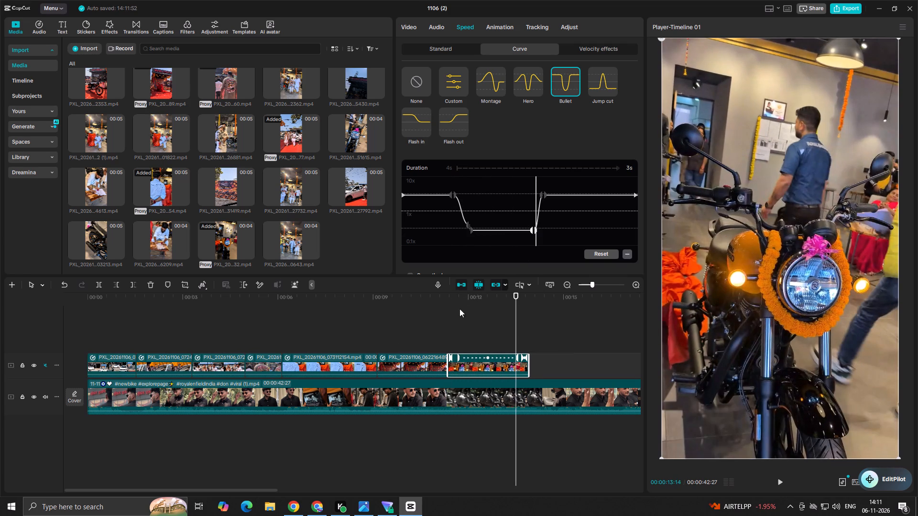
click(433, 335)
key(space)
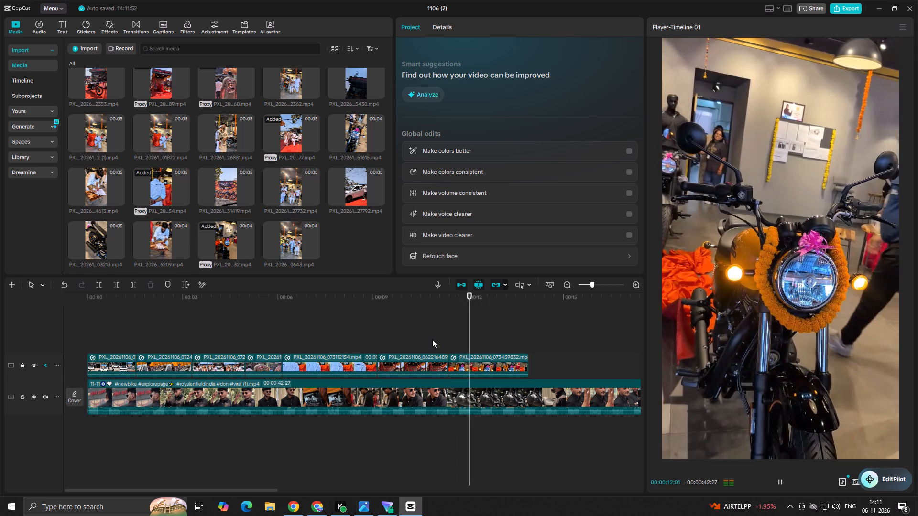
key(space)
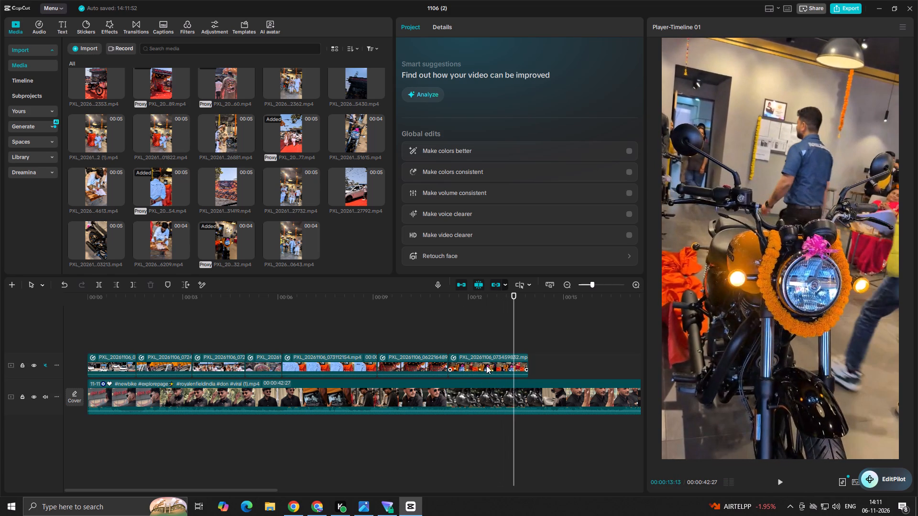
key(space)
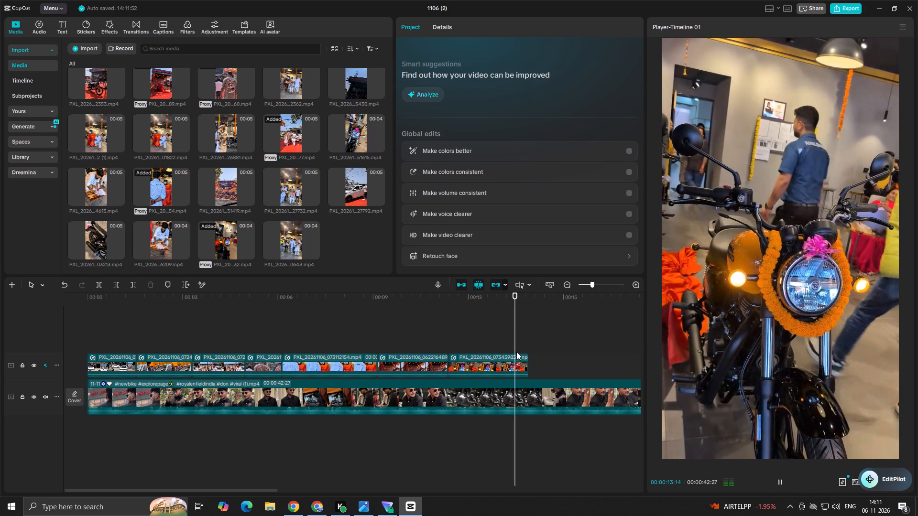
key(space)
Replay the garlanded-bike overlay clip, split it at about 00:00:13:06, and delete the remainder.
drag(544, 350, 510, 353)
click(481, 337)
key(space)
key(space)
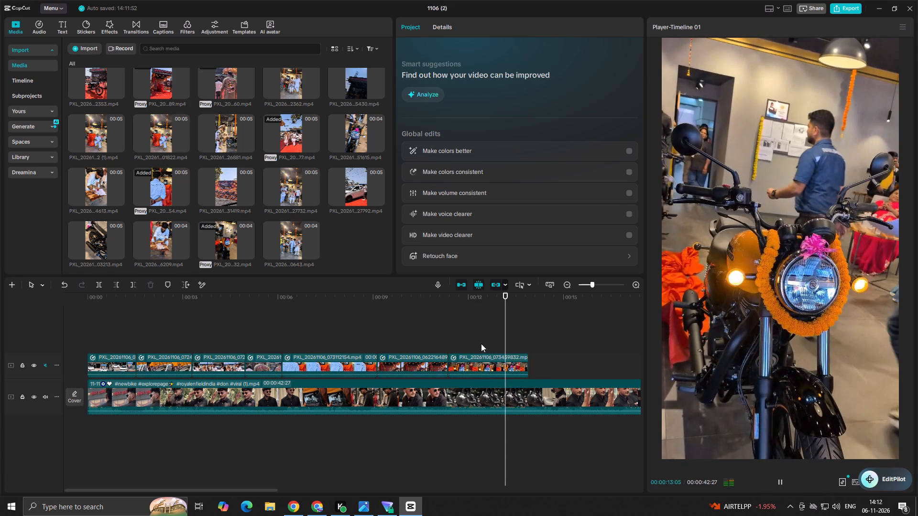
click(500, 362)
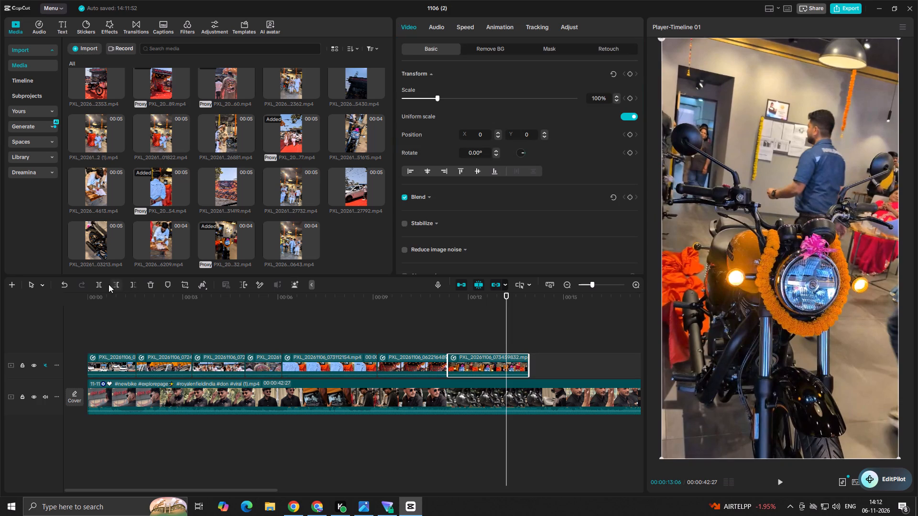
click(100, 284)
key(BackSpace)
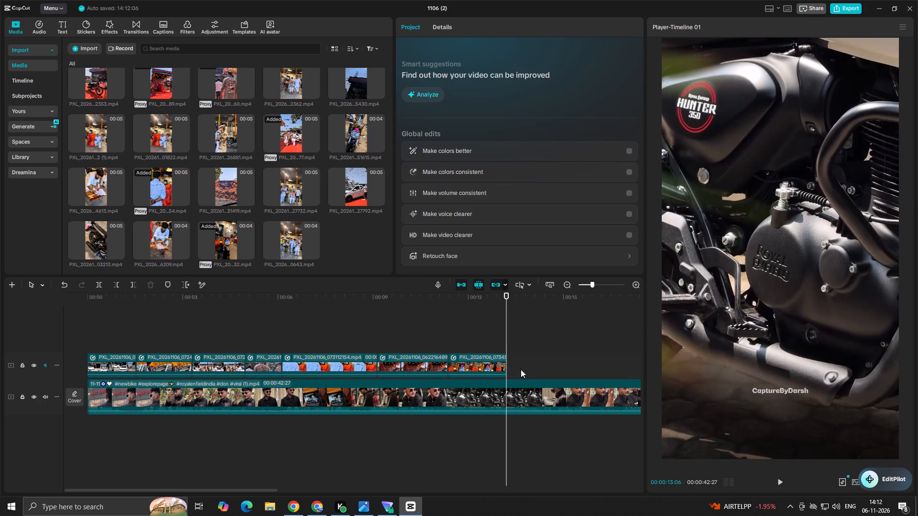
Play the end of the garlanded-bike clip and the reference up to about 00:00:16:24 to examine the following rider shots.
click(472, 345)
key(space)
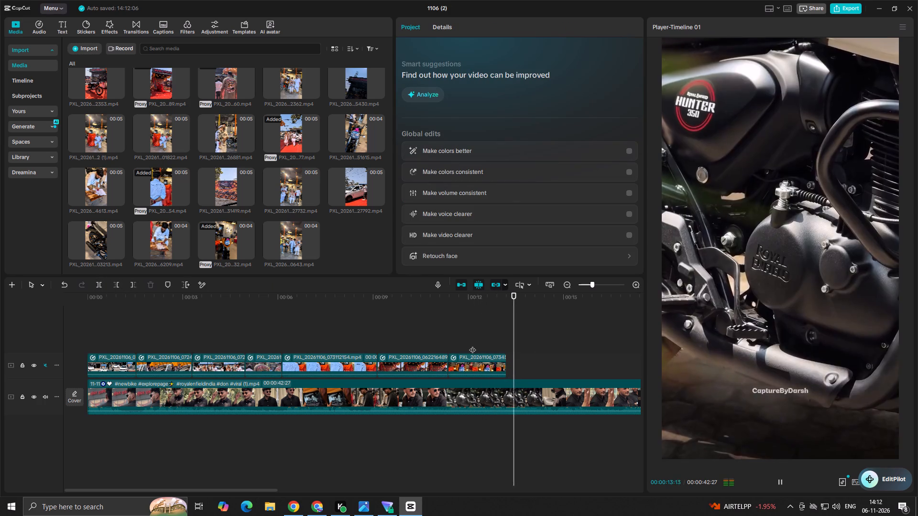
key(space)
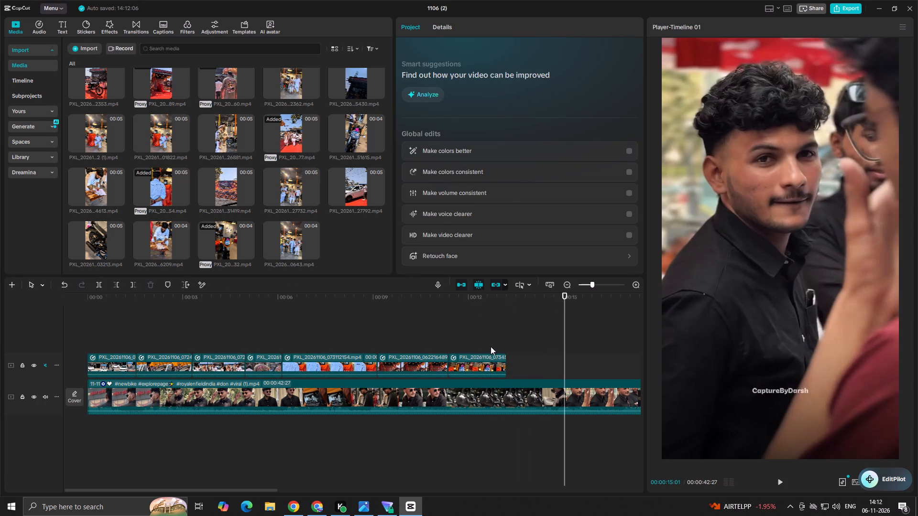
click(498, 341)
key(space)
key(space)
click(490, 347)
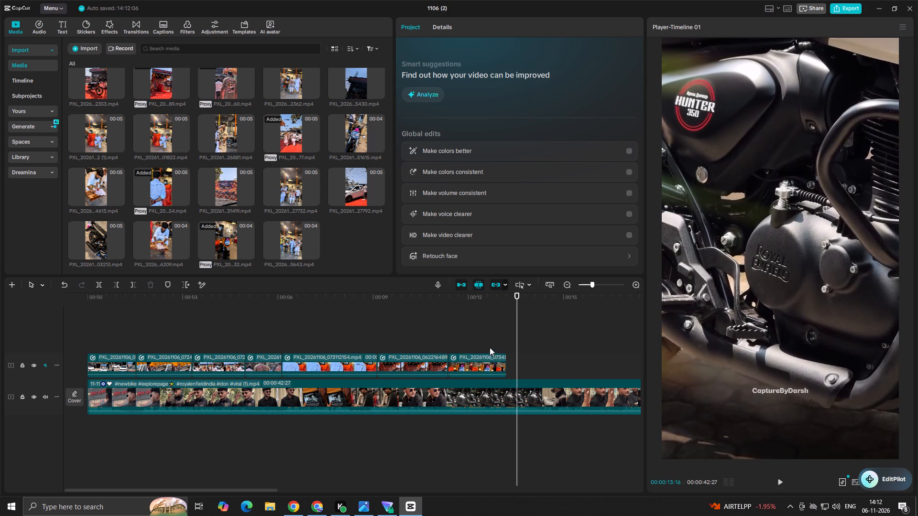
key(space)
key(space)
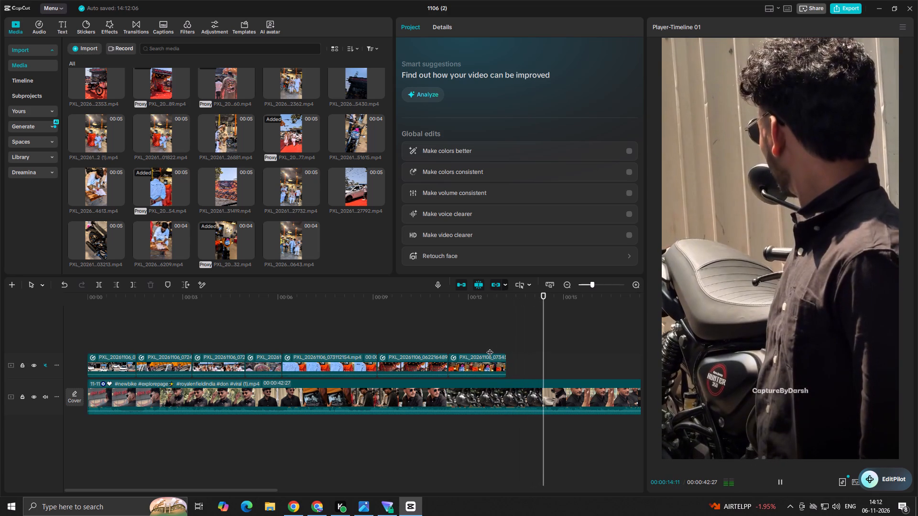
key(space)
key(space)
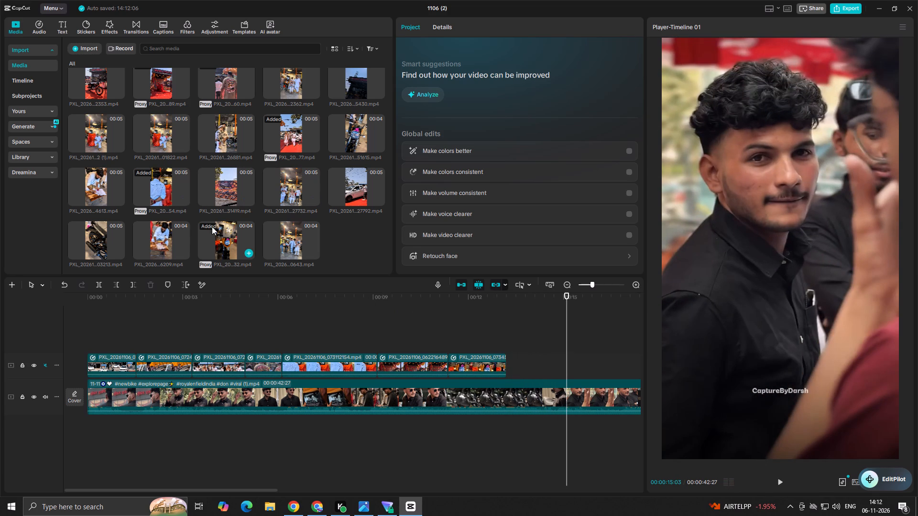
key(space)
key(space)
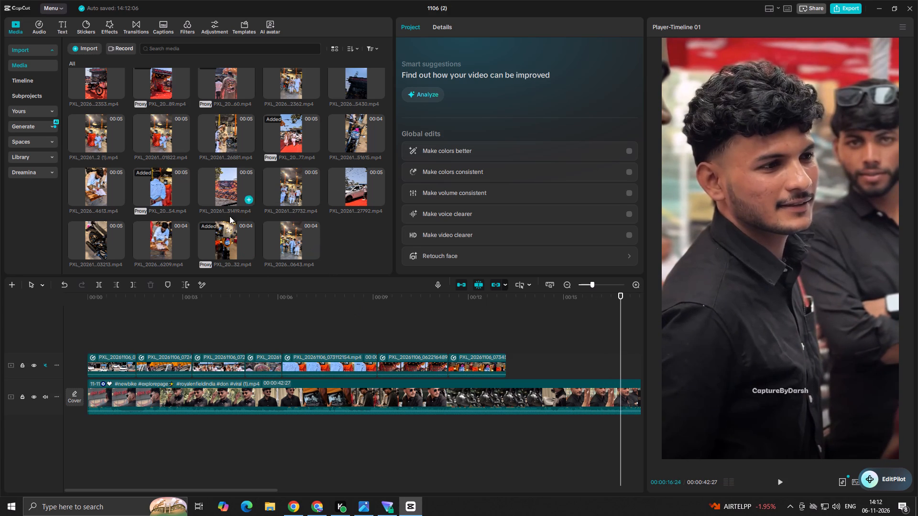
Preview the headlight, family group, red-carpet and man-with-child clips to look for a match to the reference's rider portrait.
scroll(229, 219, down, 4)
click(353, 144)
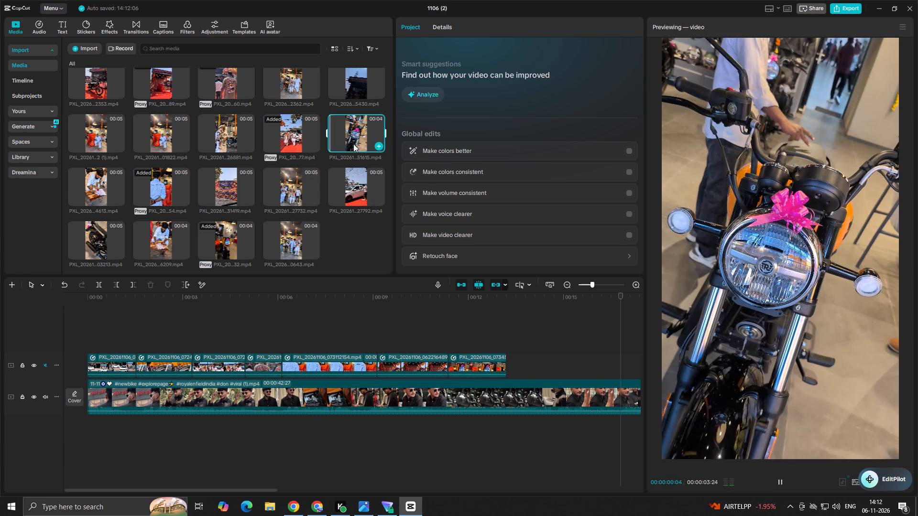
key(space)
click(289, 189)
key(space)
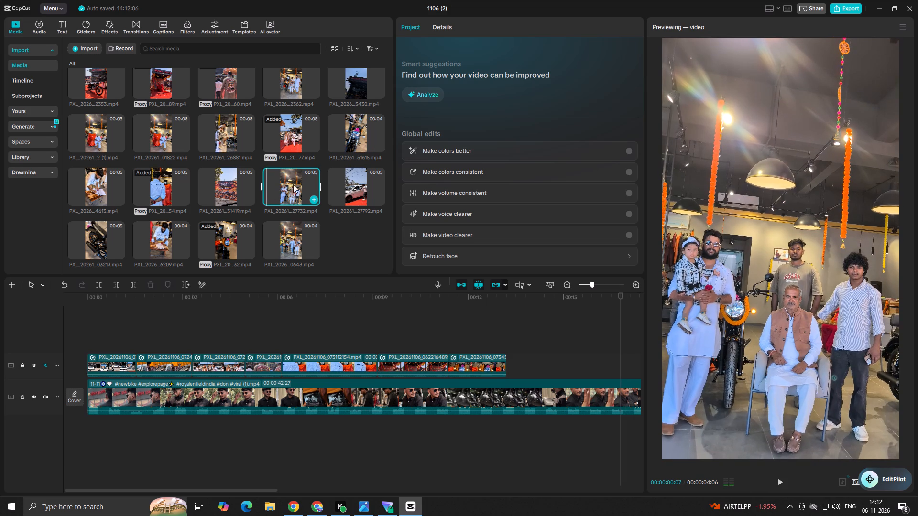
click(295, 145)
key(space)
click(215, 134)
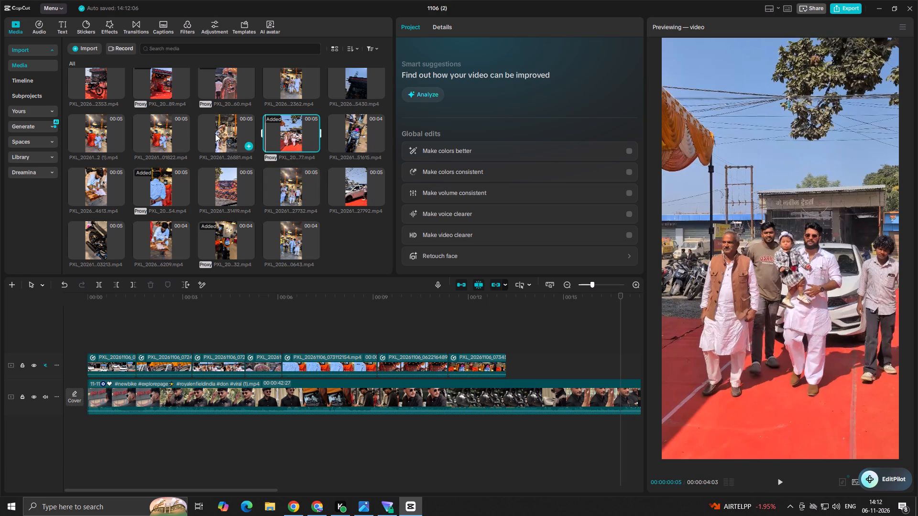
key(space)
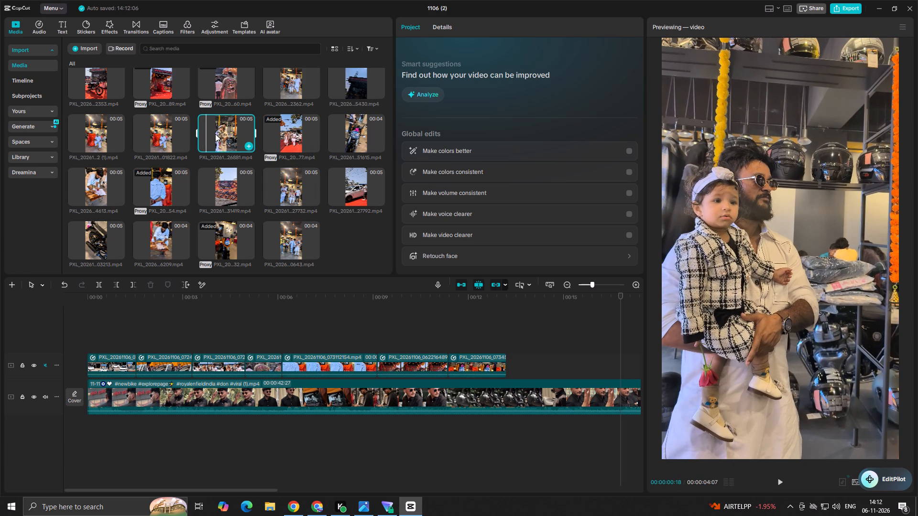
scroll(278, 119, up, 2)
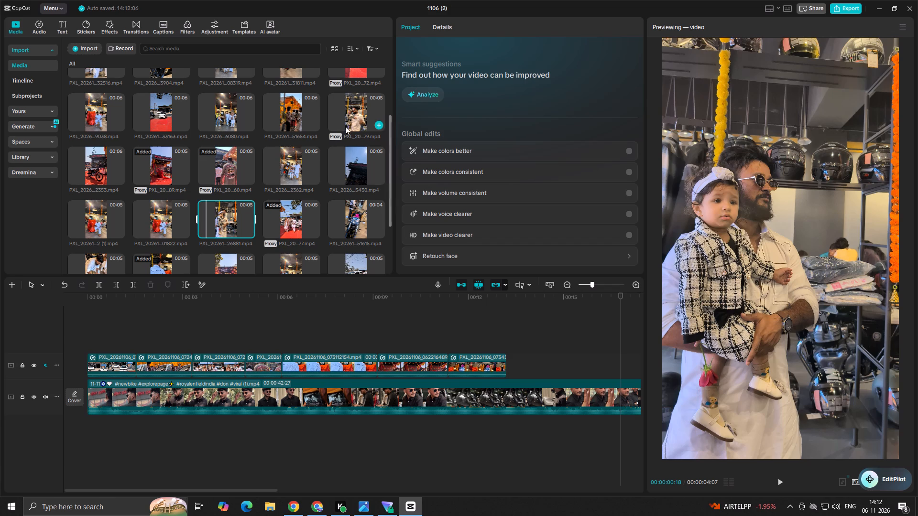
click(353, 115)
key(space)
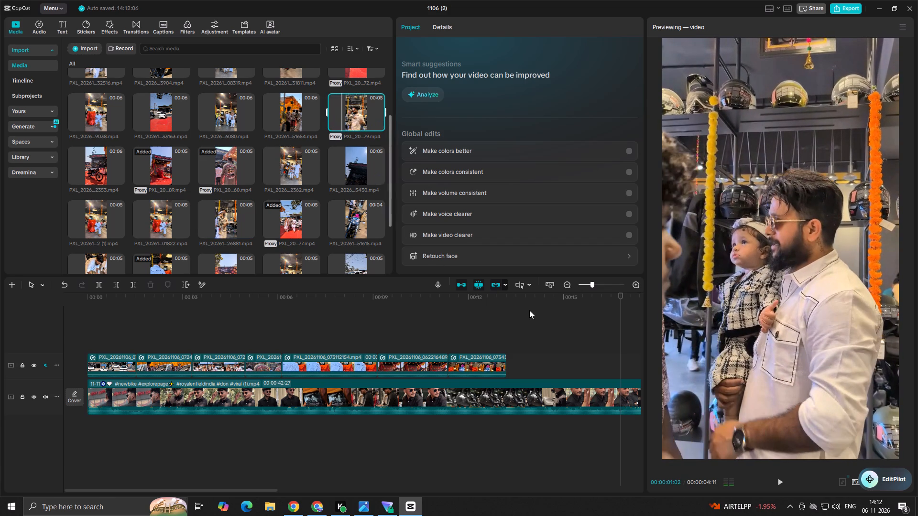
Play the reference on to about 00:00:24:09, and replay the garlanded-bike section to about 00:00:14:15 to examine the shots to match.
click(533, 321)
key(space)
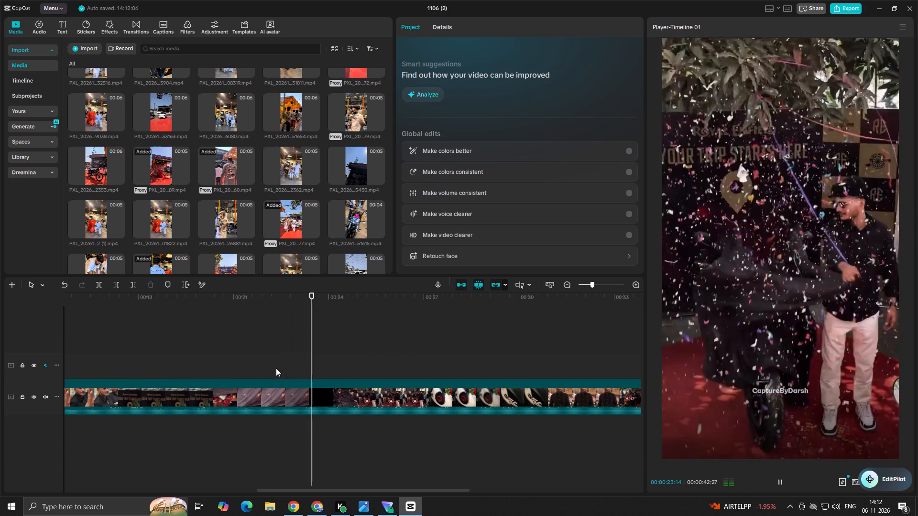
key(space)
ctrl+scroll(286, 353, down, 5)
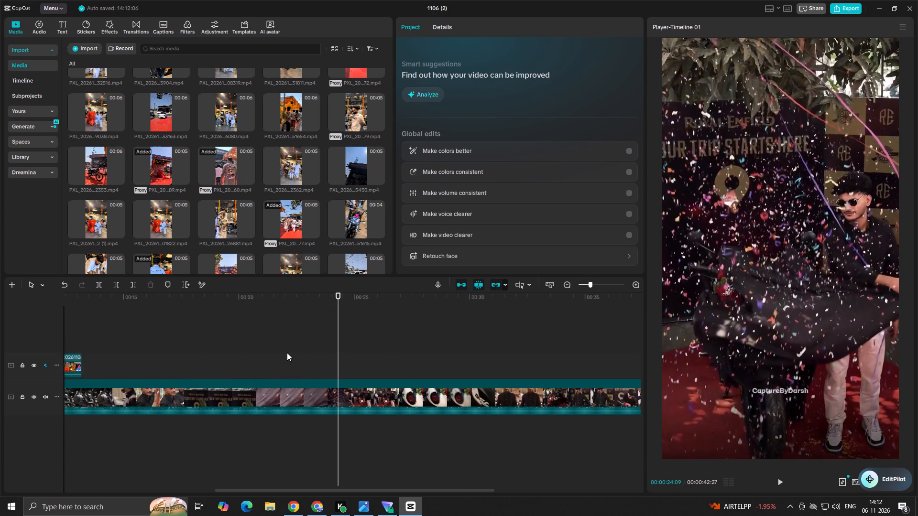
ctrl+scroll(287, 353, down, 9)
click(199, 329)
key(space)
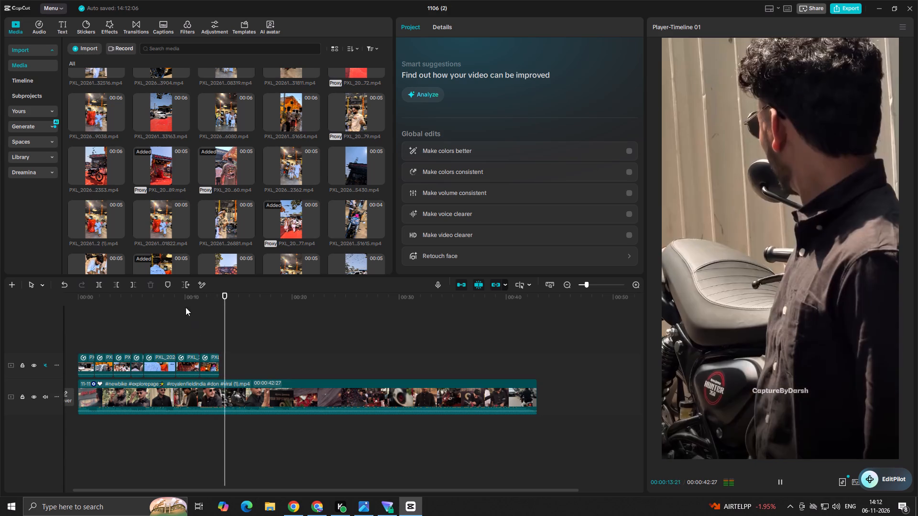
key(space)
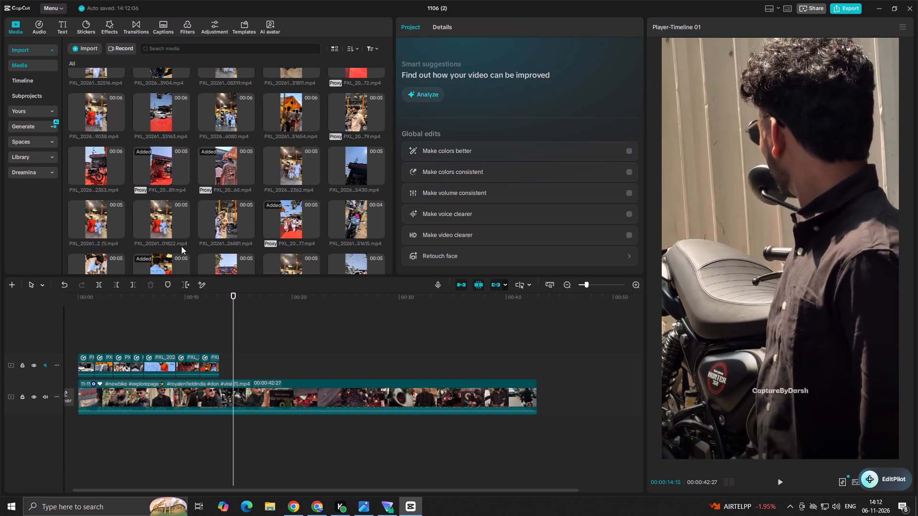
Preview the clip of the black bike parked outside the showroom and replace the covered-bike overlay clip at about 00:00:09:15 with it.
click(100, 175)
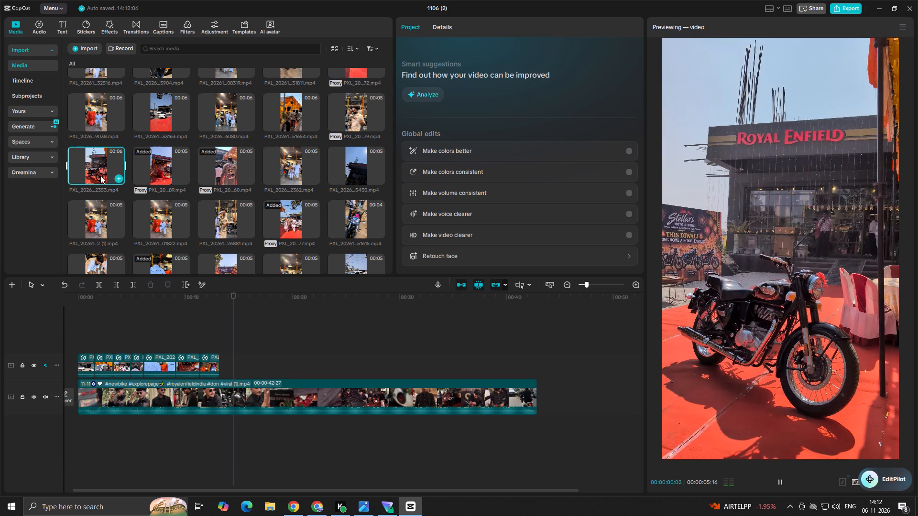
key(space)
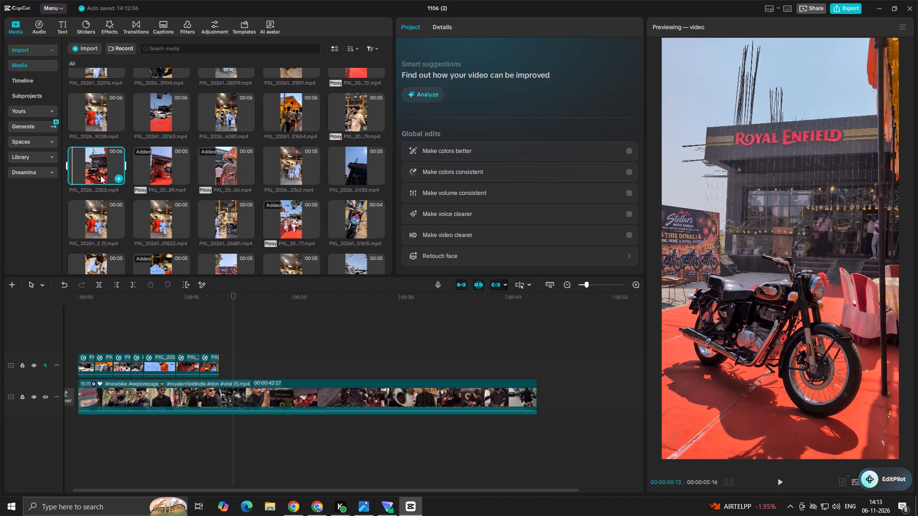
key(space)
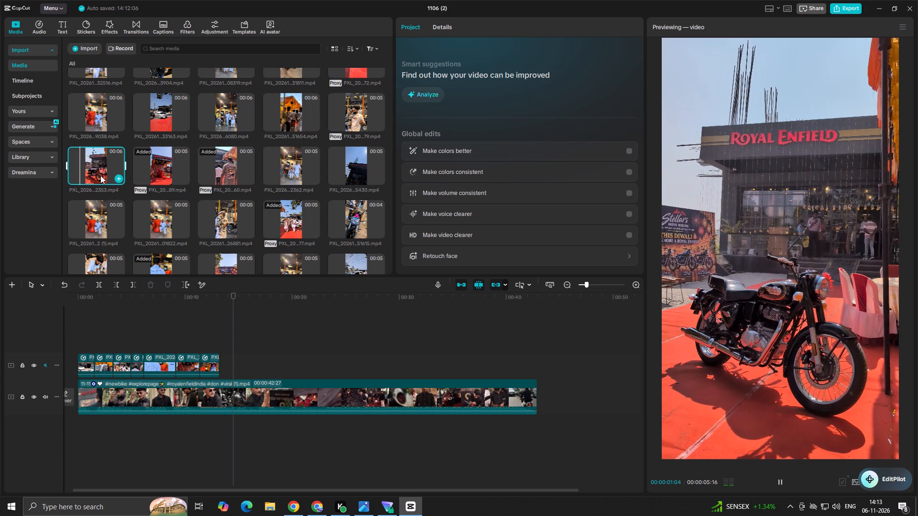
key(space)
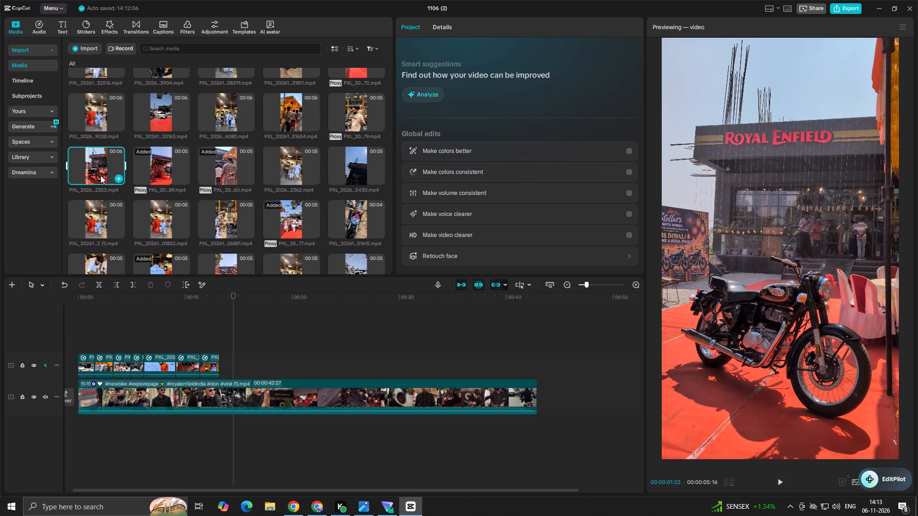
drag(100, 175, 104, 331)
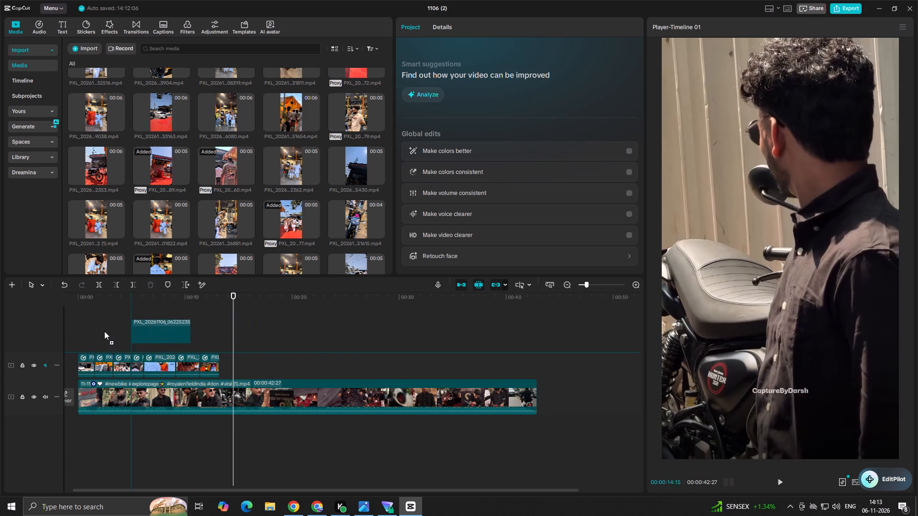
drag(104, 331, 107, 279)
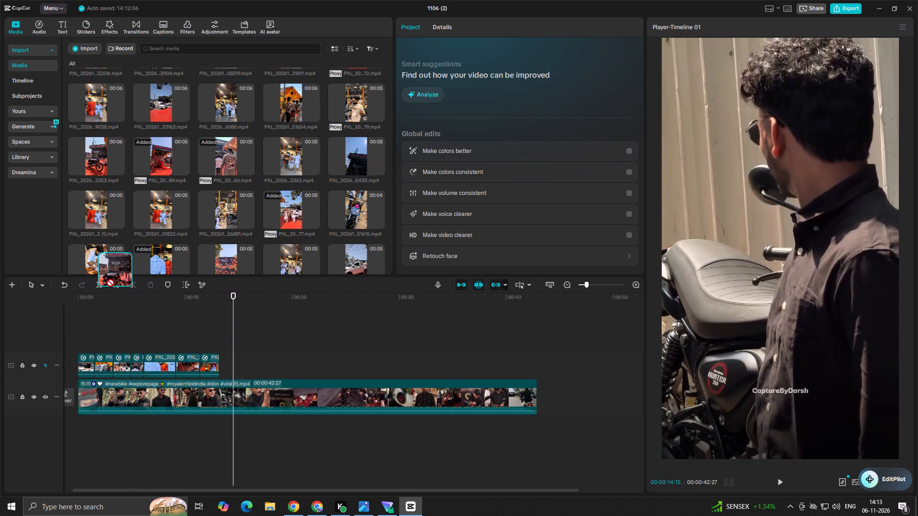
drag(107, 279, 90, 207)
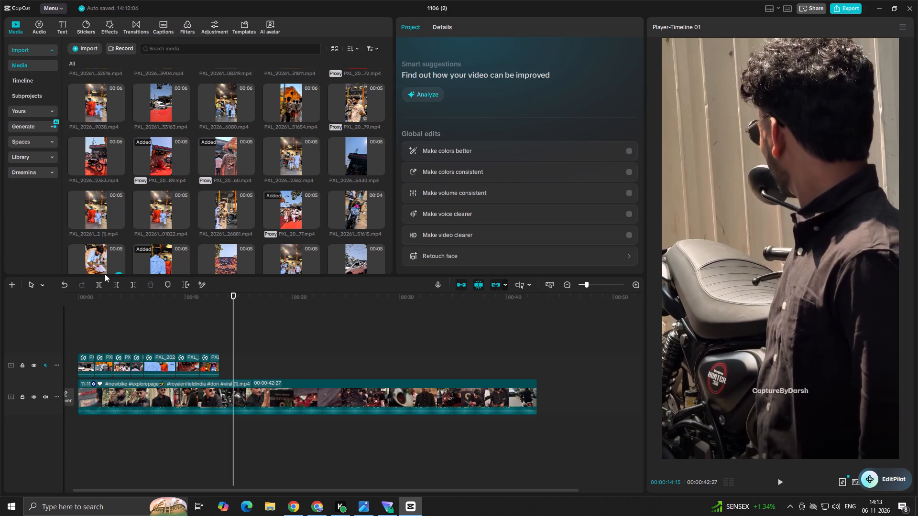
click(146, 337)
click(158, 342)
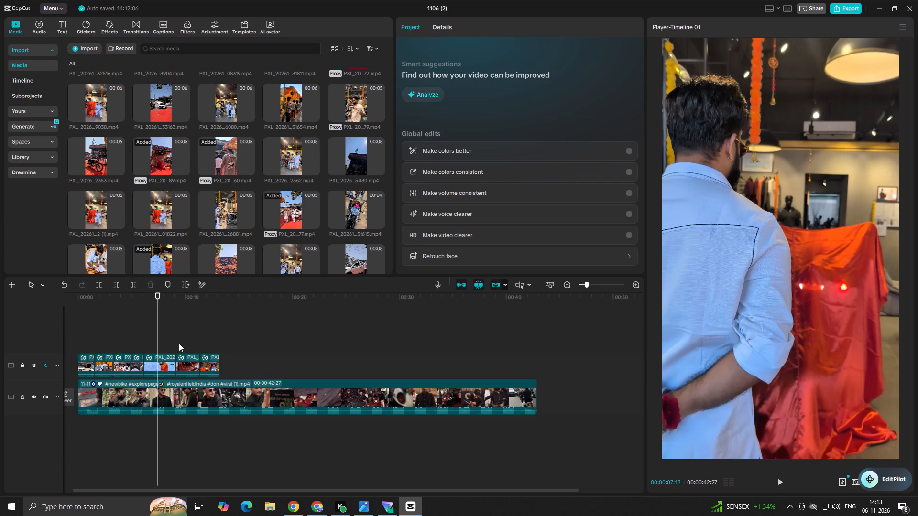
click(180, 342)
drag(97, 164, 176, 304)
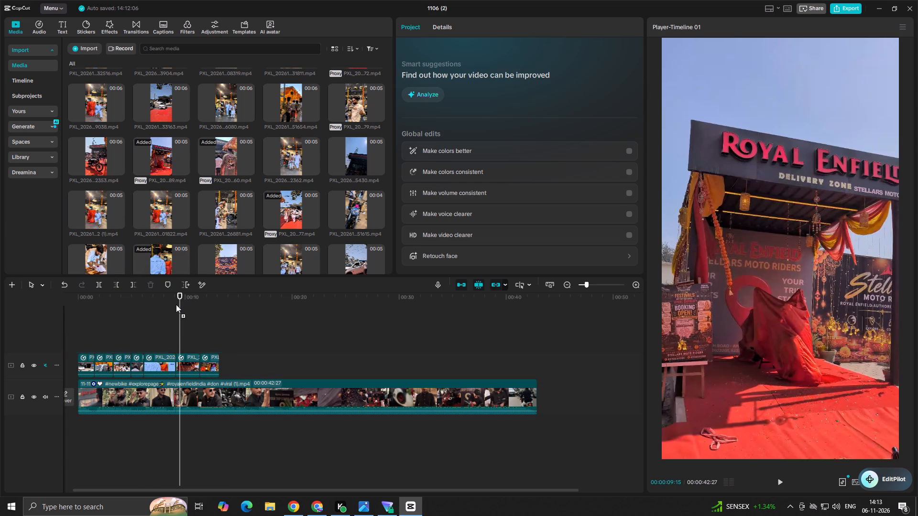
drag(176, 304, 182, 361)
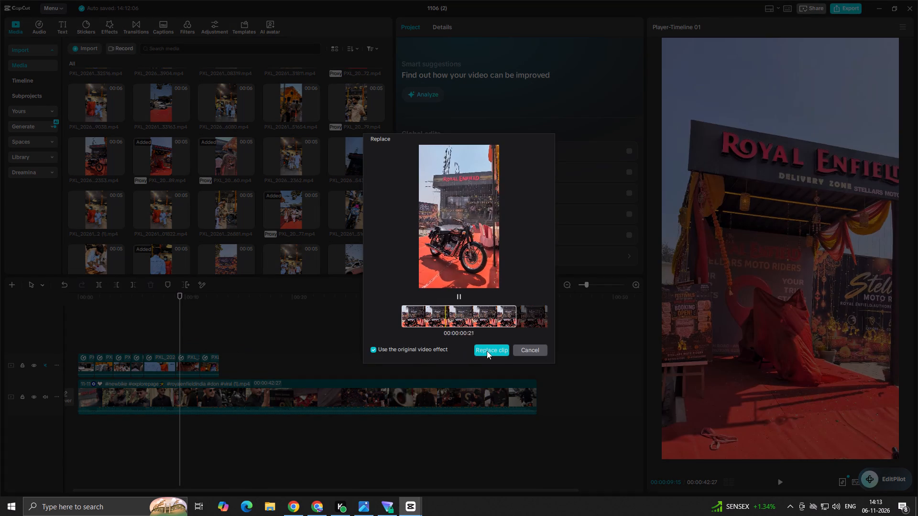
click(487, 351)
Replay the overlays to about 00:00:14:08, and preview the man-with-child and seated family group clips as candidates for the rider portrait.
click(170, 346)
key(space)
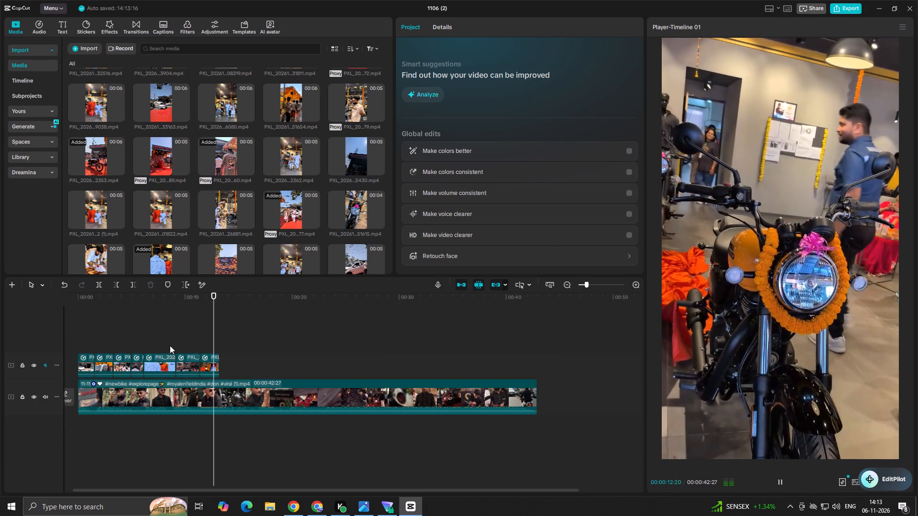
key(space)
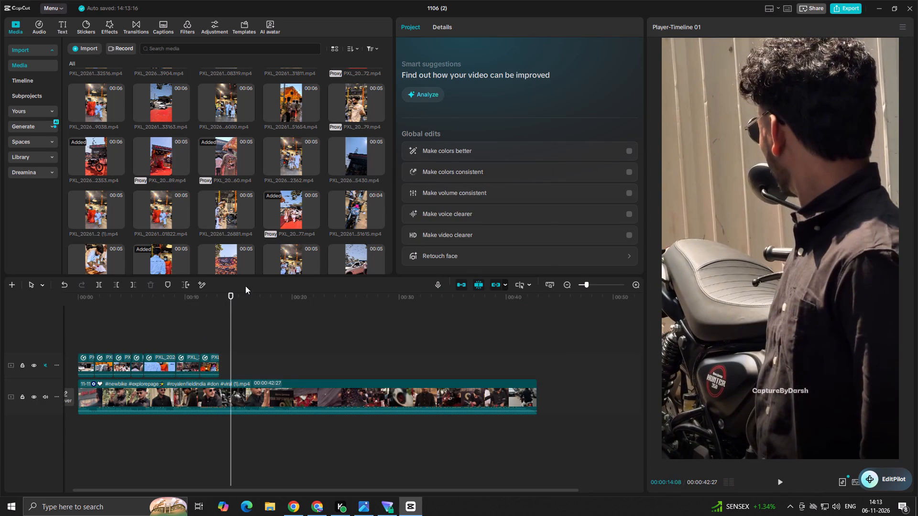
click(229, 208)
key(space)
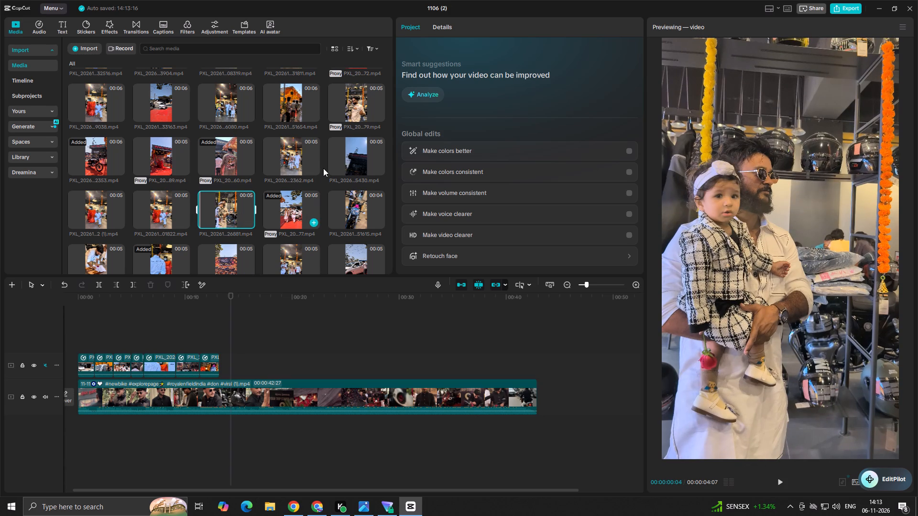
click(295, 161)
key(space)
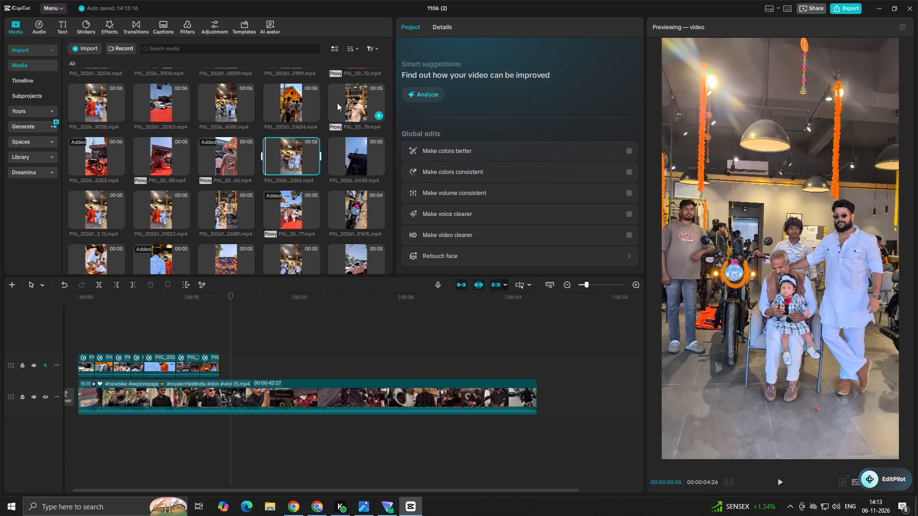
Add the clip of the man in sunglasses holding the child directly after the garlanded-bike overlay and play it to about 00:00:16:11.
drag(353, 106, 223, 362)
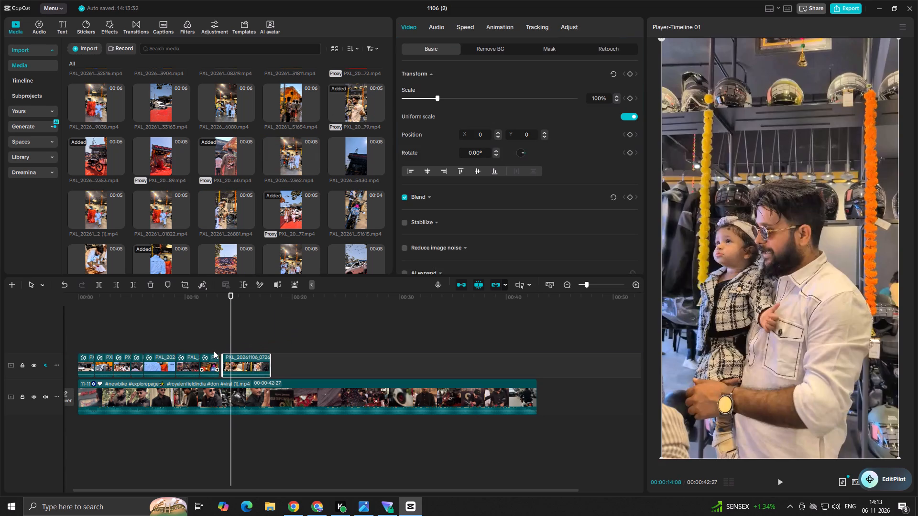
click(228, 363)
click(206, 344)
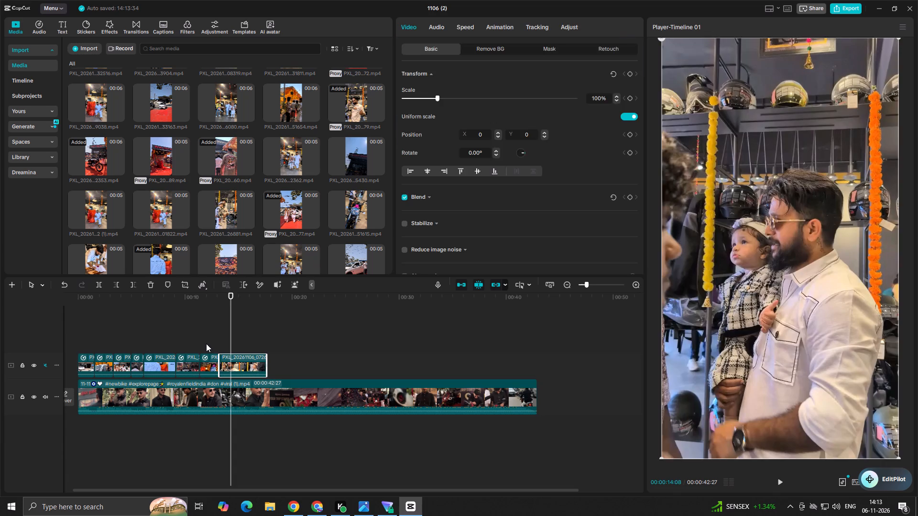
key(space)
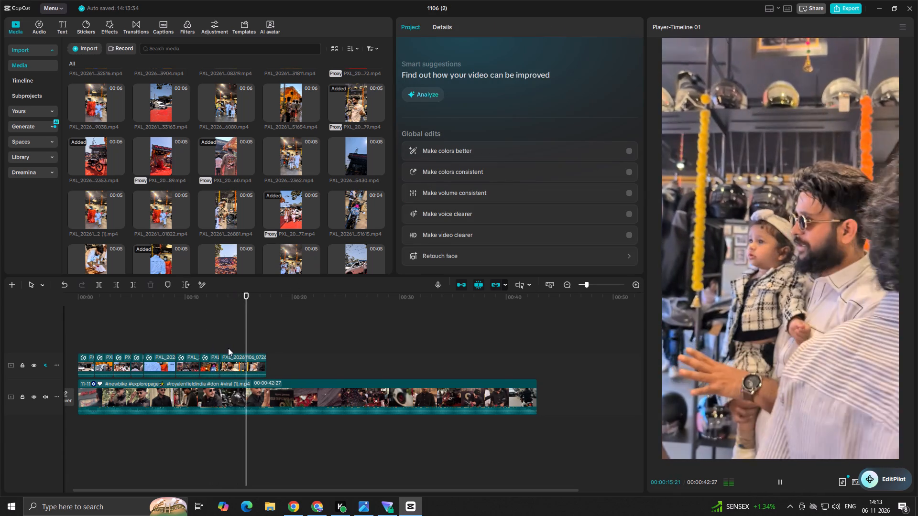
key(space)
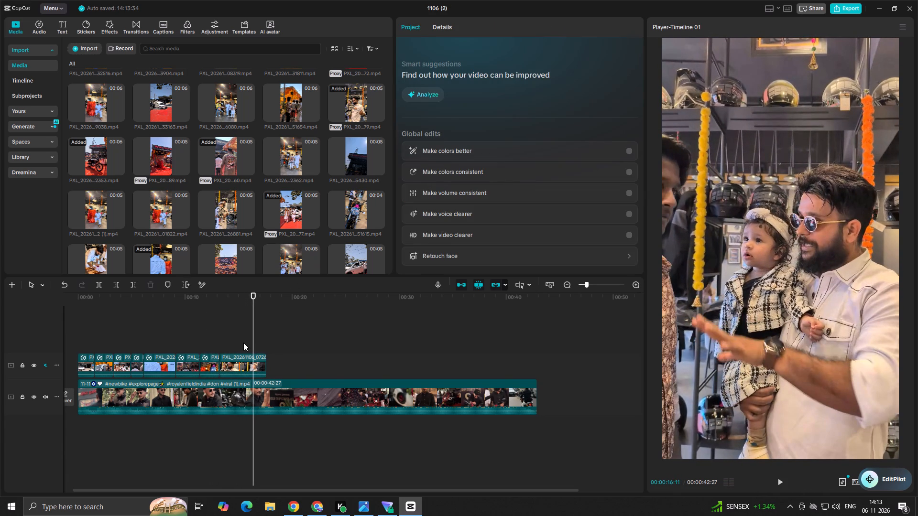
Trim the start of the man-with-child clip up to 00:00:14:11 and move it back beside the garlanded-bike clip.
click(243, 343)
click(240, 343)
click(239, 344)
click(238, 344)
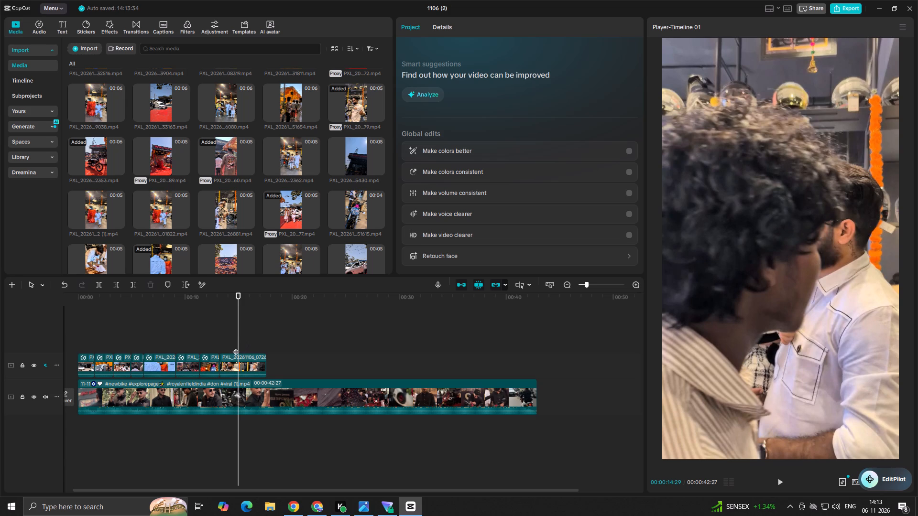
click(236, 346)
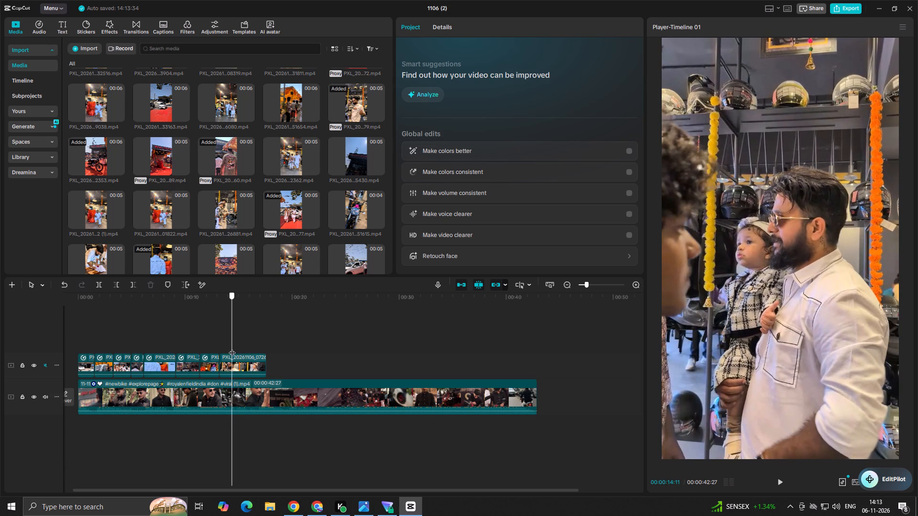
click(230, 358)
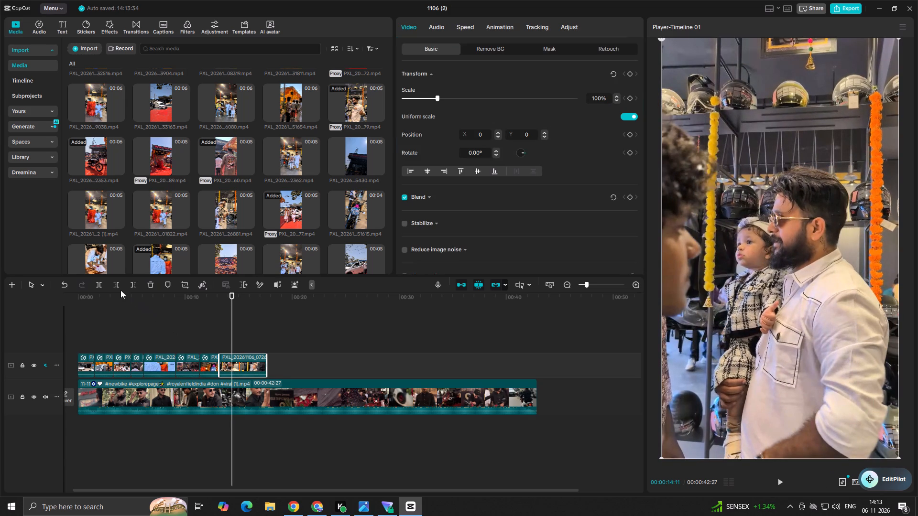
click(119, 288)
drag(248, 361, 248, 361)
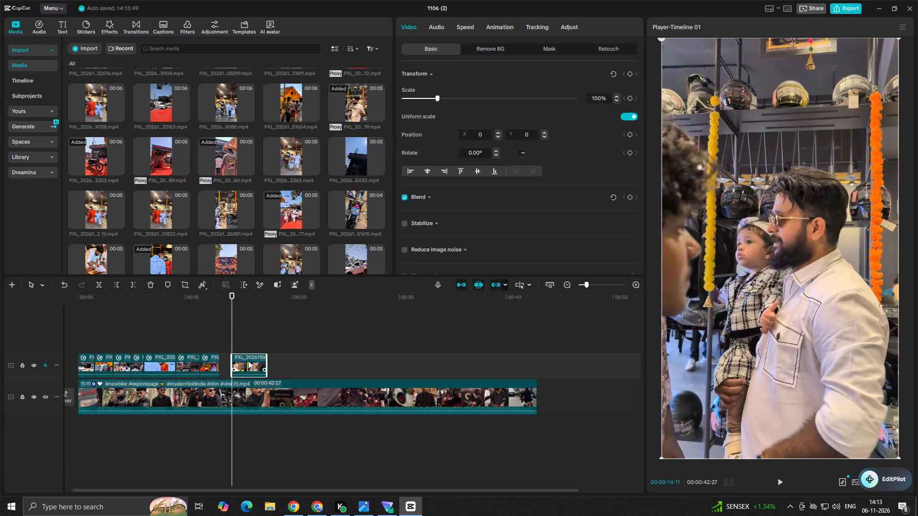
drag(248, 361, 231, 362)
drag(232, 339, 240, 365)
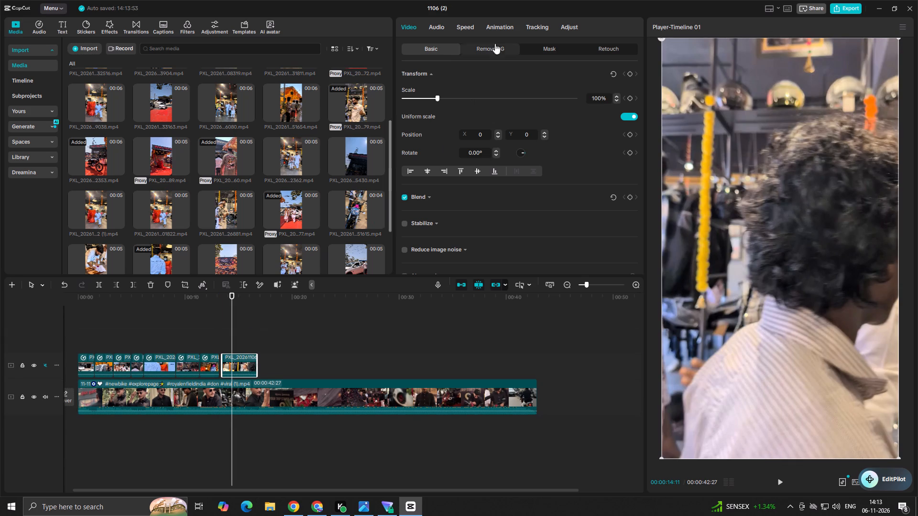
Apply the Bullet speed curve to the man-with-child clip, move its first fast and first slow points earlier, and play it.
click(468, 27)
click(560, 87)
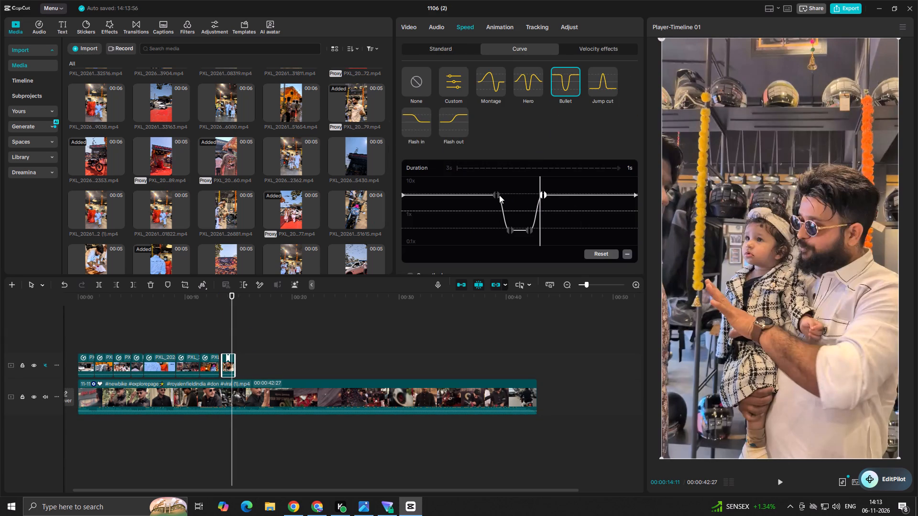
drag(497, 195, 441, 195)
drag(512, 231, 471, 228)
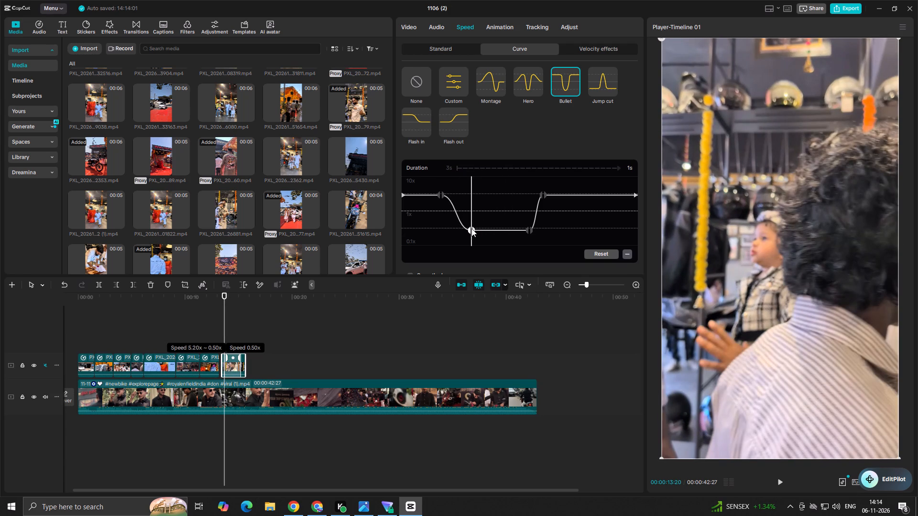
drag(471, 228, 444, 228)
click(426, 220)
drag(426, 220, 388, 220)
key(space)
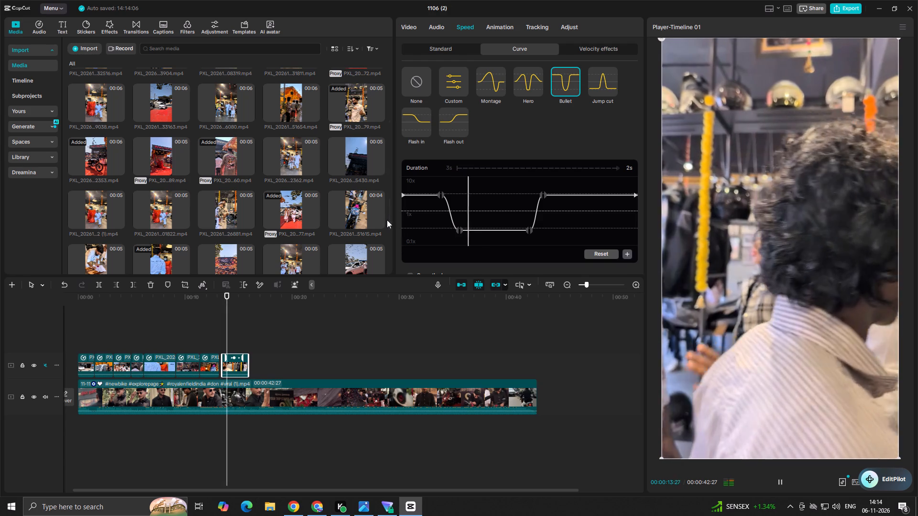
key(space)
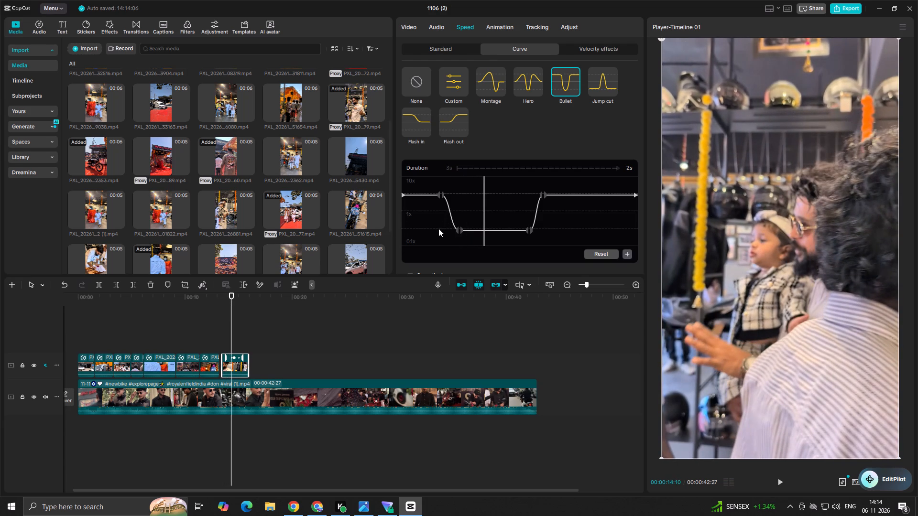
Move the first fast point of the man-with-child clip's Bullet curve later and slightly lower, and play the result to about 00:00:14:15.
drag(440, 197, 456, 196)
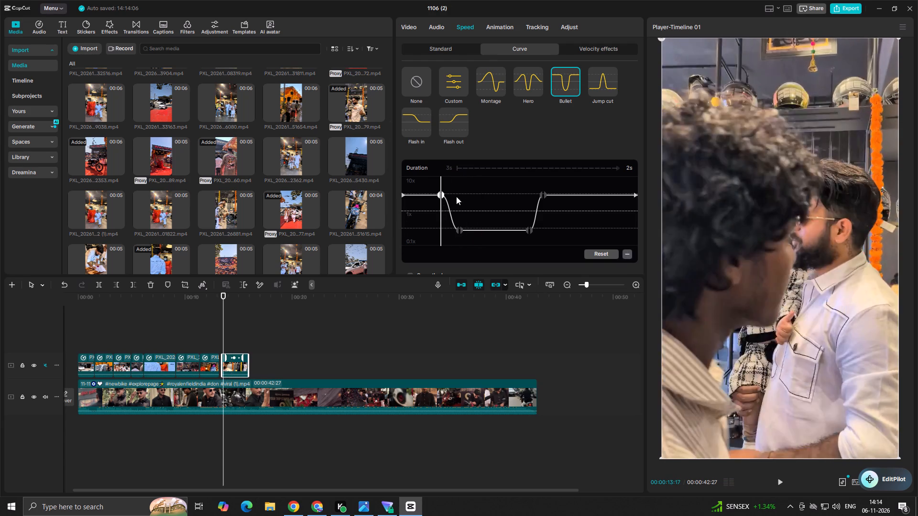
drag(456, 196, 469, 200)
drag(445, 199, 448, 188)
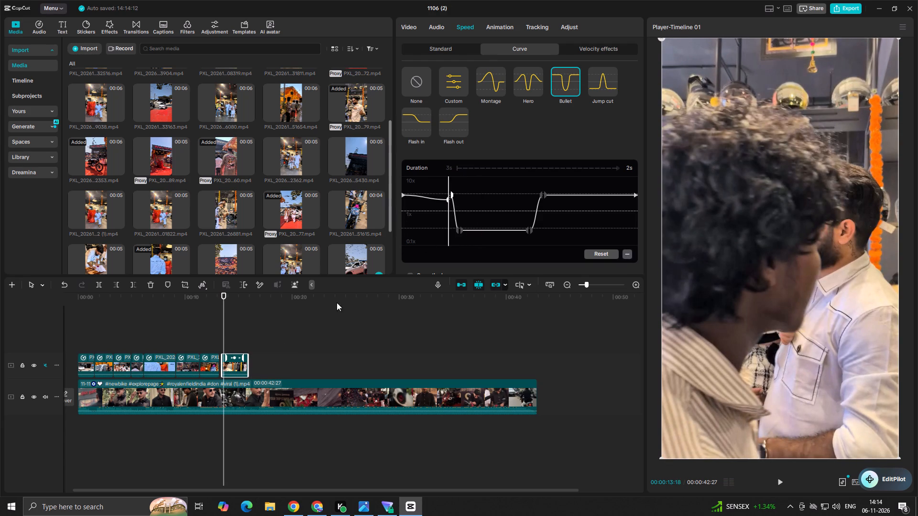
click(207, 336)
key(space)
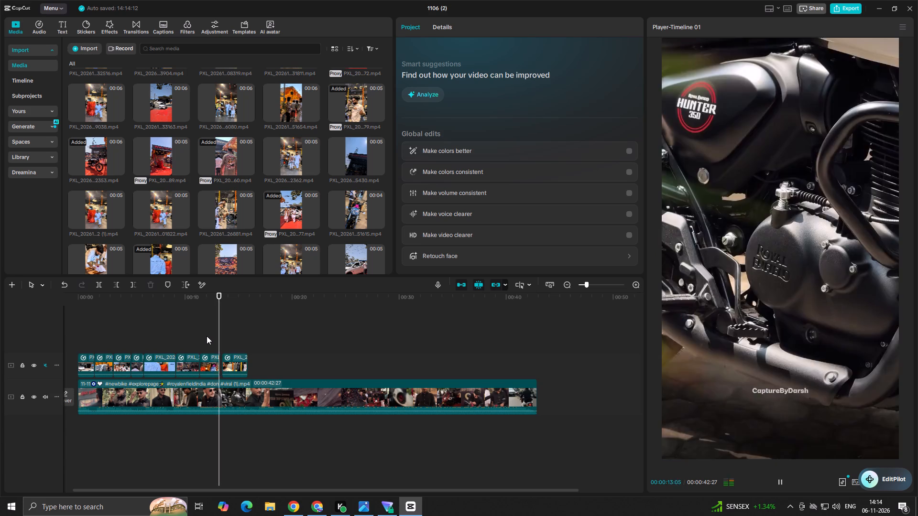
key(space)
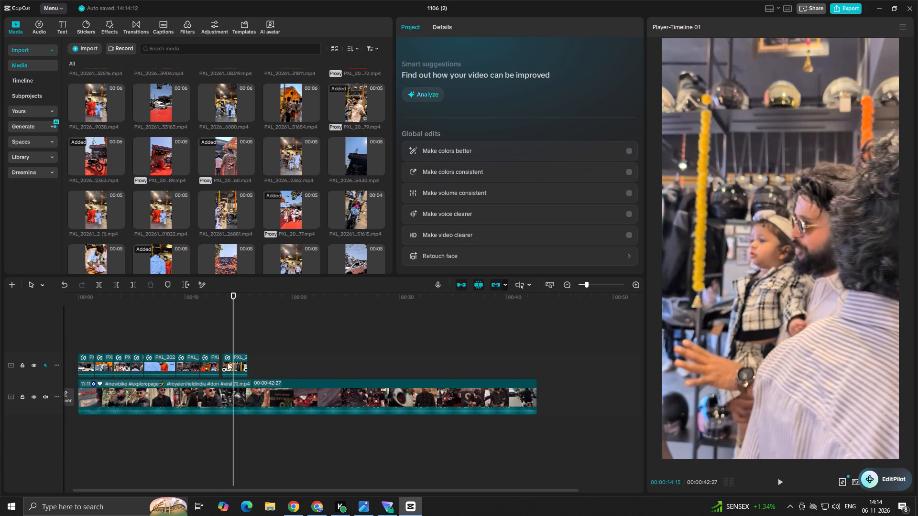
Undo the Bullet speed curve and its point adjustments on the man-with-child clip.
click(230, 362)
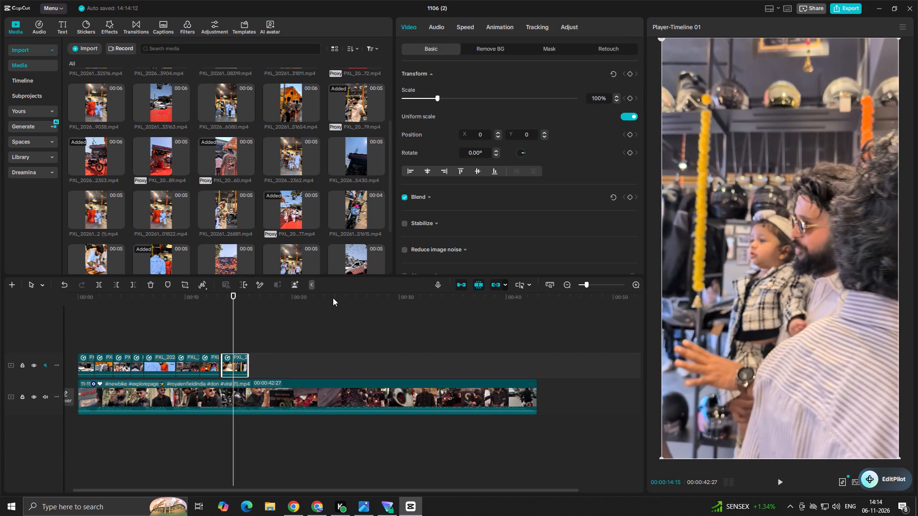
key(ctrl+z)
key(ctrl+z)
key(ctrl+z)
key(ctrl+z)
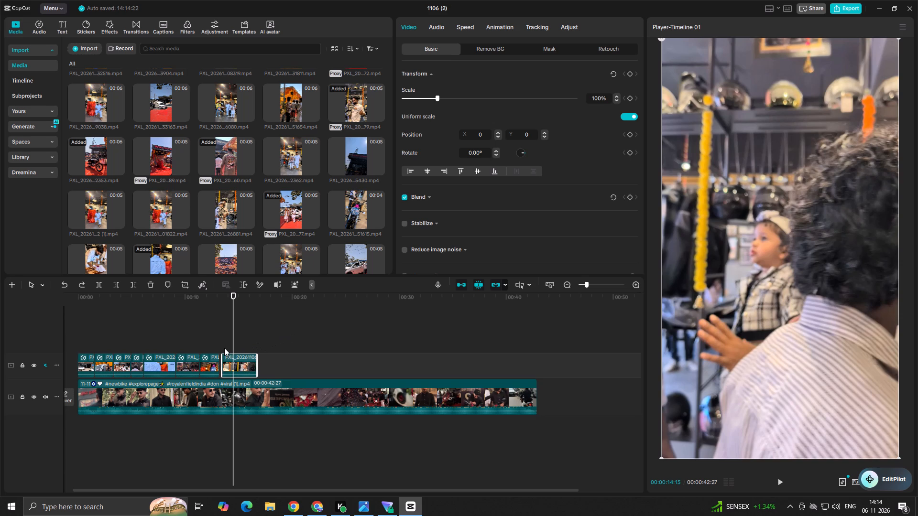
Trim the start of the man-with-child clip up to 00:00:14:02, where the curly-haired man passes in front.
drag(256, 366, 295, 368)
drag(233, 347, 236, 351)
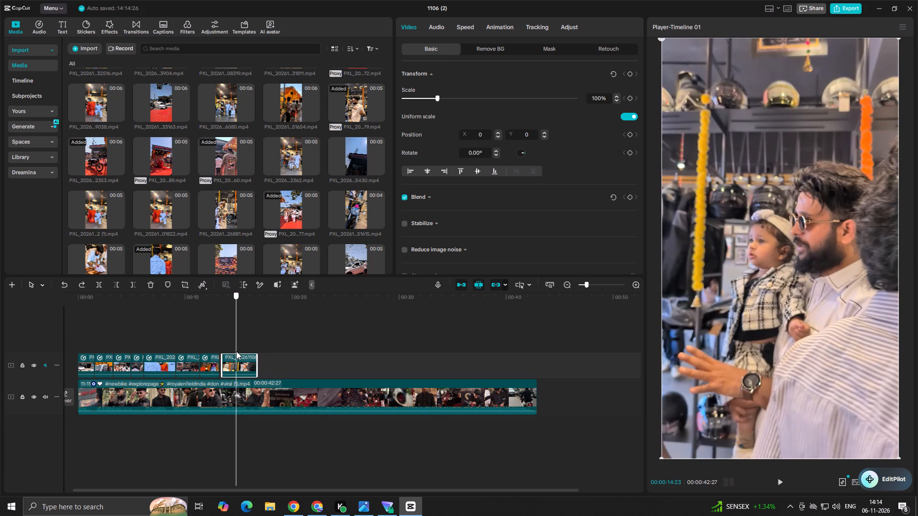
drag(236, 351, 233, 354)
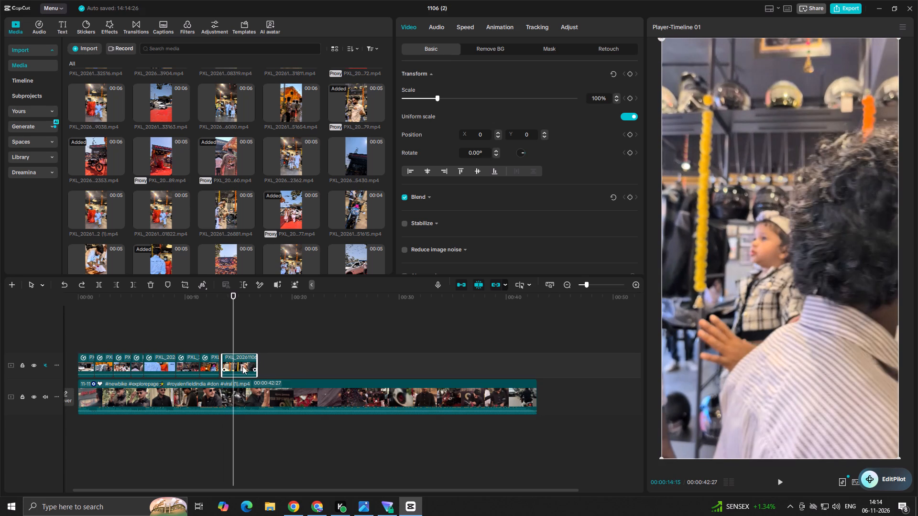
click(232, 347)
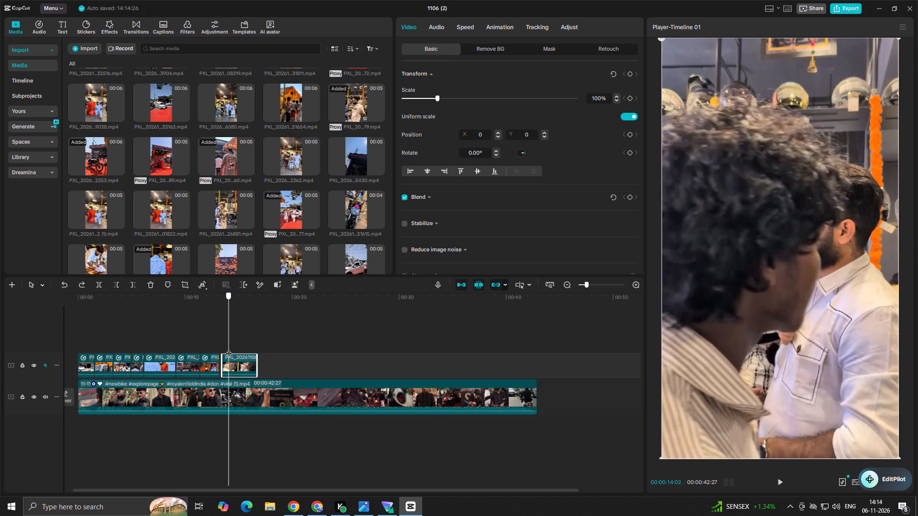
click(234, 362)
click(119, 282)
Reapply the Bullet speed curve to the trimmed man-with-child clip and play through its slow section and end.
click(459, 25)
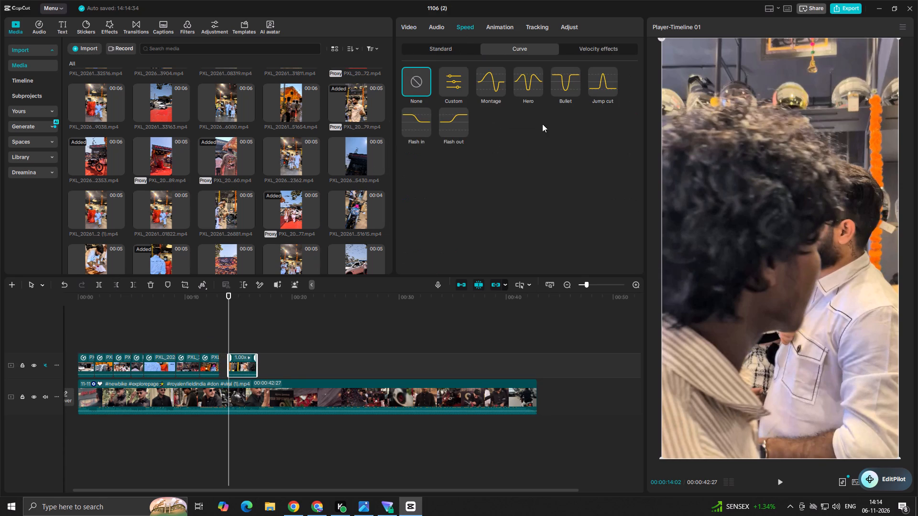
click(566, 85)
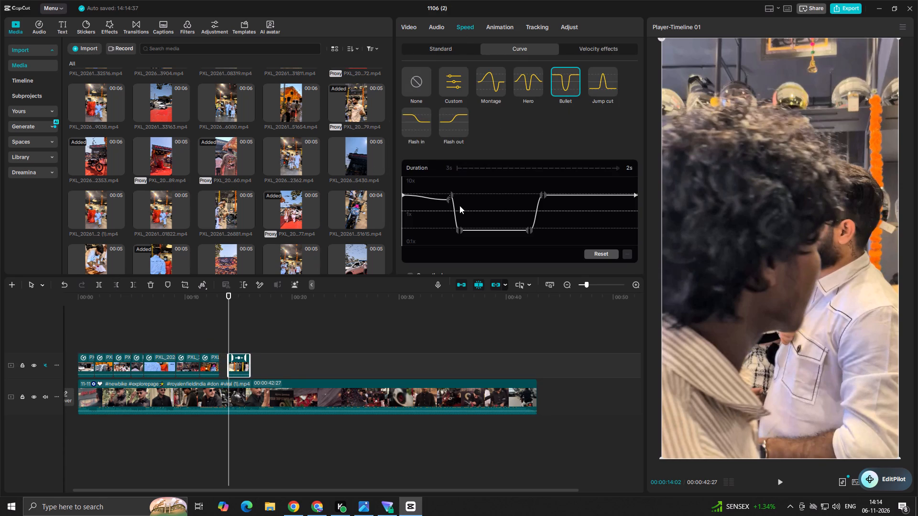
key(space)
key(space)
key(space)
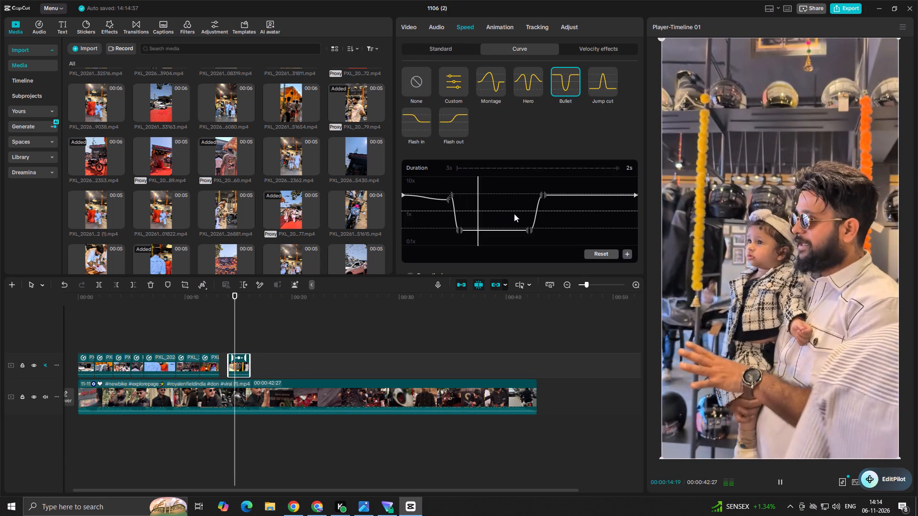
key(space)
key(space)
key(space)
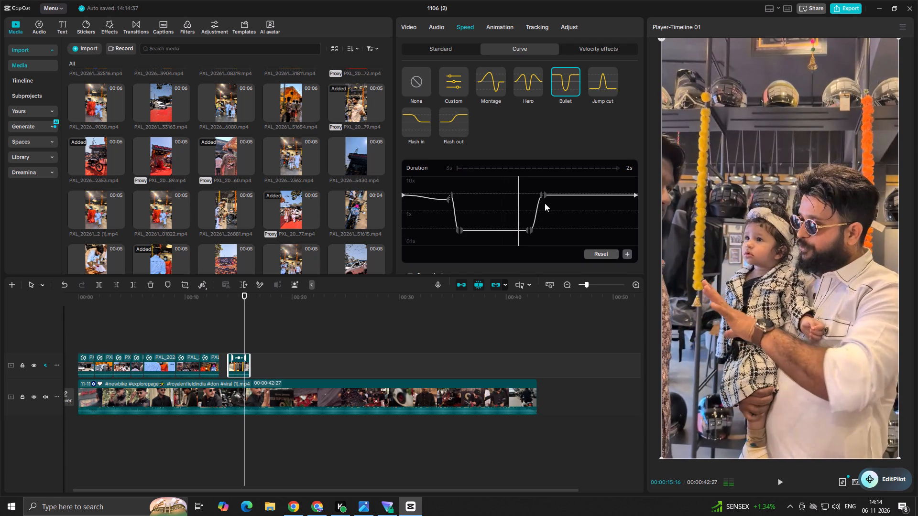
key(space)
key(space)
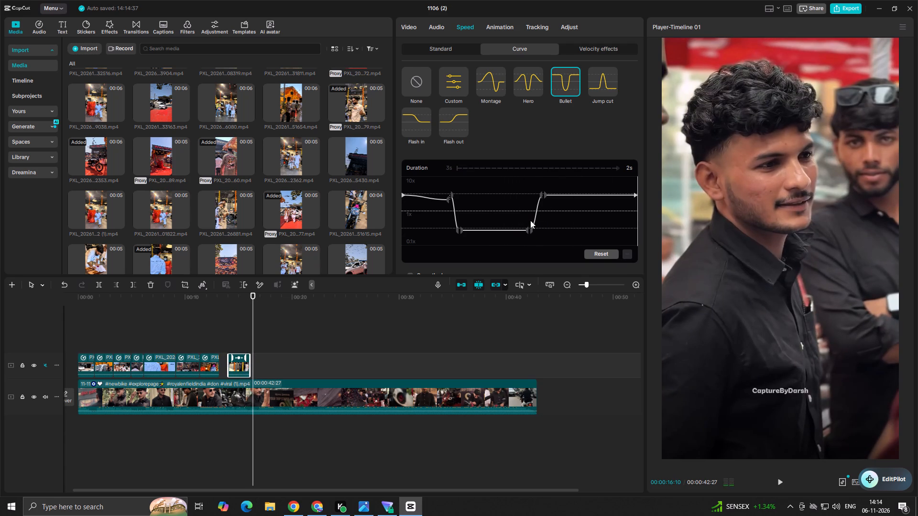
click(511, 208)
key(space)
key(space)
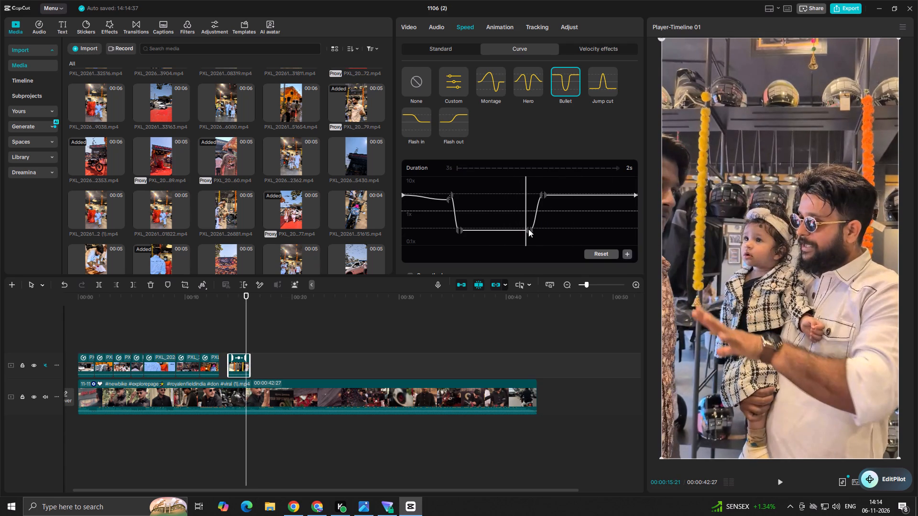
Lower both slow points of the man-with-child clip's Bullet curve to about 0.1x.
drag(463, 230, 462, 240)
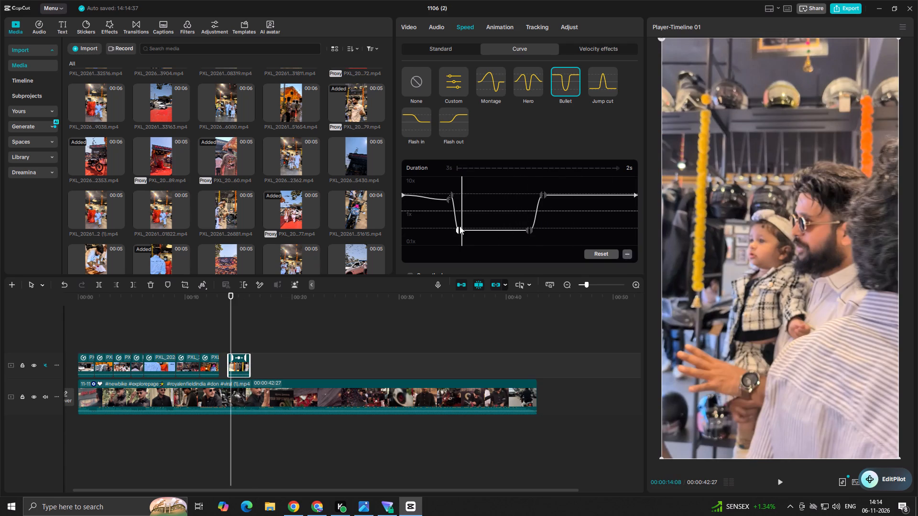
drag(459, 226, 459, 236)
drag(460, 229, 464, 238)
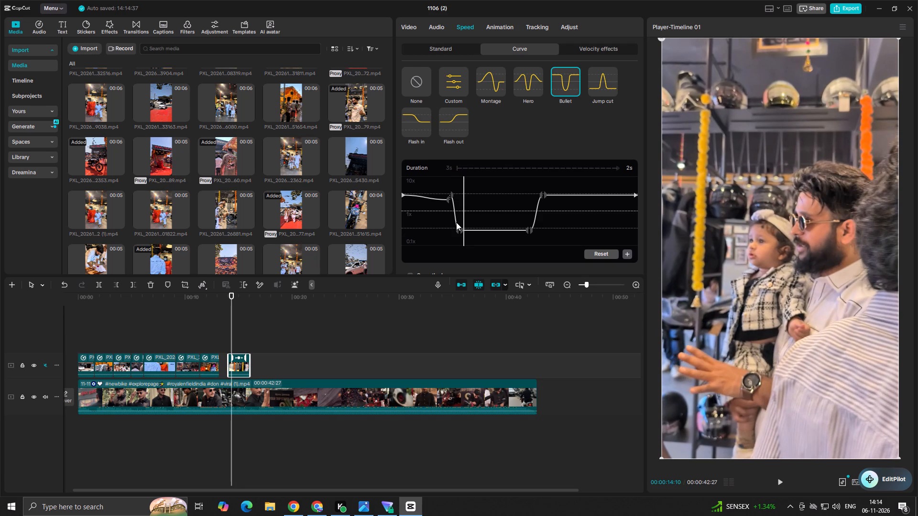
drag(459, 229, 464, 243)
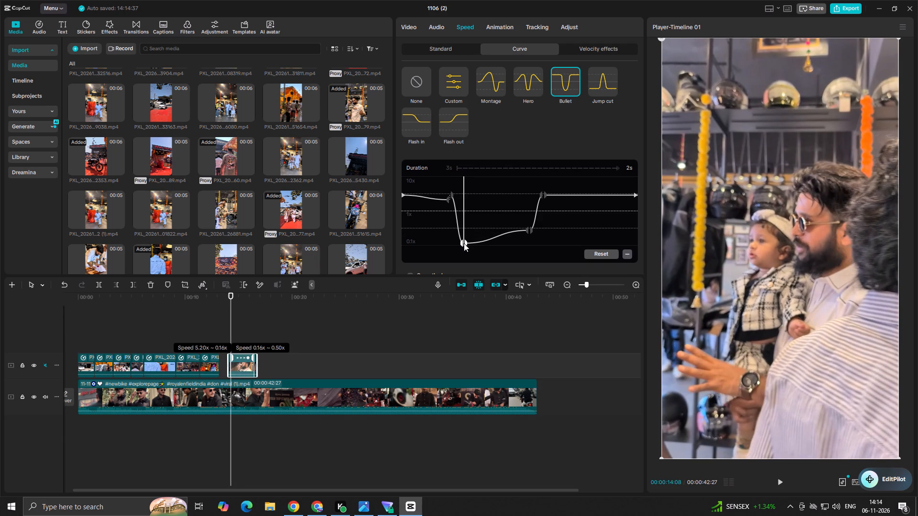
drag(464, 243, 464, 246)
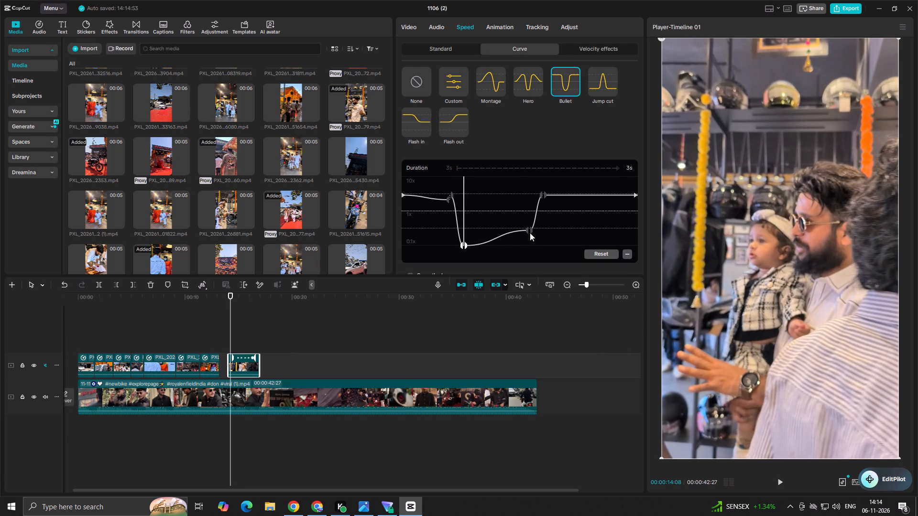
drag(530, 233, 531, 246)
drag(528, 230, 528, 237)
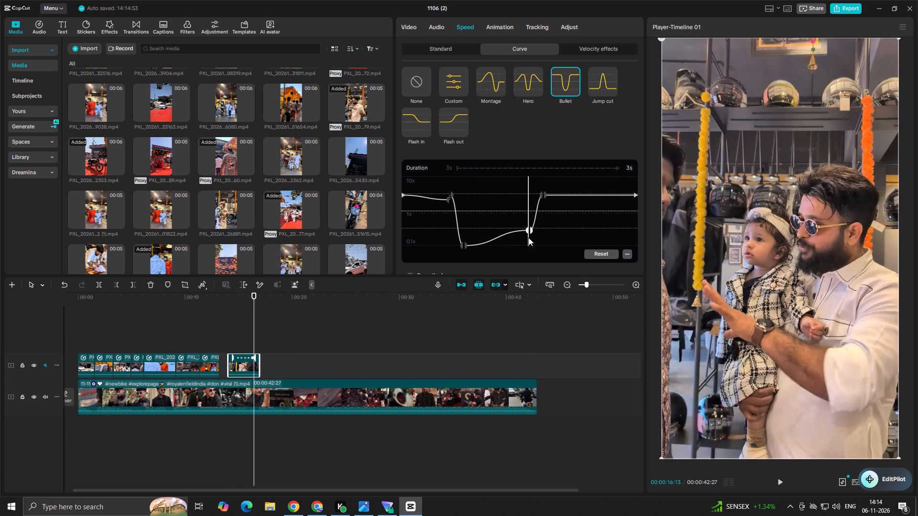
drag(528, 237, 528, 239)
drag(530, 230, 534, 244)
drag(528, 229, 528, 232)
drag(528, 232, 529, 245)
Play the slowed man-with-child clip from about 00:00:14:05 to 00:00:17:14 to judge where it should end.
click(494, 228)
drag(494, 228, 443, 242)
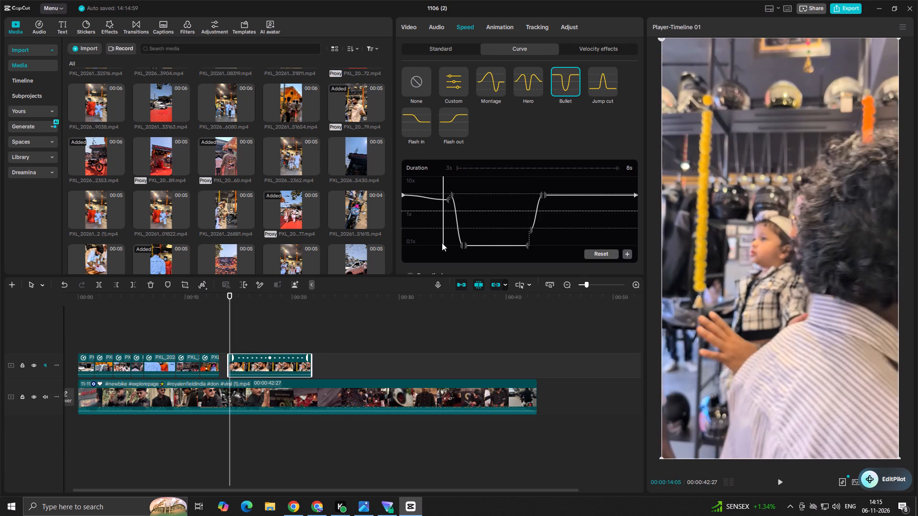
key(space)
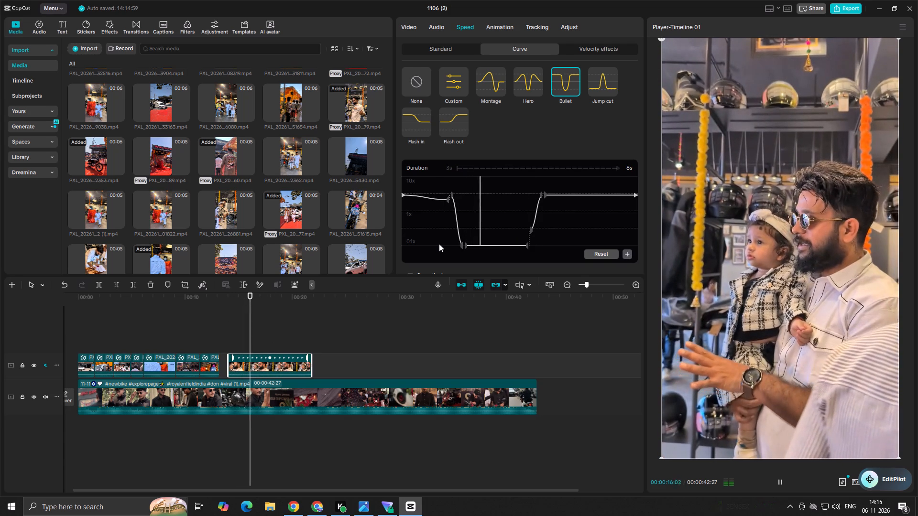
key(space)
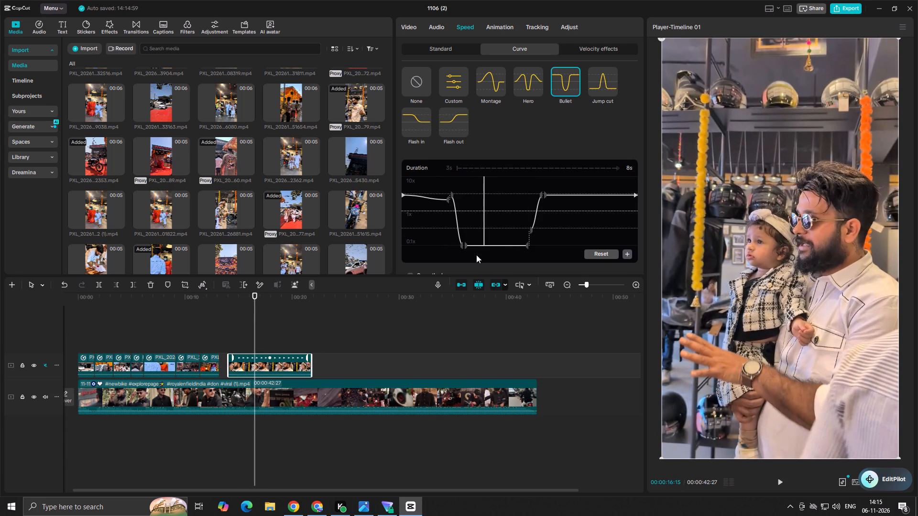
key(space)
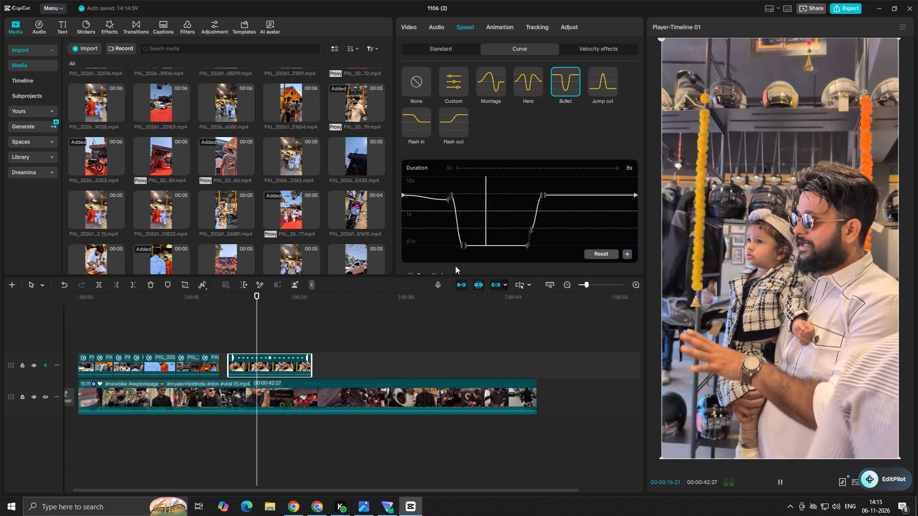
key(space)
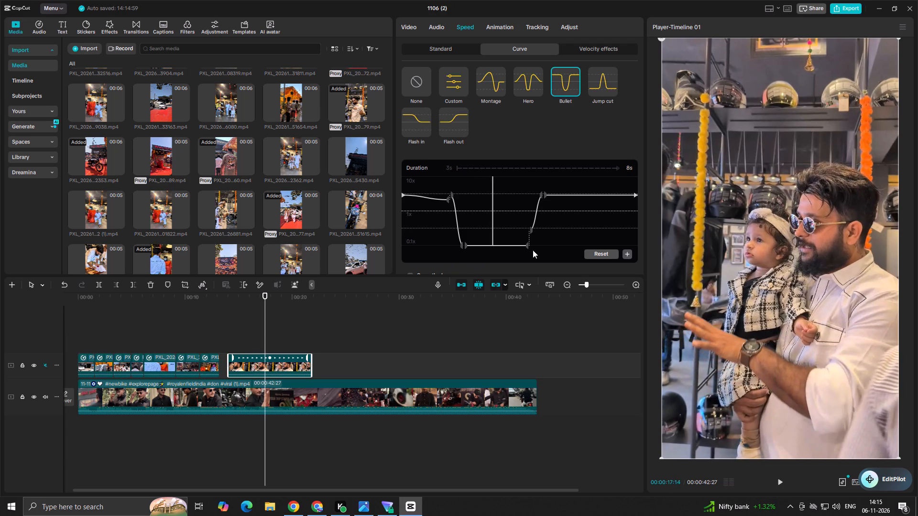
drag(264, 335, 248, 341)
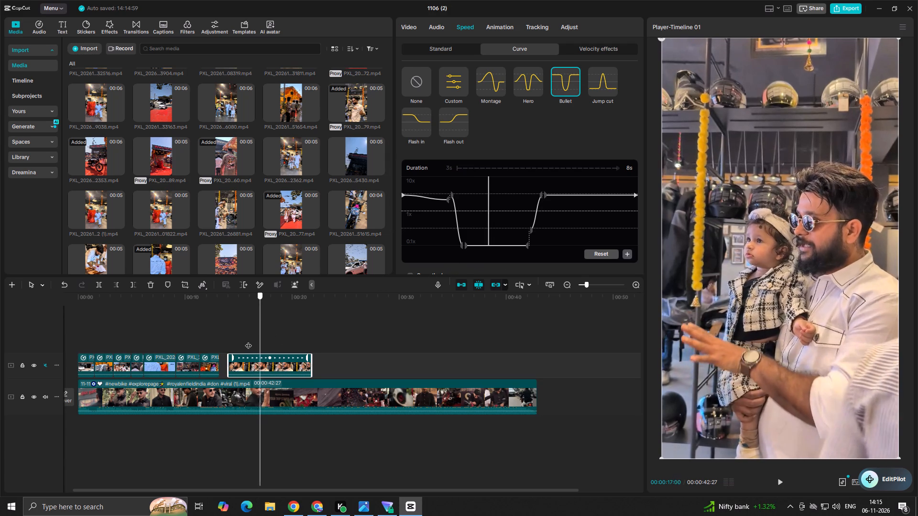
drag(248, 341, 239, 343)
Play to 00:00:16:28, split the man-with-child clip there and delete the remainder after the cut.
key(space)
key(space)
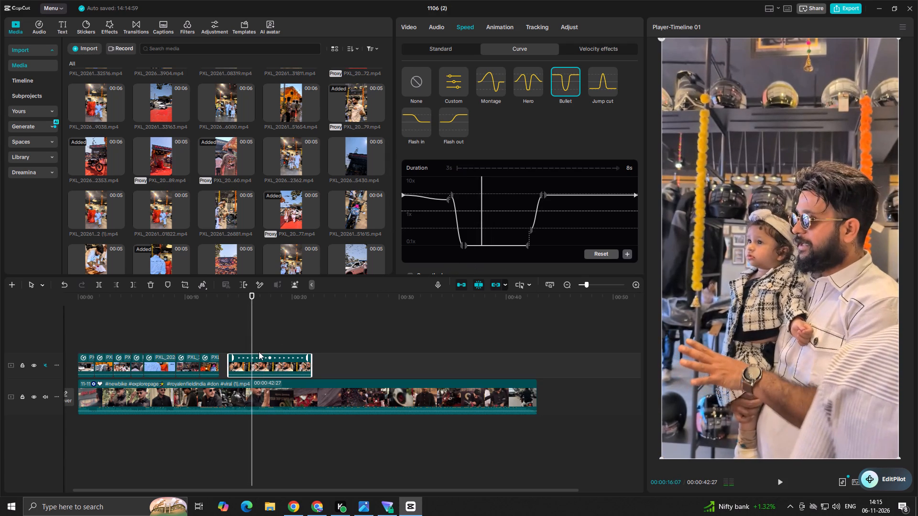
key(space)
key(space)
key(space)
key(space)
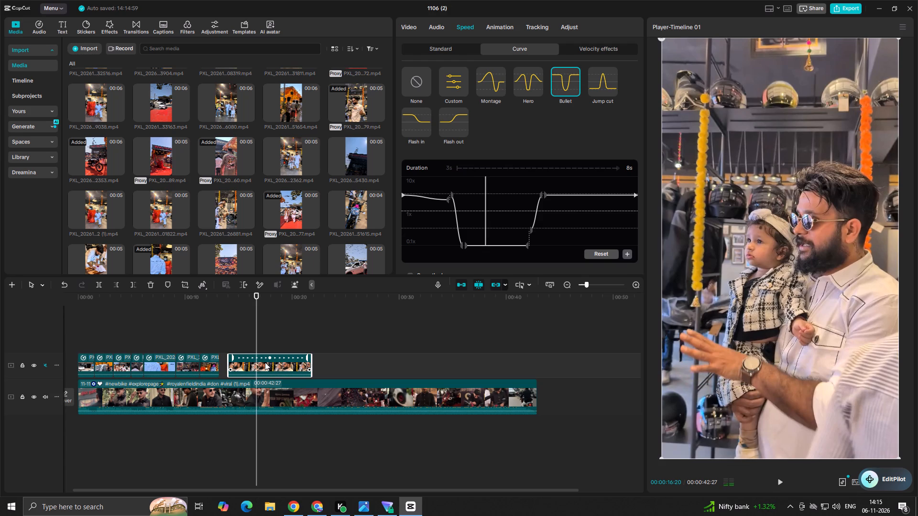
key(space)
key(space)
click(95, 283)
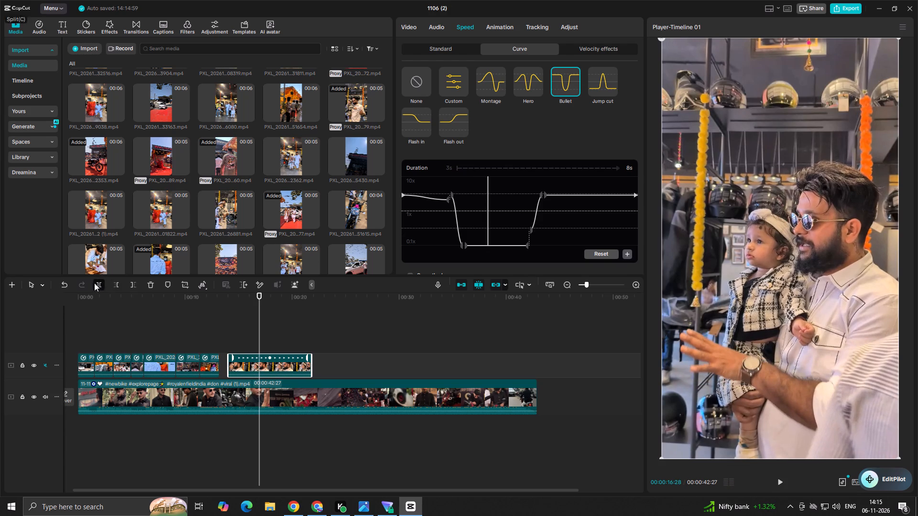
key(BackSpace)
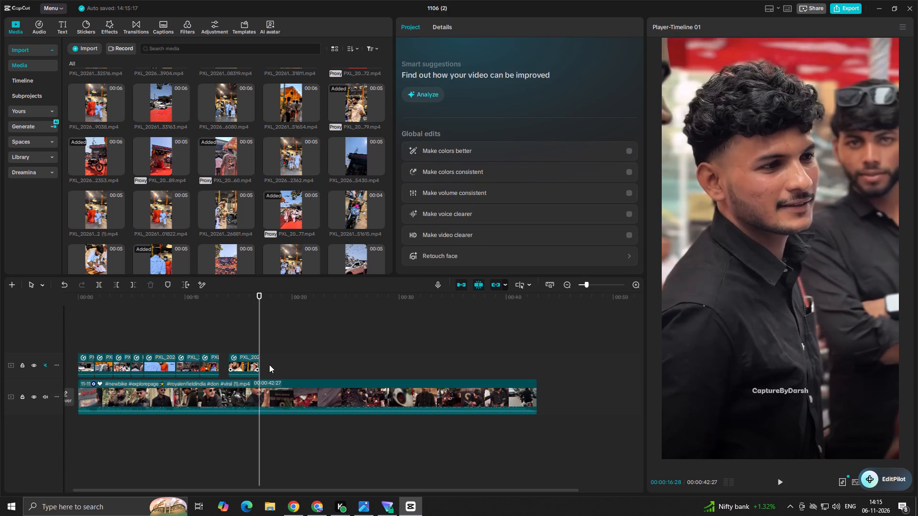
Enable Smooth slow-mo on the man-with-child clip and set its method to Optical flow.
click(240, 362)
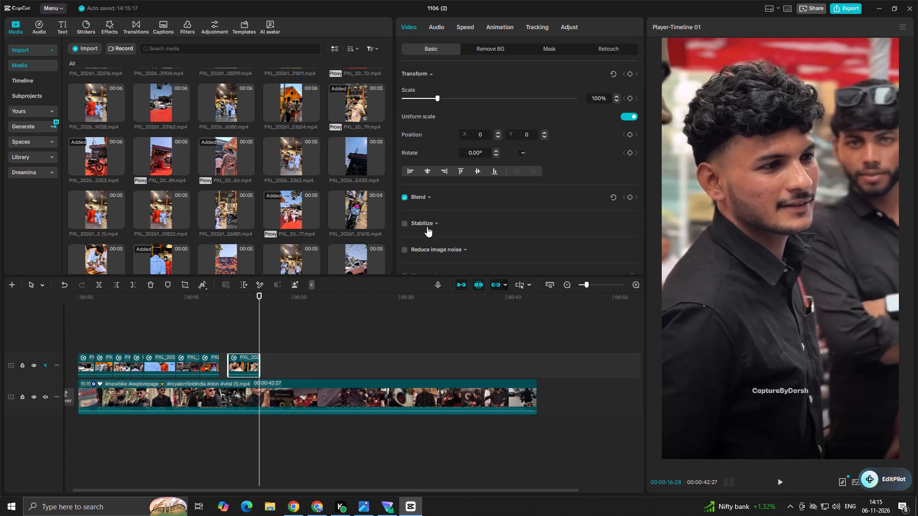
scroll(448, 226, down, 1)
click(466, 30)
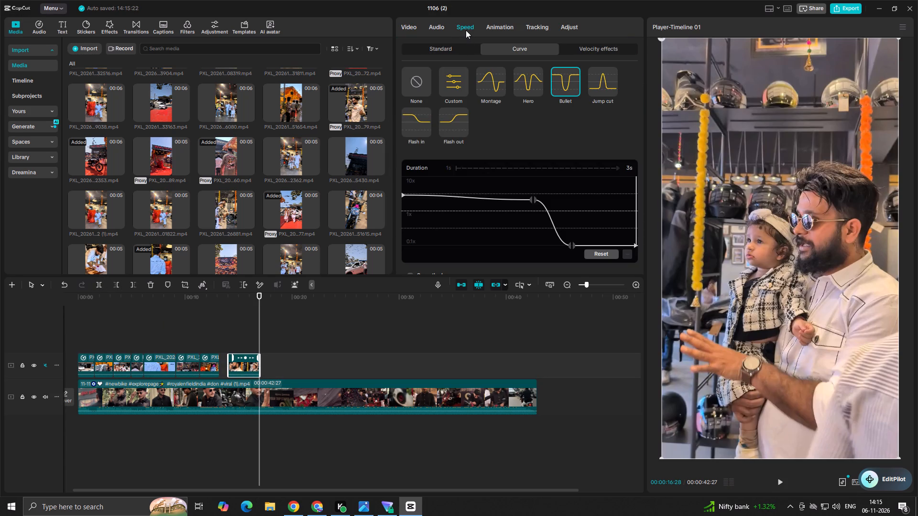
scroll(460, 187, down, 4)
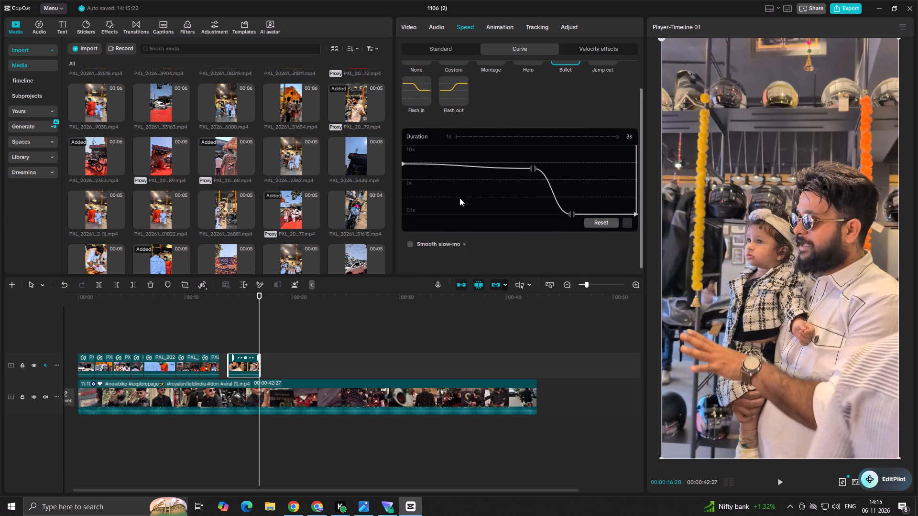
click(411, 236)
click(456, 255)
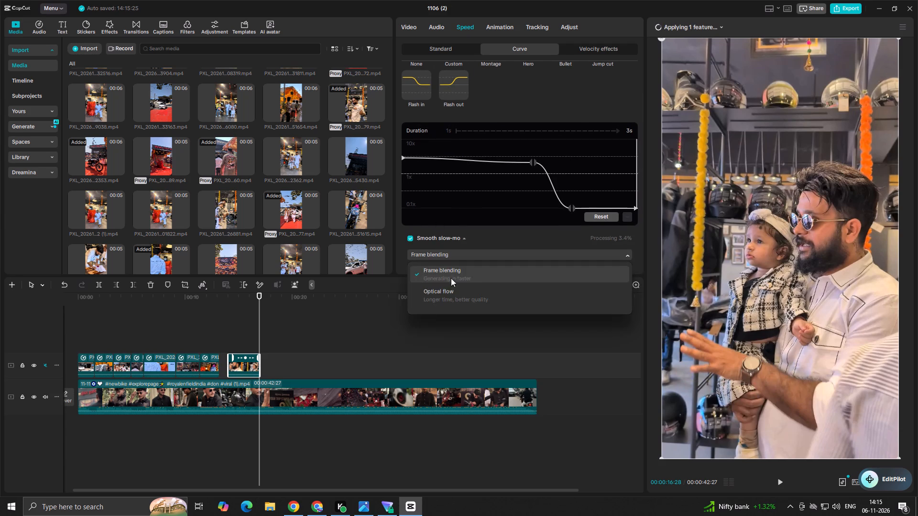
click(439, 294)
Move the man-with-child clip earlier on the overlay track so it starts directly at the end of the preceding clip.
click(210, 341)
key(space)
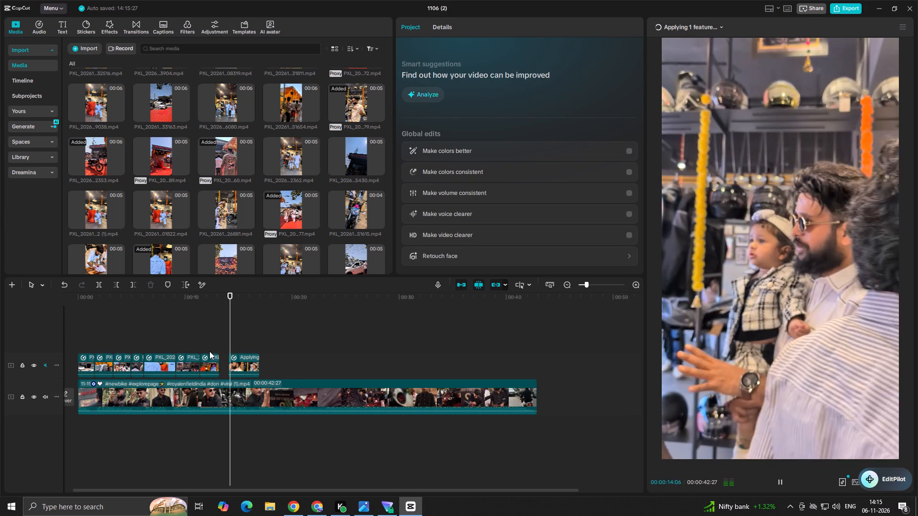
key(space)
drag(247, 363, 242, 362)
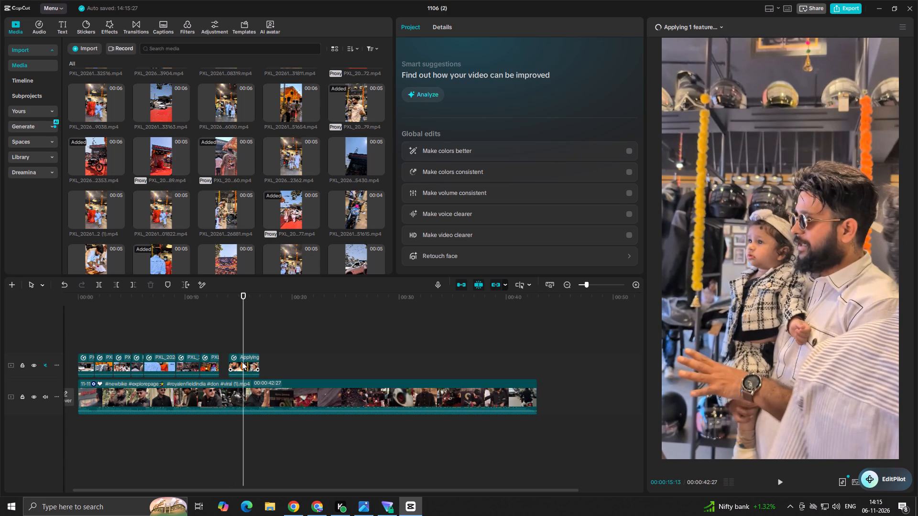
drag(242, 362, 236, 362)
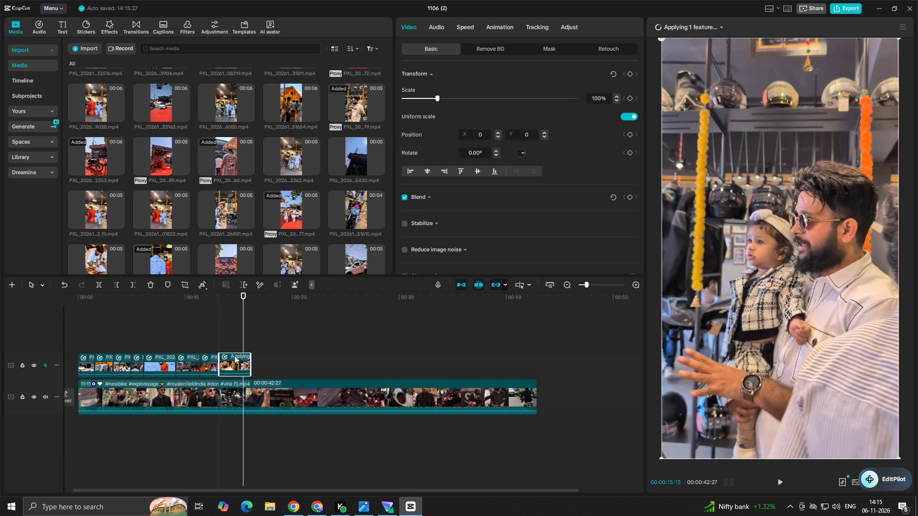
Play through the moved man-with-child clip against the reference and extend its end to 00:00:16:24, where the reference shot ends.
click(187, 332)
key(space)
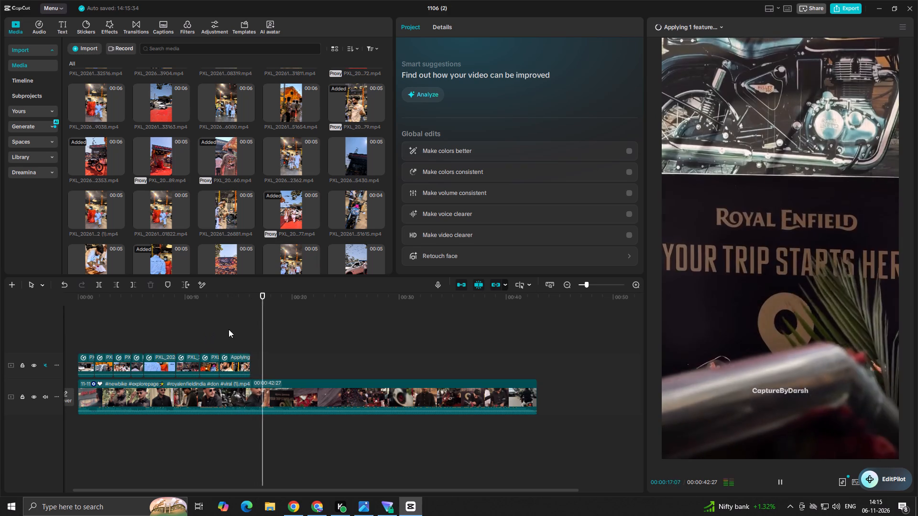
click(235, 334)
key(space)
key(space)
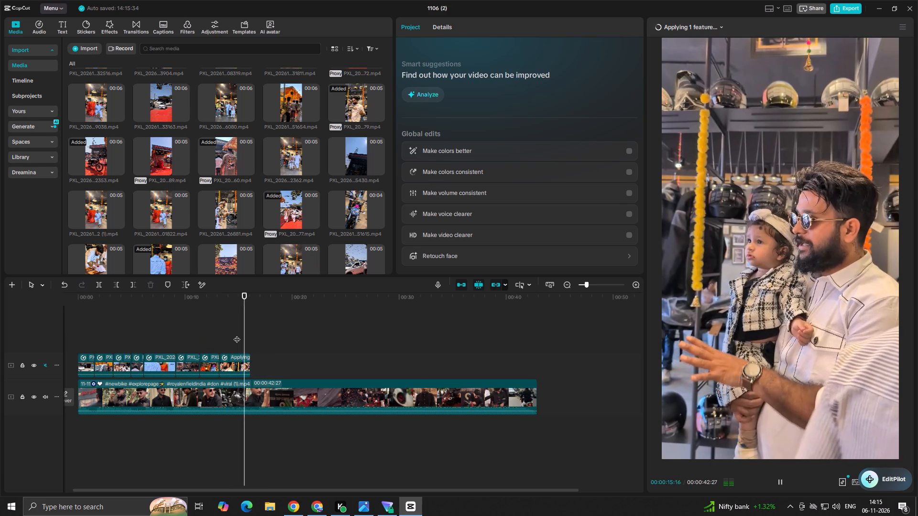
key(space)
key(space)
key(space)
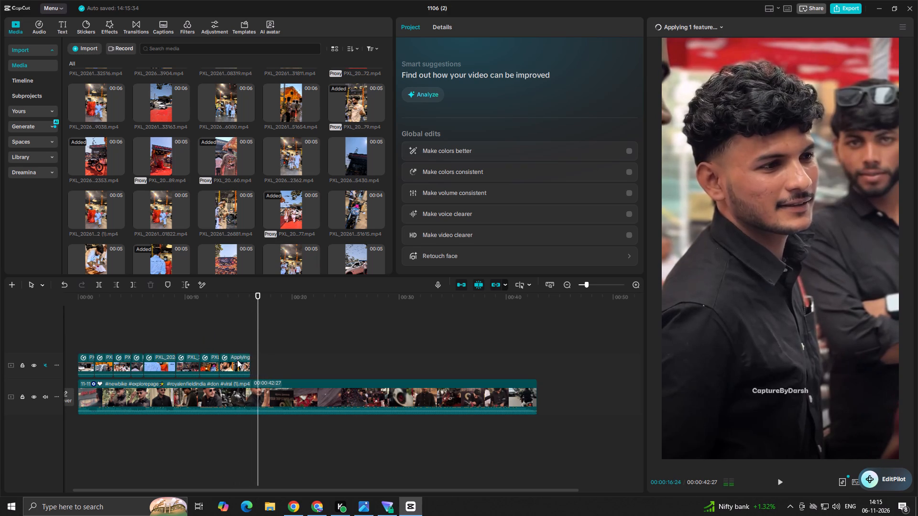
click(237, 364)
drag(249, 360, 262, 364)
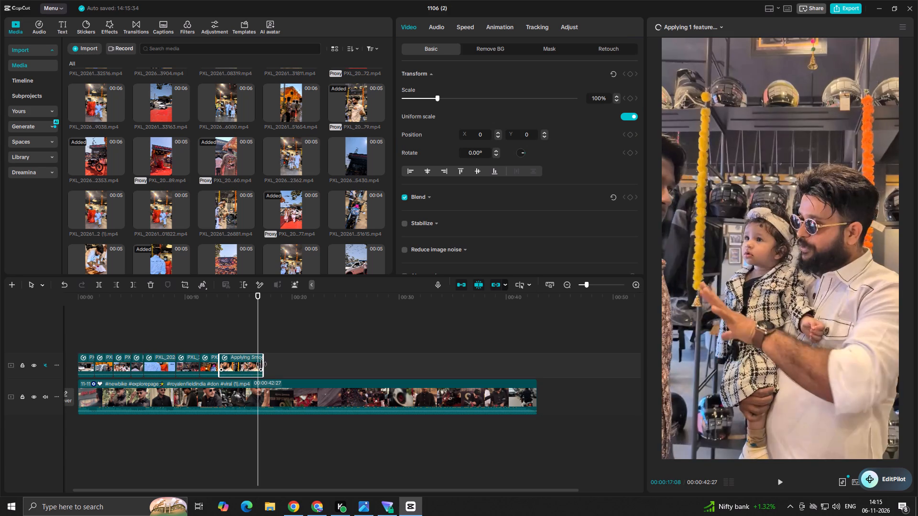
drag(262, 364, 249, 368)
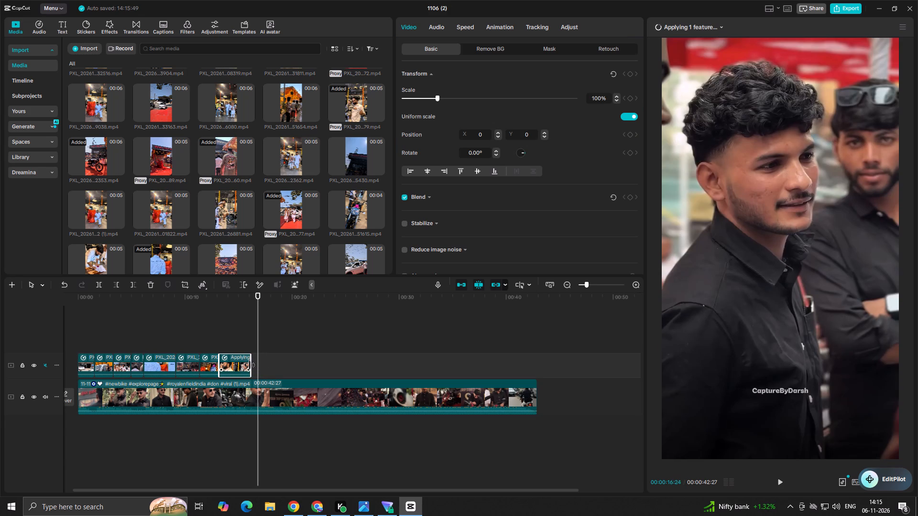
drag(250, 365, 258, 366)
Play the reference around and past the end of the man-with-child clip, up to 00:00:19:05, to study the next shot.
click(243, 345)
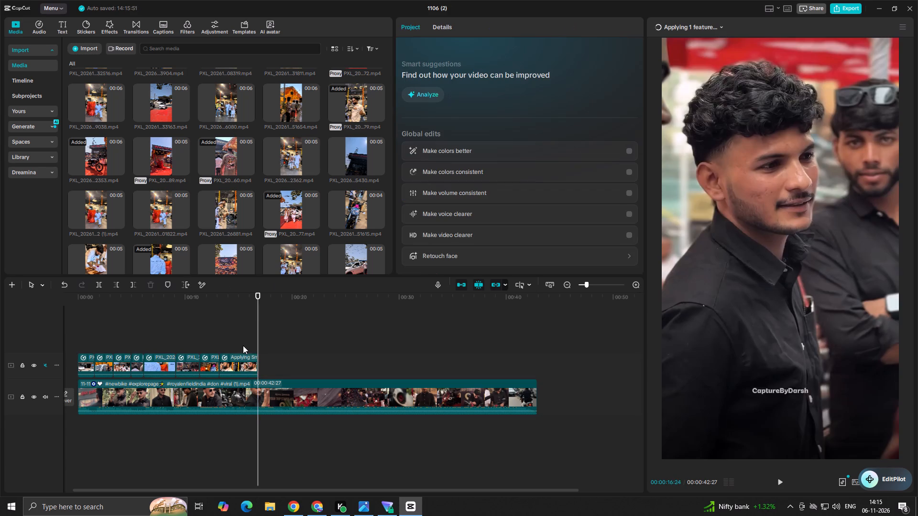
key(space)
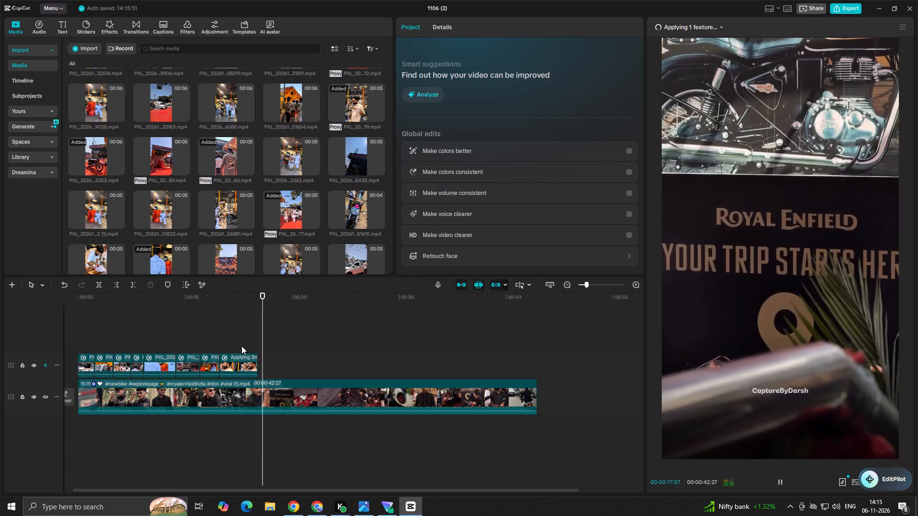
key(space)
click(241, 345)
key(space)
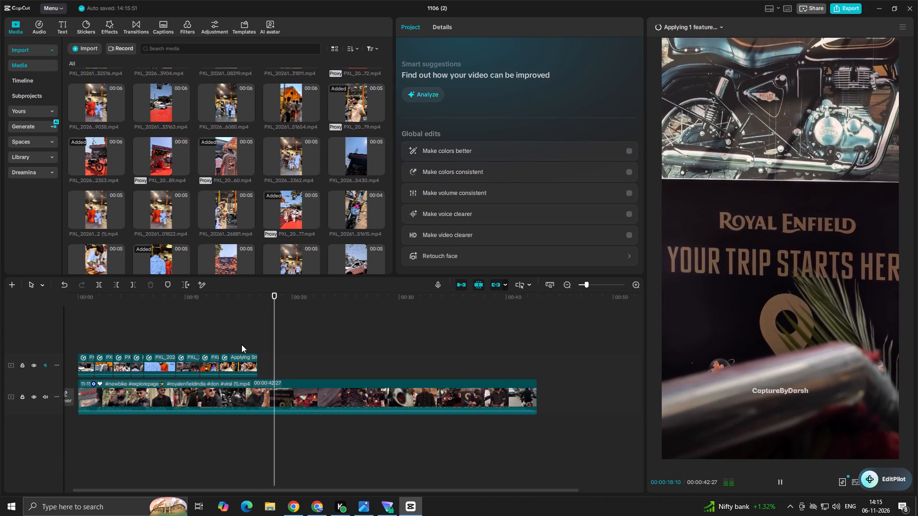
key(space)
click(259, 337)
drag(259, 337, 257, 352)
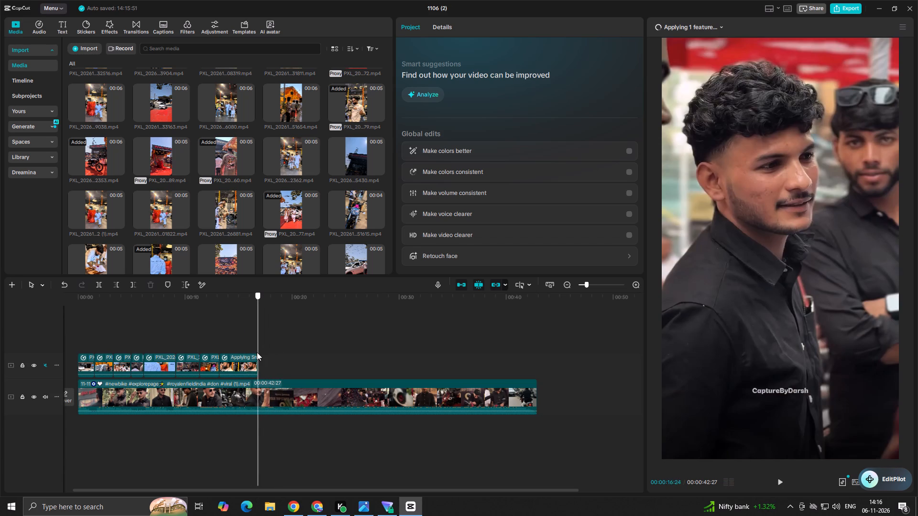
key(space)
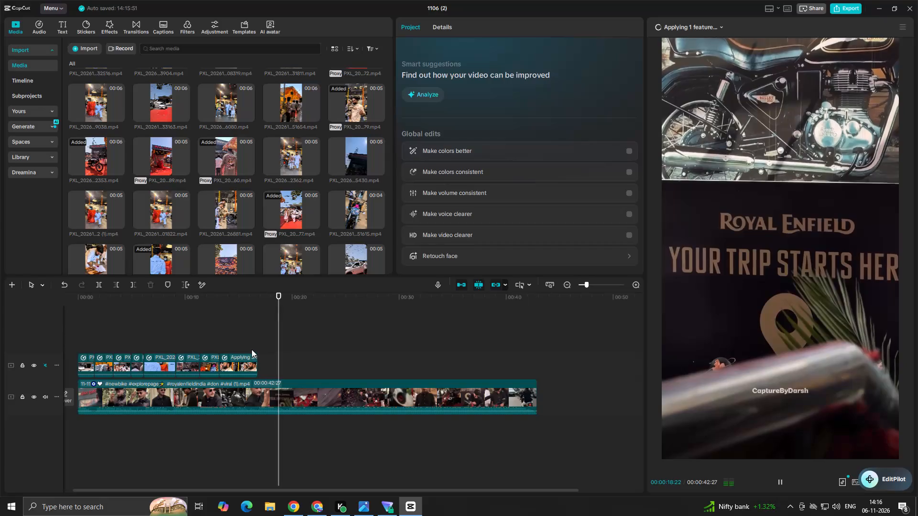
key(space)
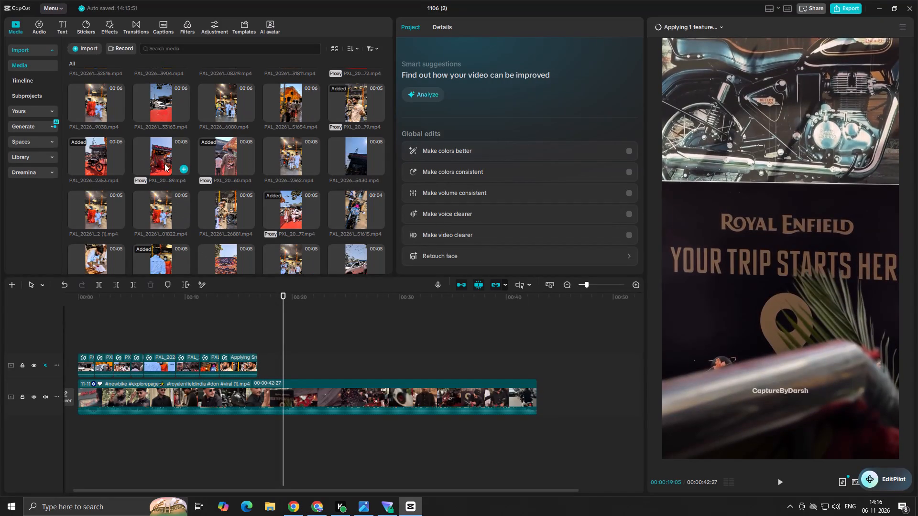
Preview the red-canopy and dark Royal Enfield building clips in the media library and play the reference on to 00:00:22:14.
click(163, 159)
key(space)
key(space)
click(292, 352)
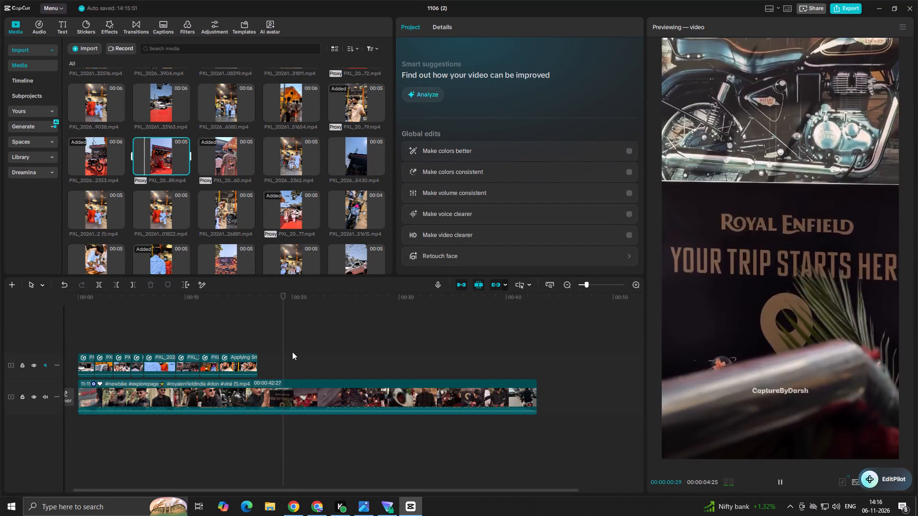
key(space)
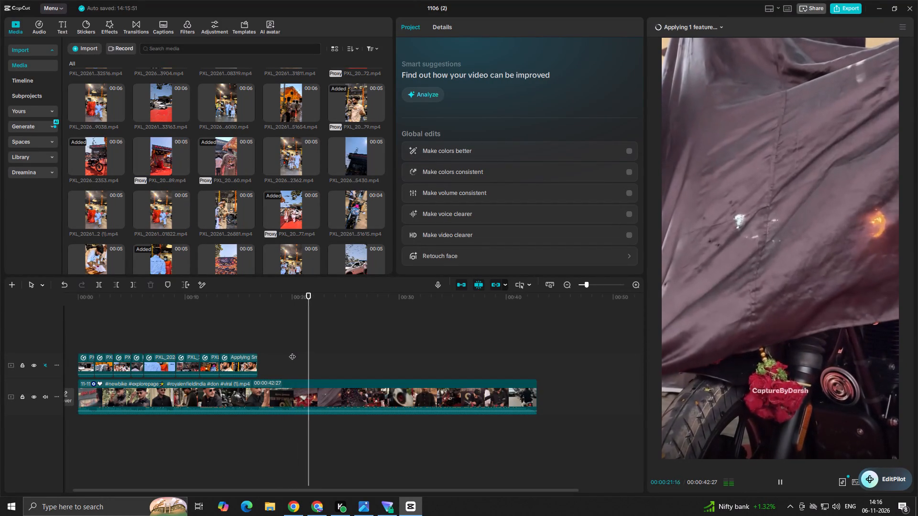
key(space)
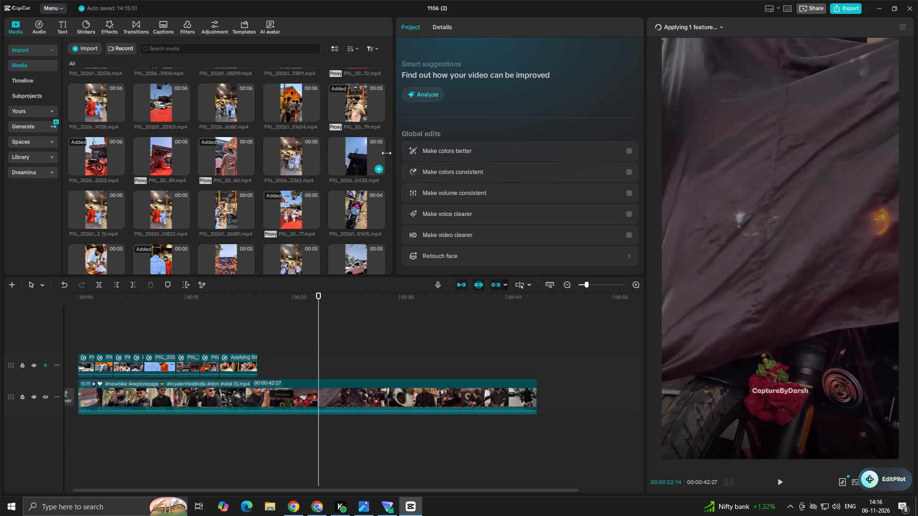
click(386, 153)
click(376, 158)
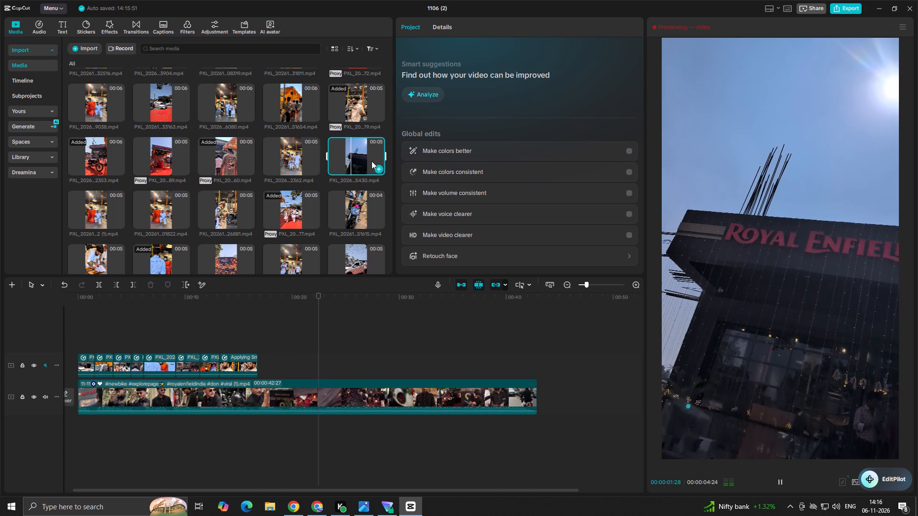
key(space)
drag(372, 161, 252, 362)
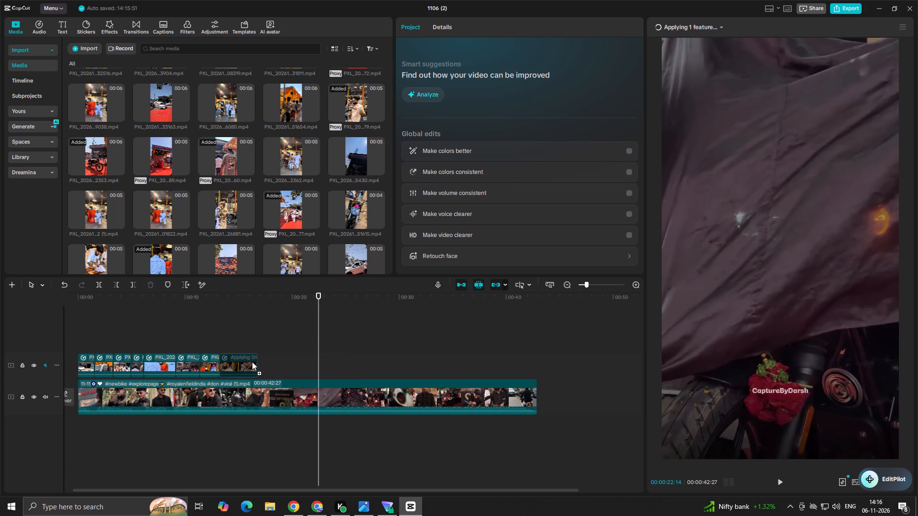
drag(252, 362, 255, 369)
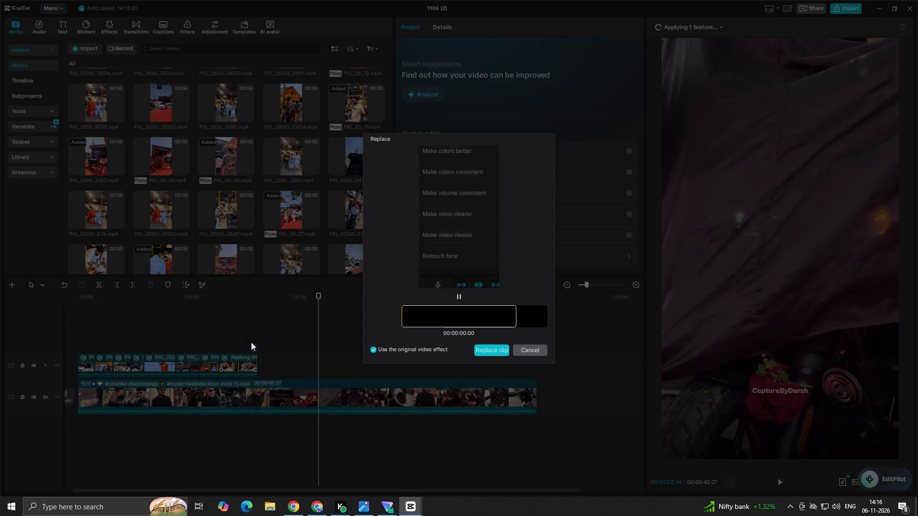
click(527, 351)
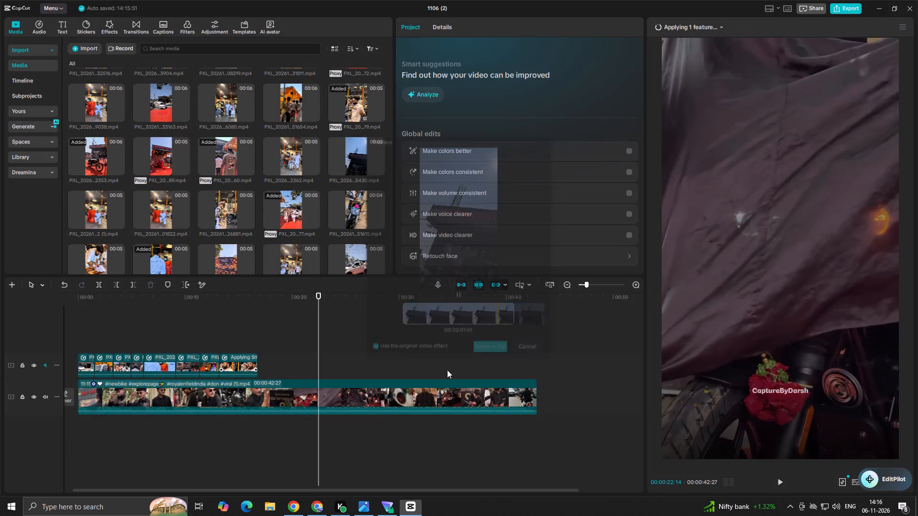
Place the dark Royal Enfield building clip on the overlay track directly after the man-with-child clip.
drag(354, 149, 354, 235)
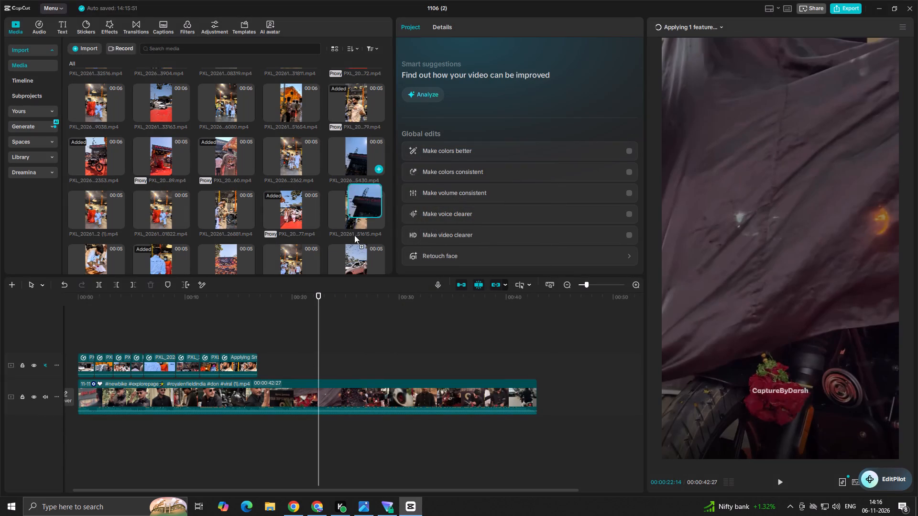
drag(354, 235, 277, 363)
drag(302, 367, 284, 366)
Check the Smooth slow-mo progress and replay the overlay sequence from about 00:00:12 through the man-with-child and Royal Enfield building clips.
click(230, 345)
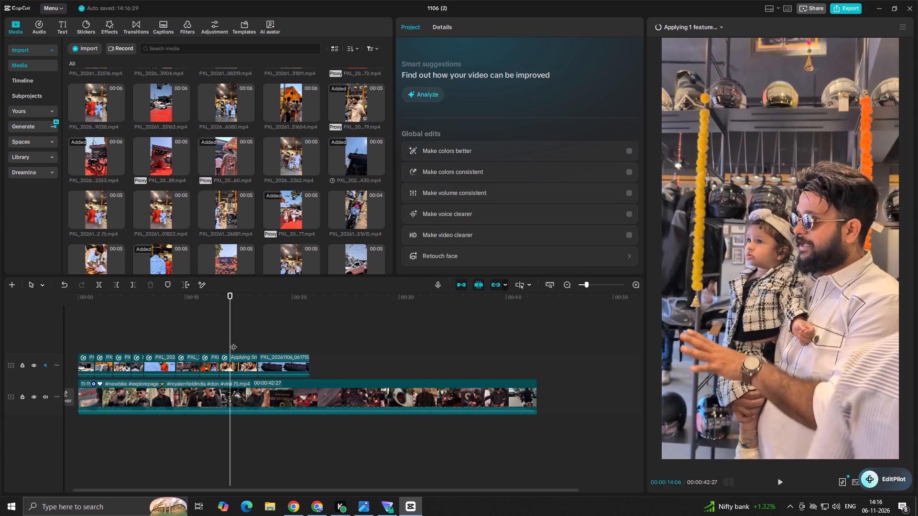
click(710, 25)
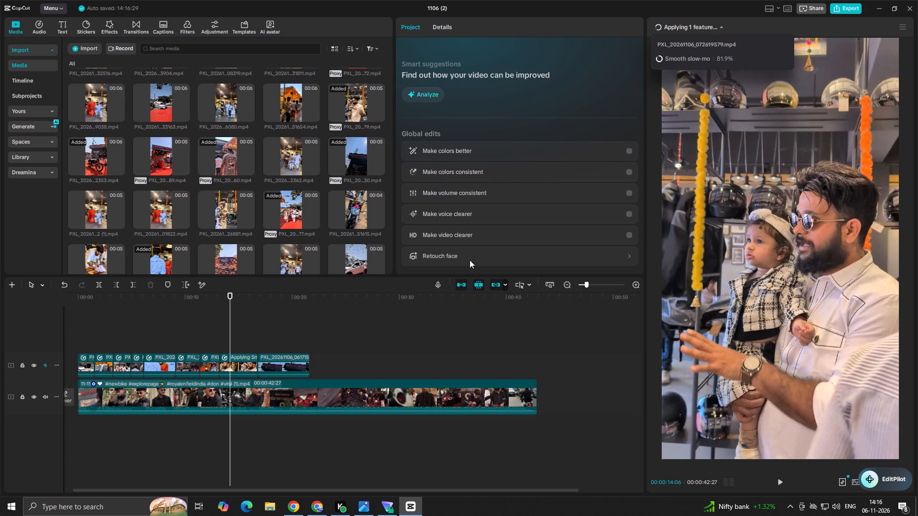
click(206, 339)
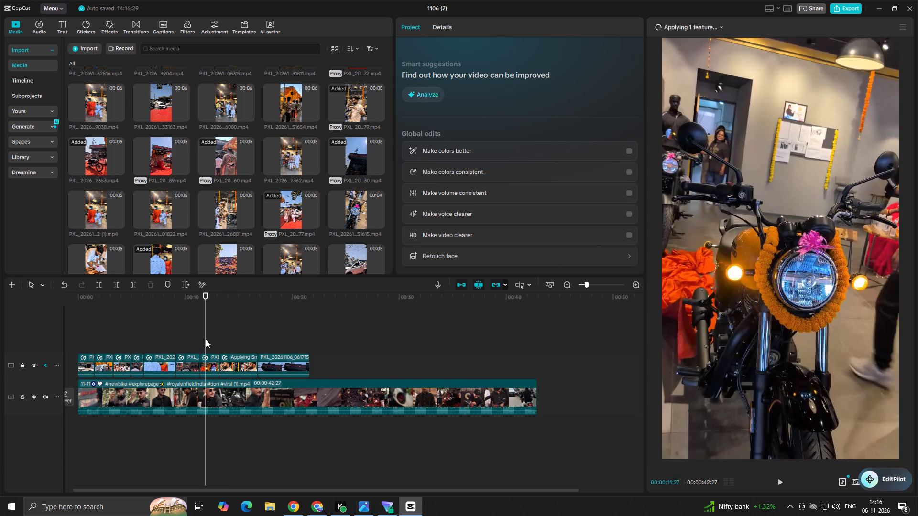
key(space)
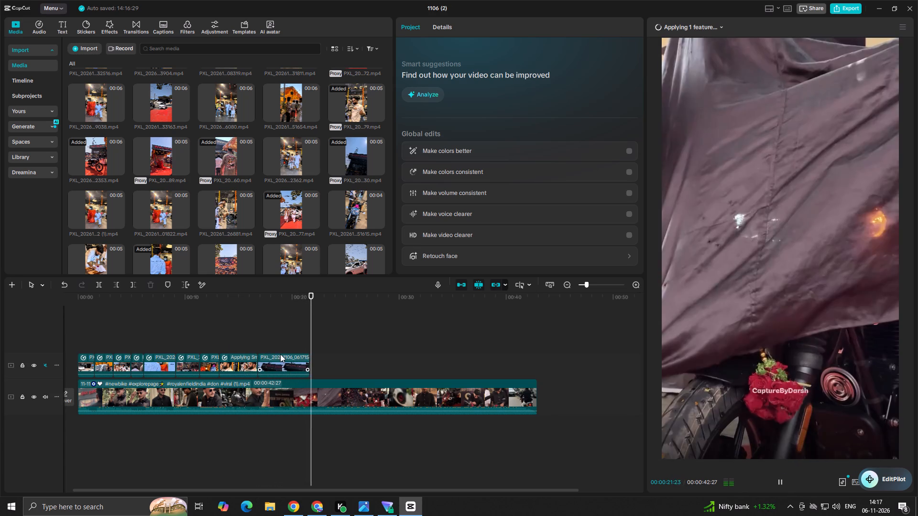
key(space)
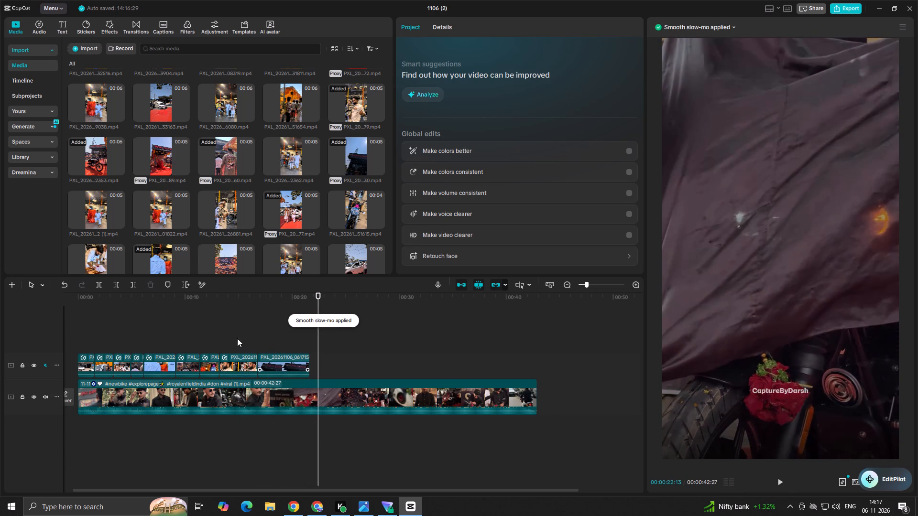
click(210, 333)
key(space)
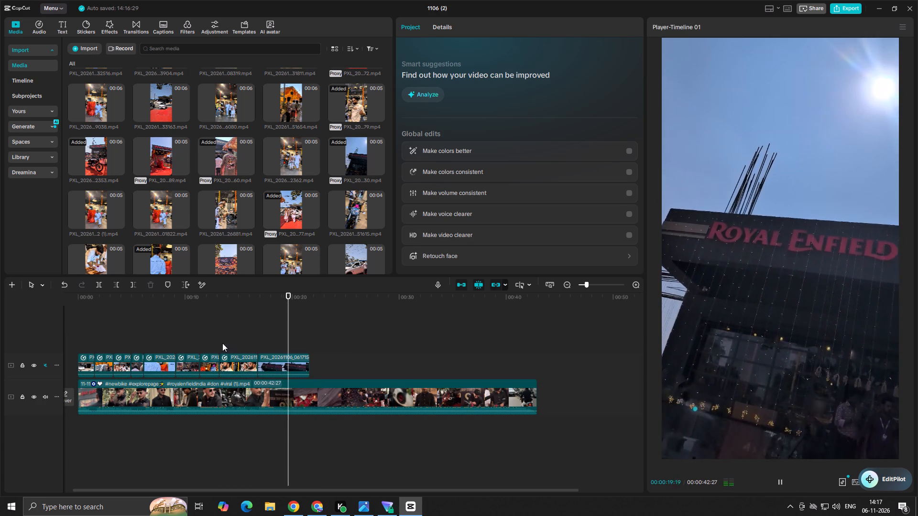
click(216, 343)
key(space)
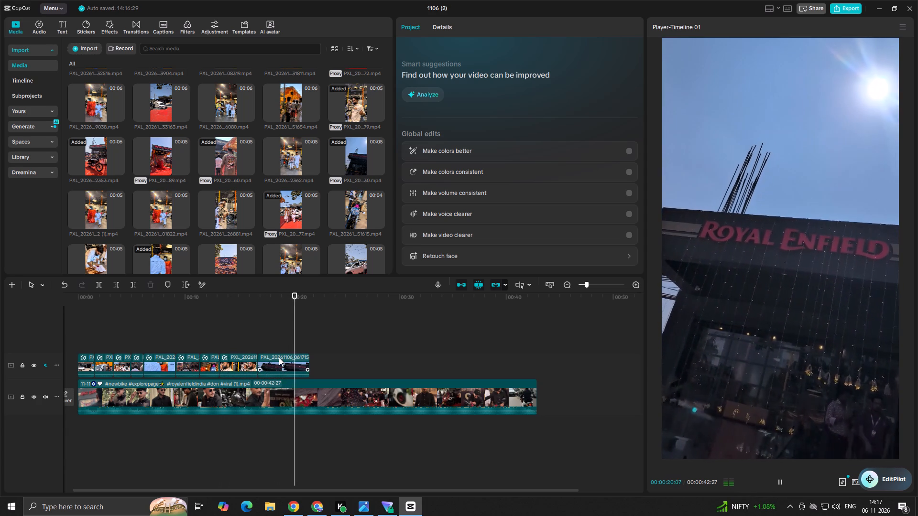
key(space)
key(space)
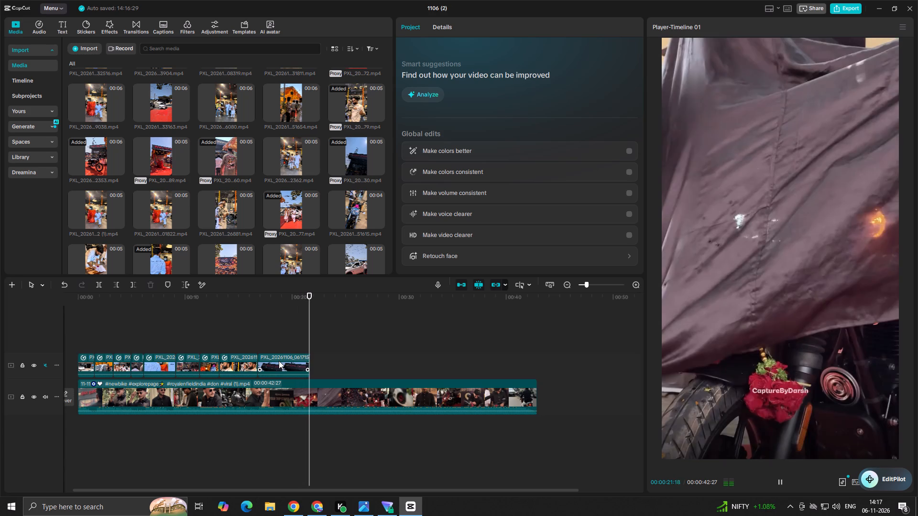
Trim the end of the Royal Enfield building clip on the overlay track back to about 00:00:20:06.
key(space)
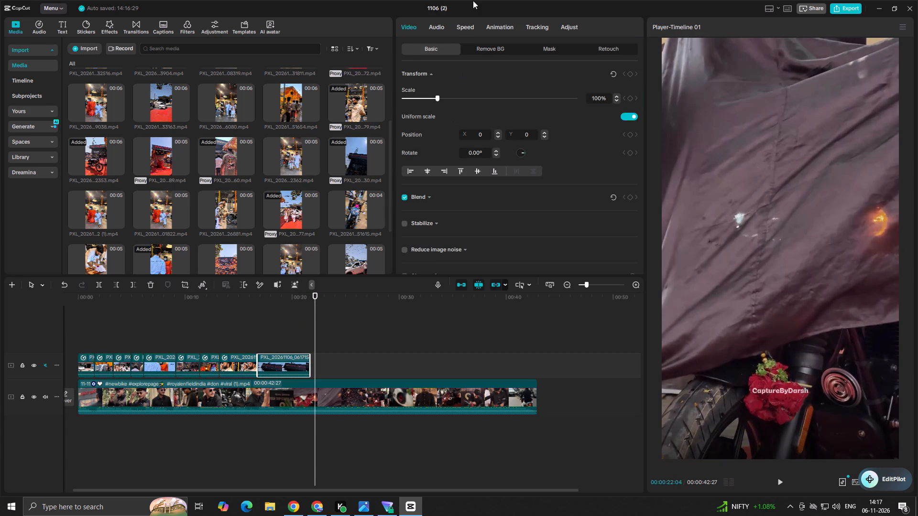
key(space)
key(space)
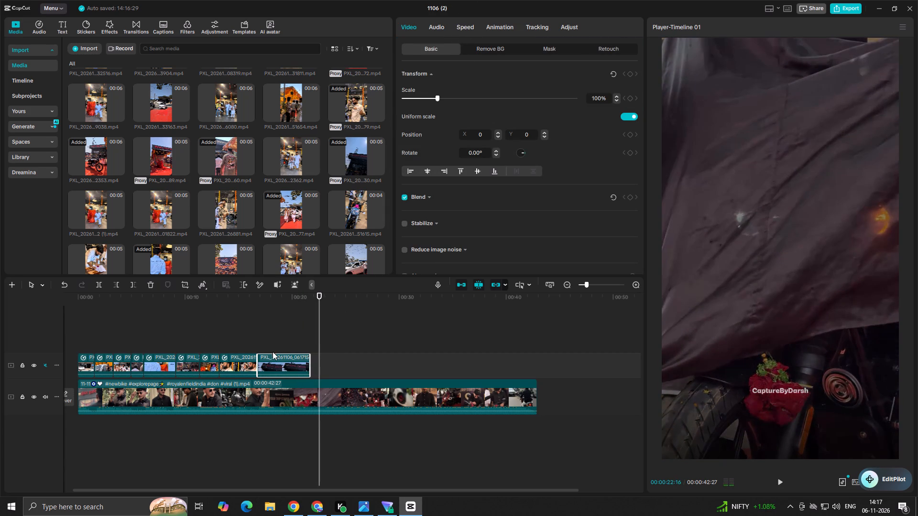
click(285, 343)
click(287, 369)
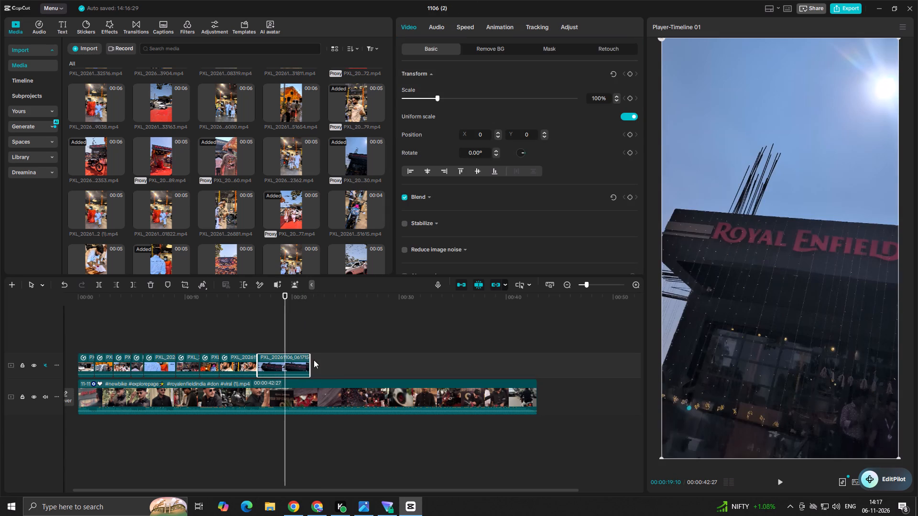
click(314, 360)
click(301, 361)
drag(309, 362, 294, 368)
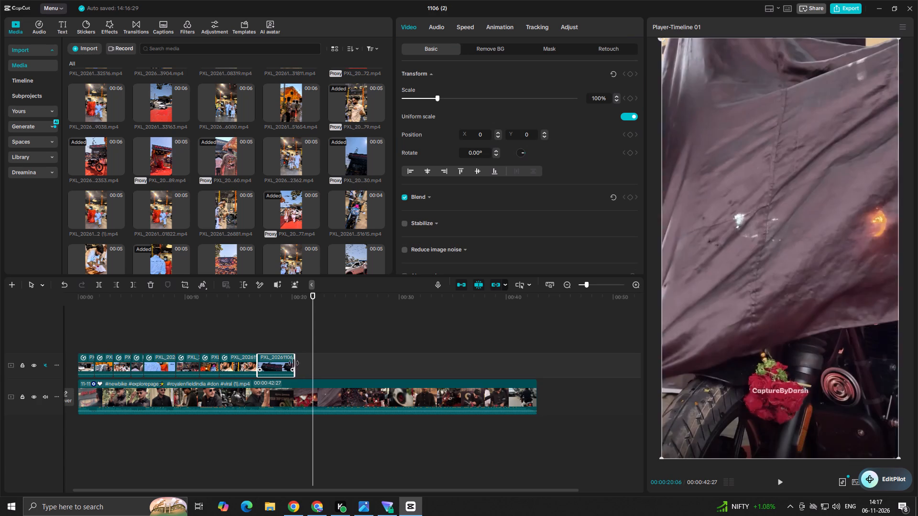
Replay the trimmed Royal Enfield building clip from the preceding man-with-child clip and check its cut against the reference.
click(286, 345)
key(space)
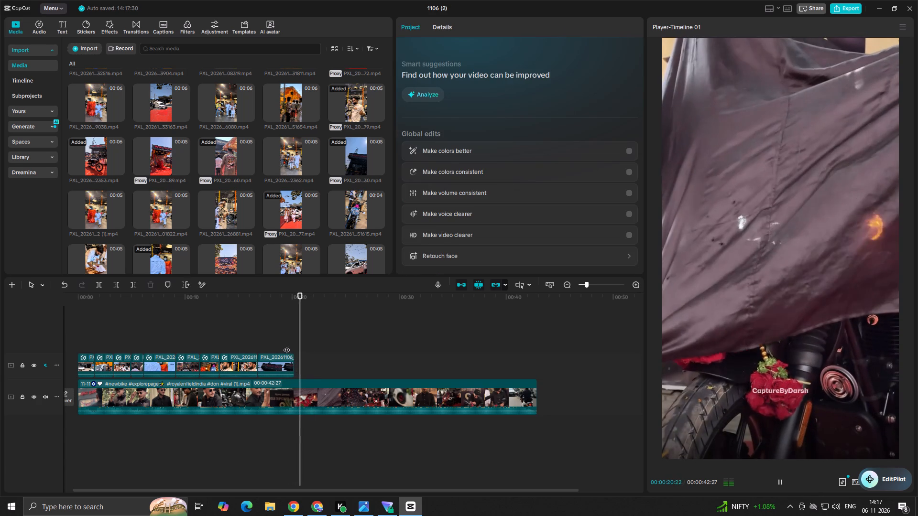
click(286, 345)
key(space)
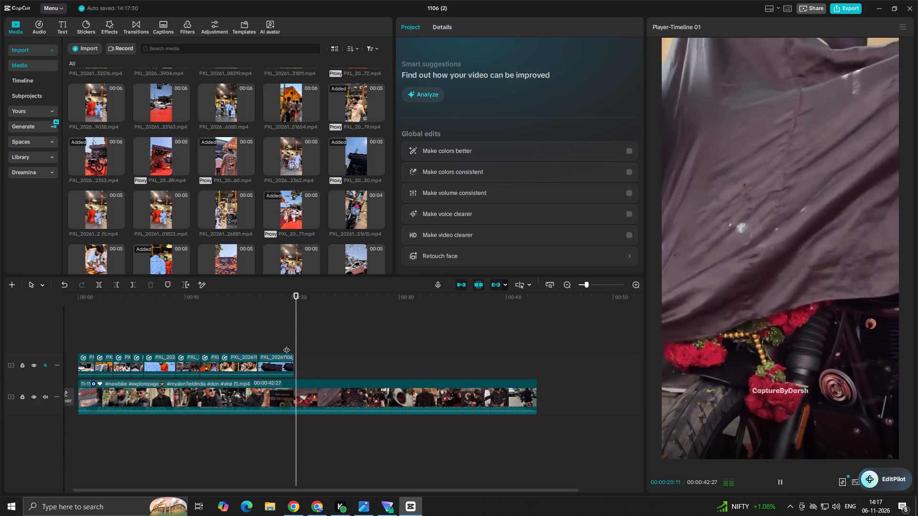
click(286, 345)
key(space)
click(286, 345)
drag(286, 345, 273, 352)
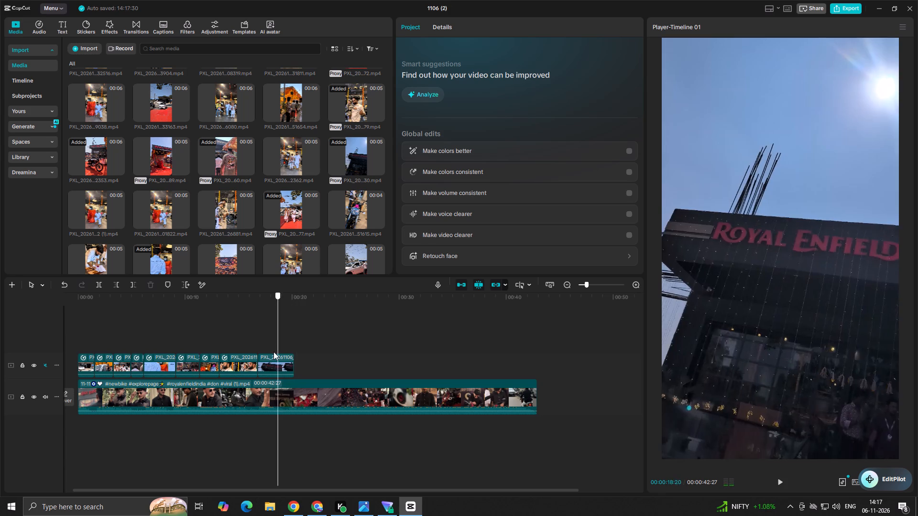
drag(273, 352, 249, 363)
key(space)
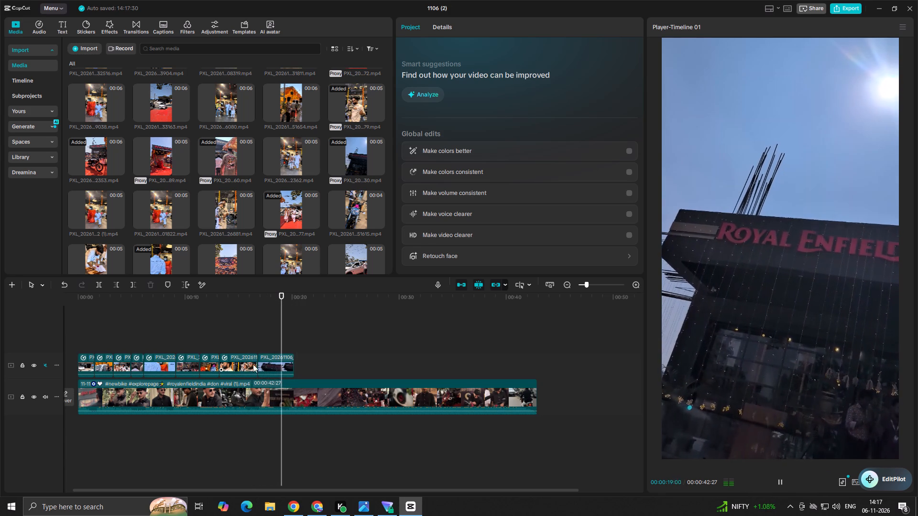
key(space)
Apply the Bullet speed curve to the Royal Enfield building clip and shift its first fast and slow points close to the clip's start.
click(276, 364)
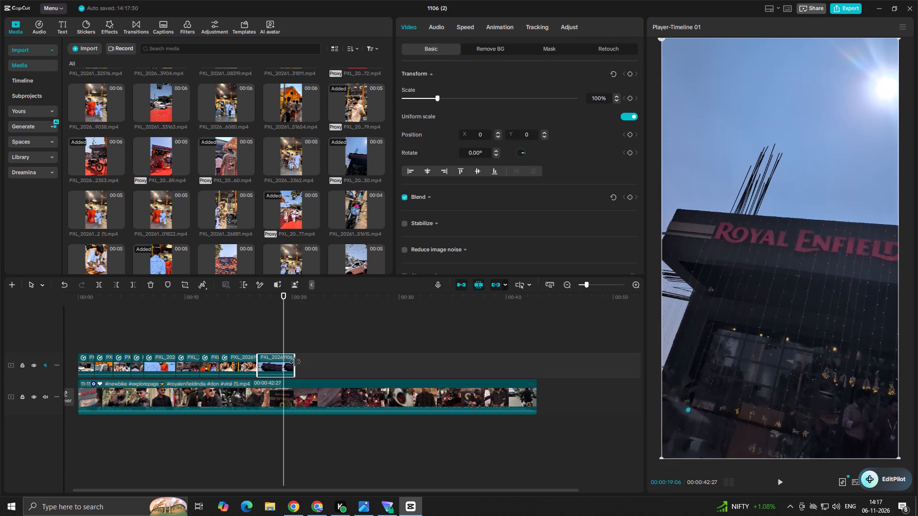
click(295, 362)
click(472, 28)
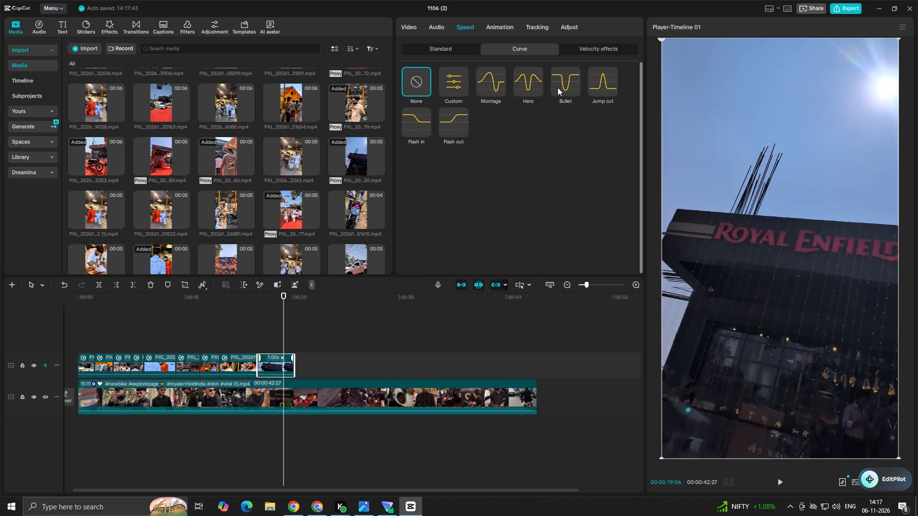
click(557, 87)
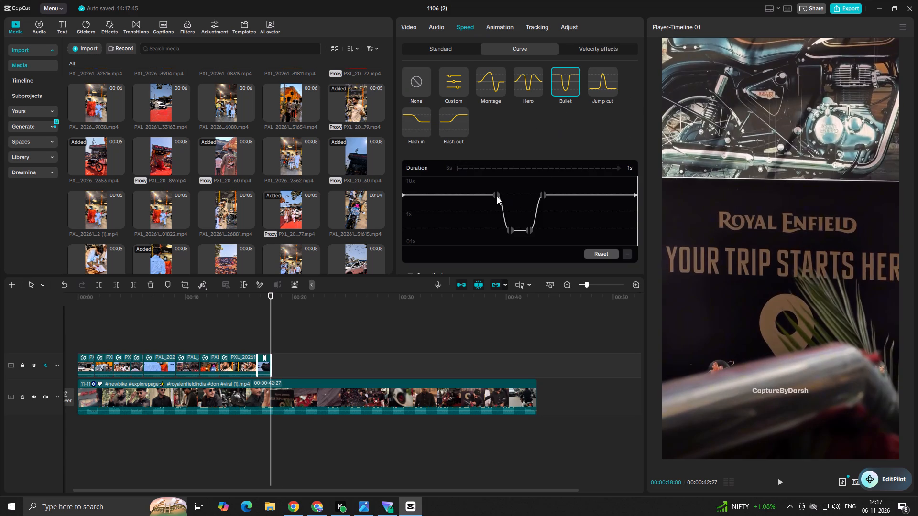
drag(495, 192, 437, 195)
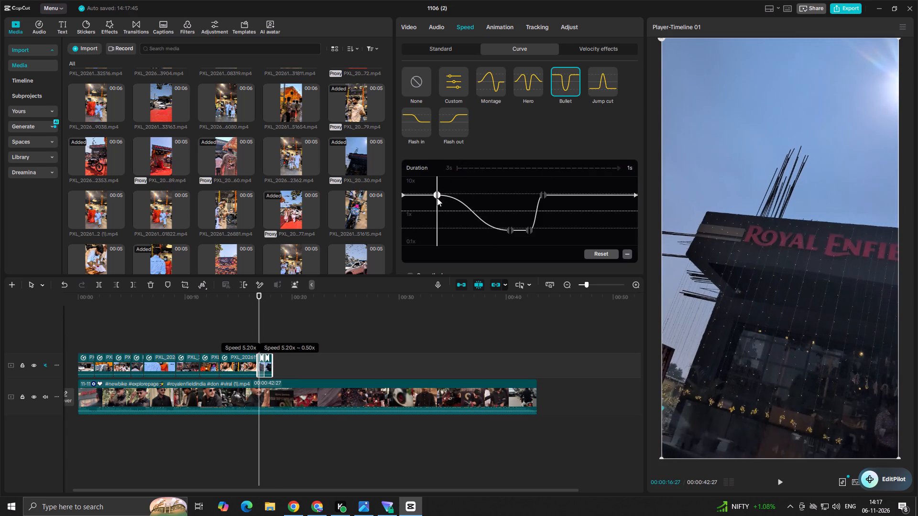
drag(510, 232, 437, 230)
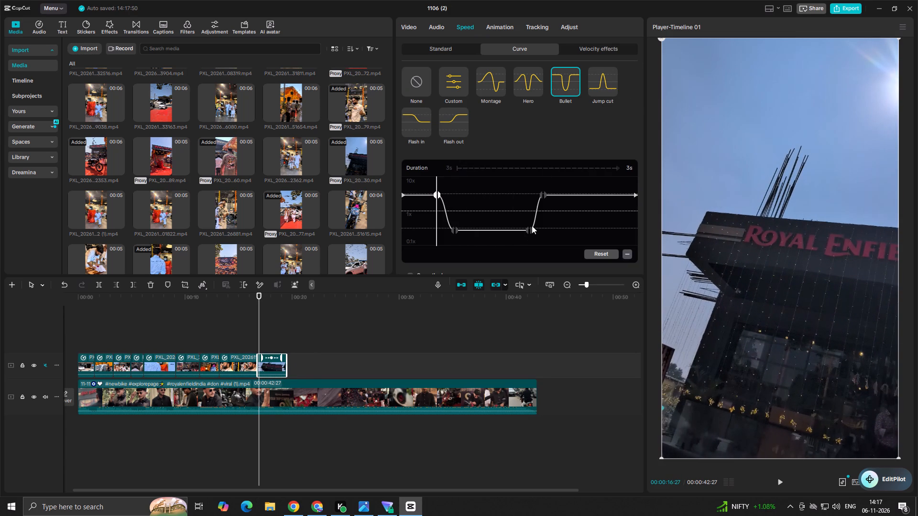
Review the building clip's ramp and extend its slow section by moving the curve's last slow and fast points later.
click(241, 329)
key(space)
key(space)
key(space)
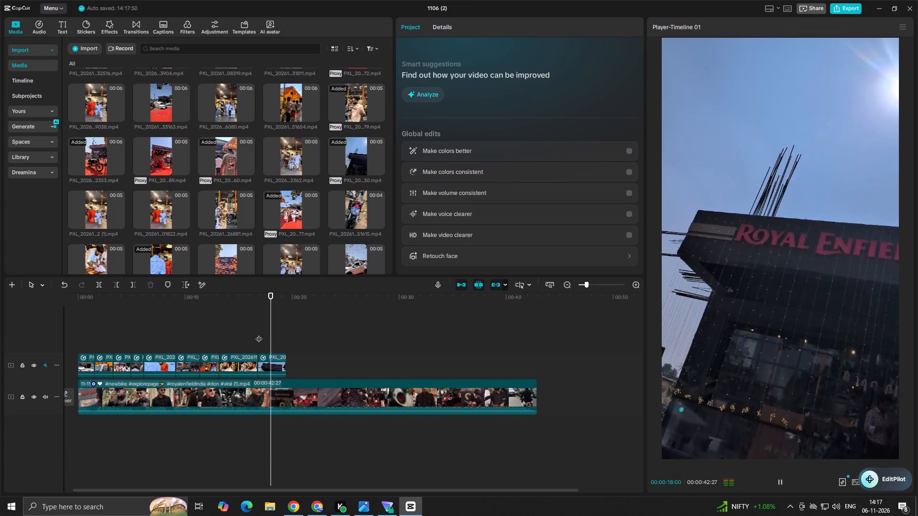
key(space)
key(space)
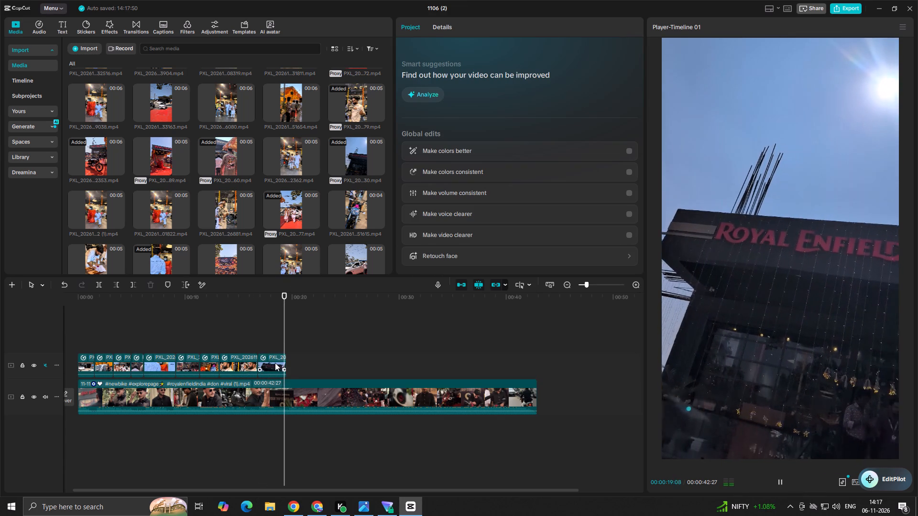
key(space)
click(274, 361)
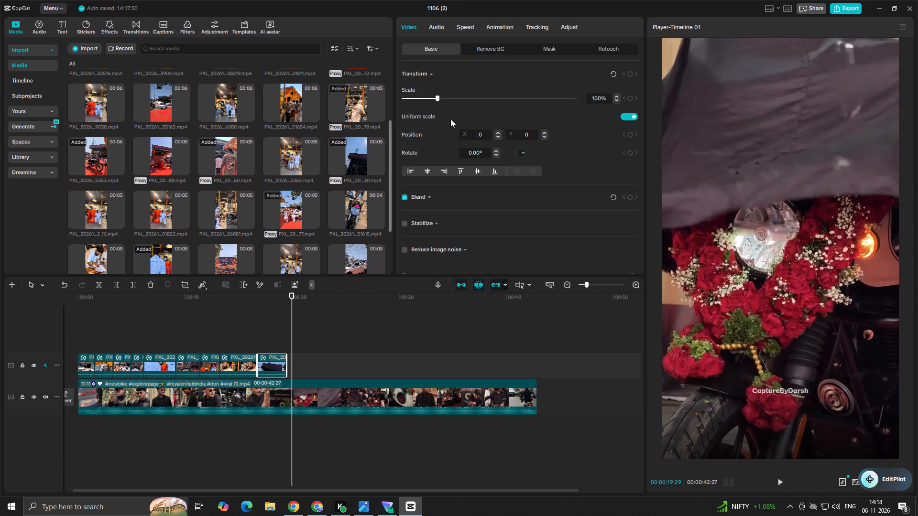
click(470, 29)
drag(542, 197, 565, 194)
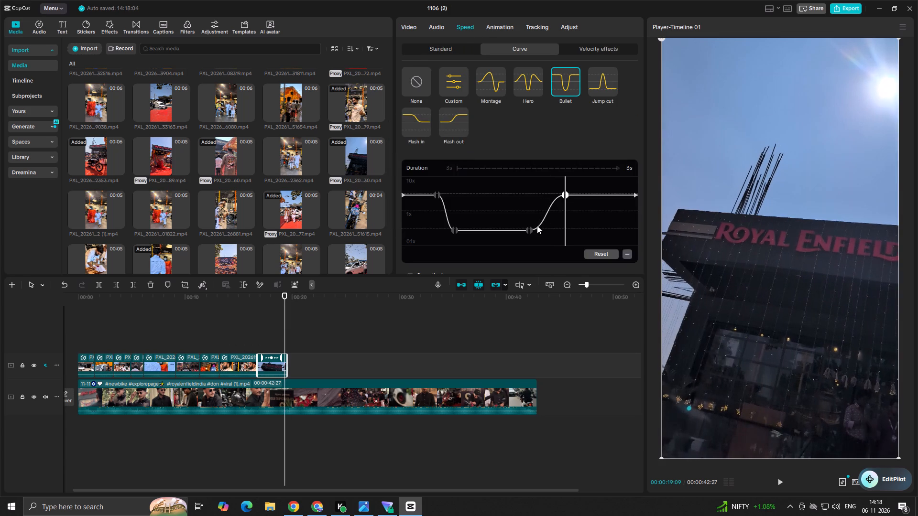
drag(529, 231, 561, 231)
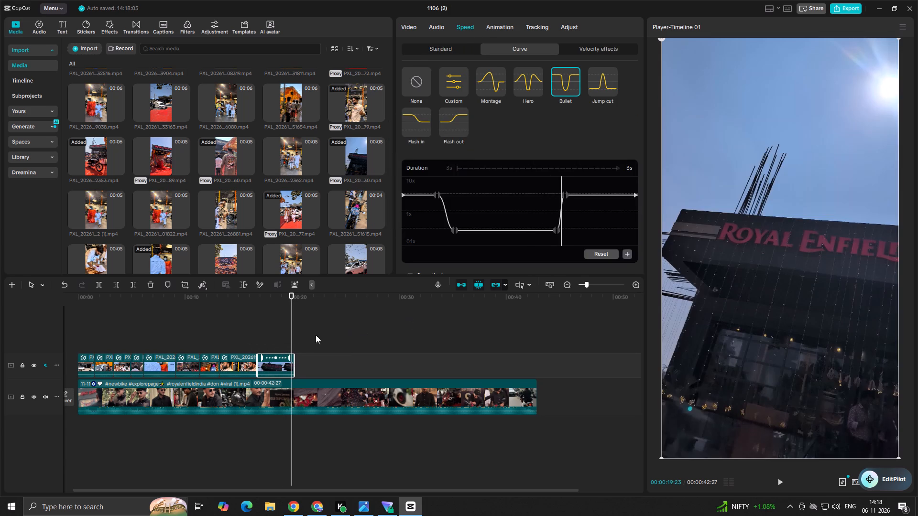
Replay the ramped building clip and place the red-canopy Royal Enfield delivery zone clip directly after it on the overlay track.
click(284, 340)
key(space)
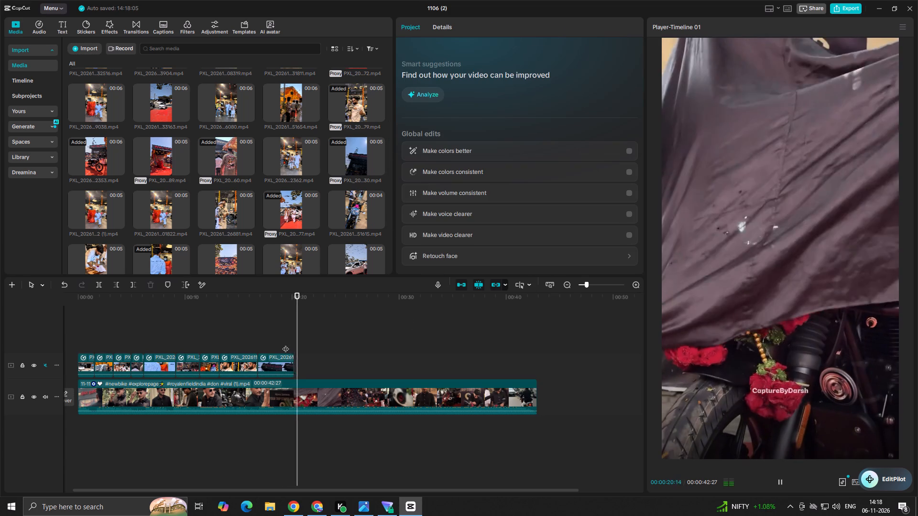
click(285, 344)
drag(285, 344, 252, 344)
key(space)
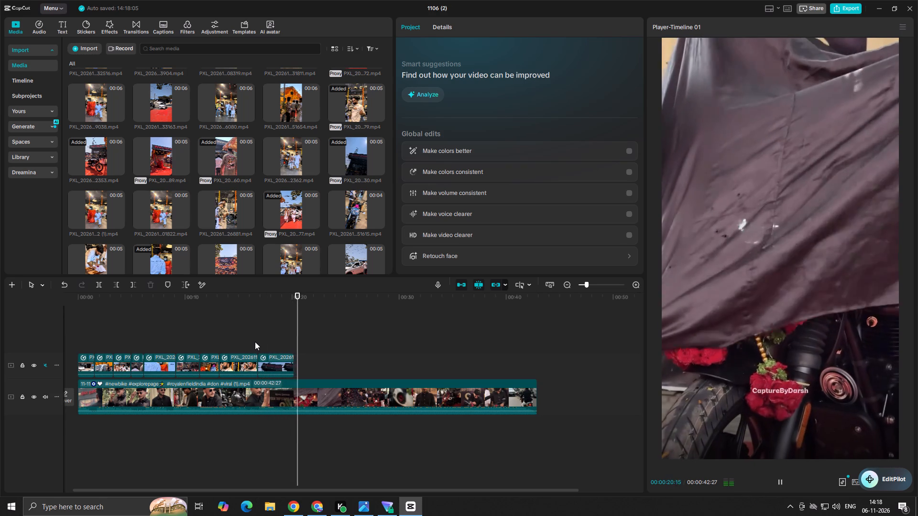
key(space)
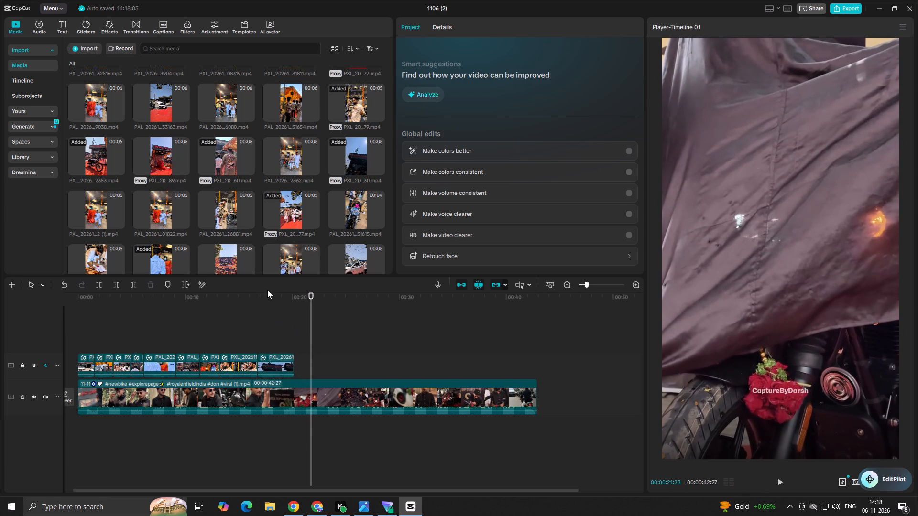
drag(160, 155, 321, 392)
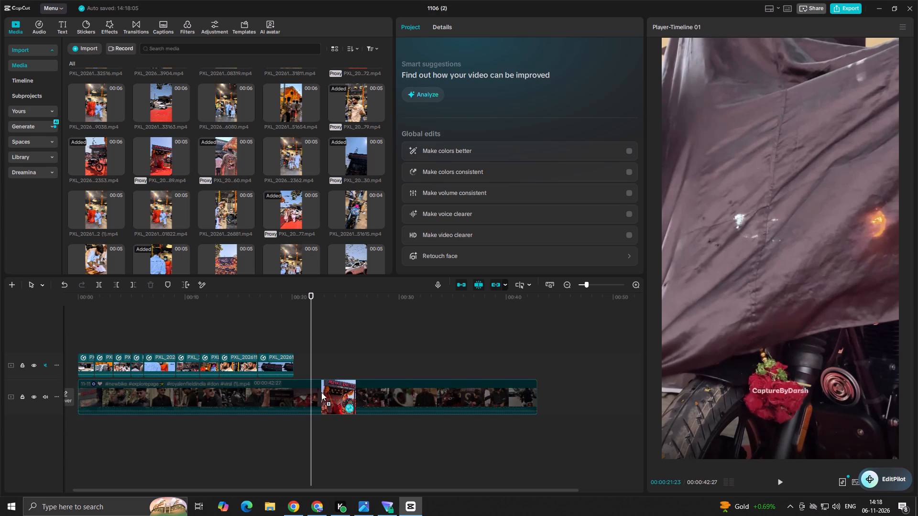
drag(321, 392, 295, 366)
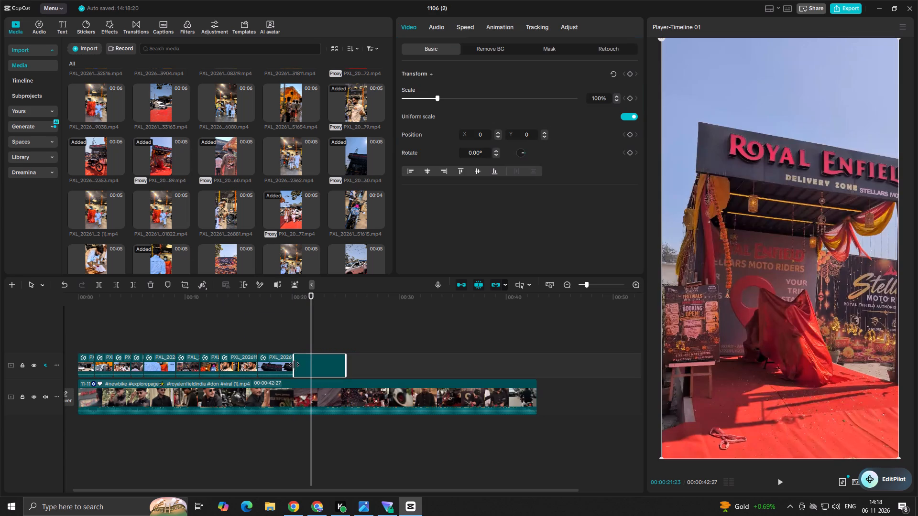
Preview the red-canopy clip and apply the Bullet speed curve, widening its slow section toward both ends of the clip.
click(287, 343)
key(space)
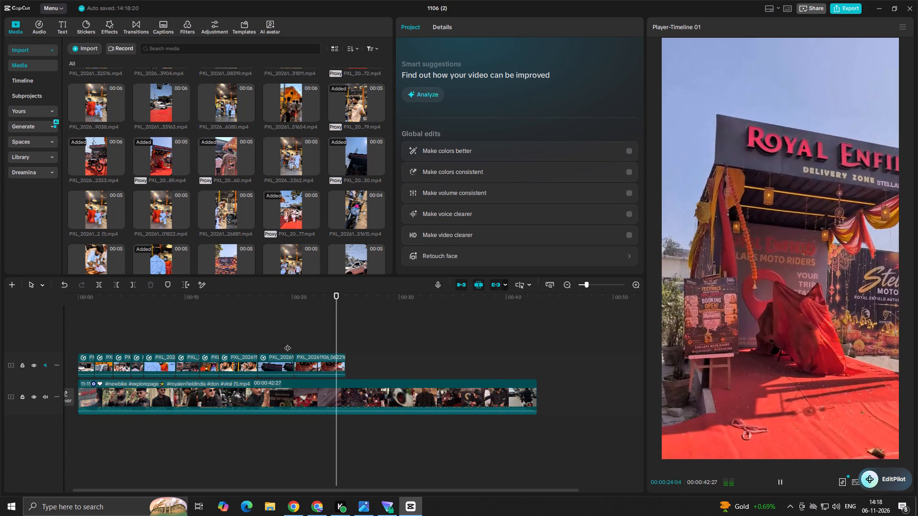
key(space)
click(295, 342)
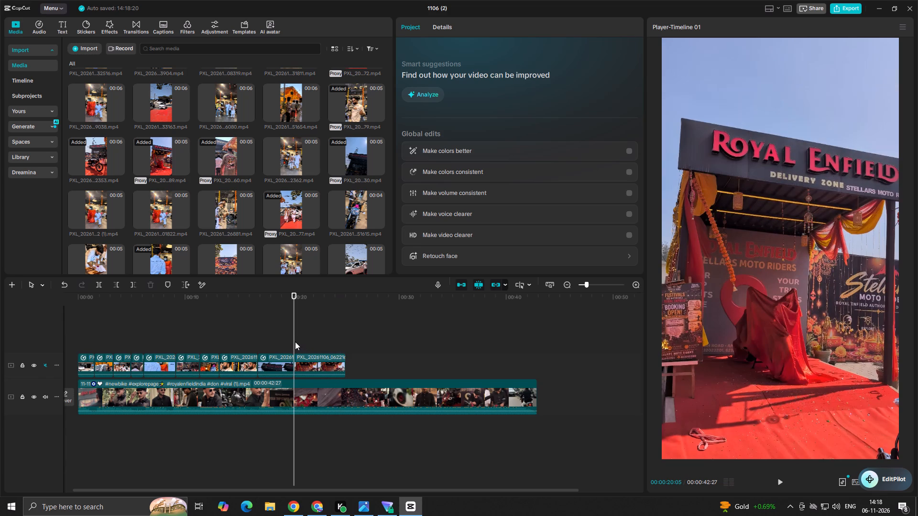
drag(295, 342, 314, 344)
click(315, 361)
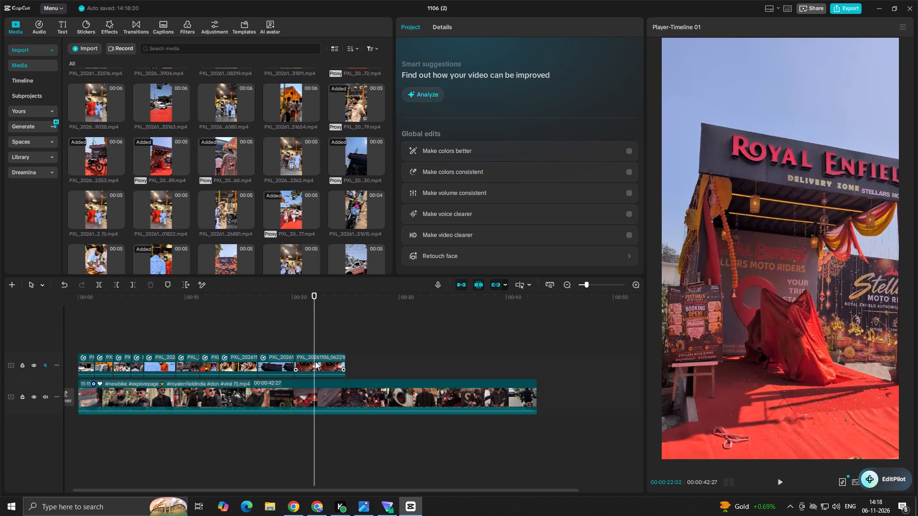
click(467, 26)
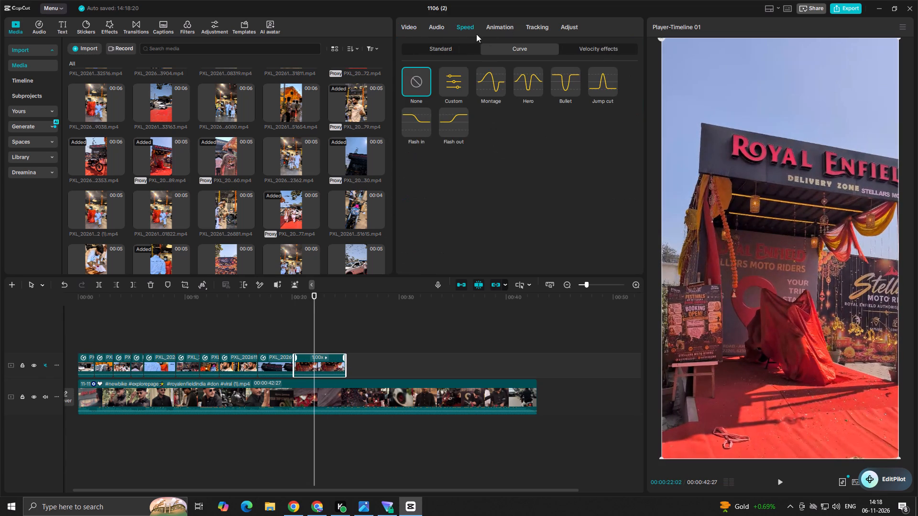
click(560, 85)
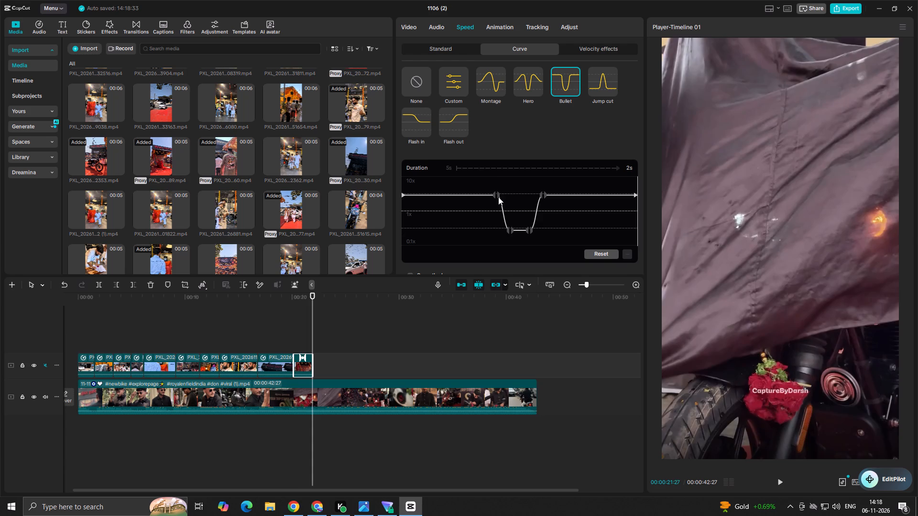
drag(498, 197, 442, 199)
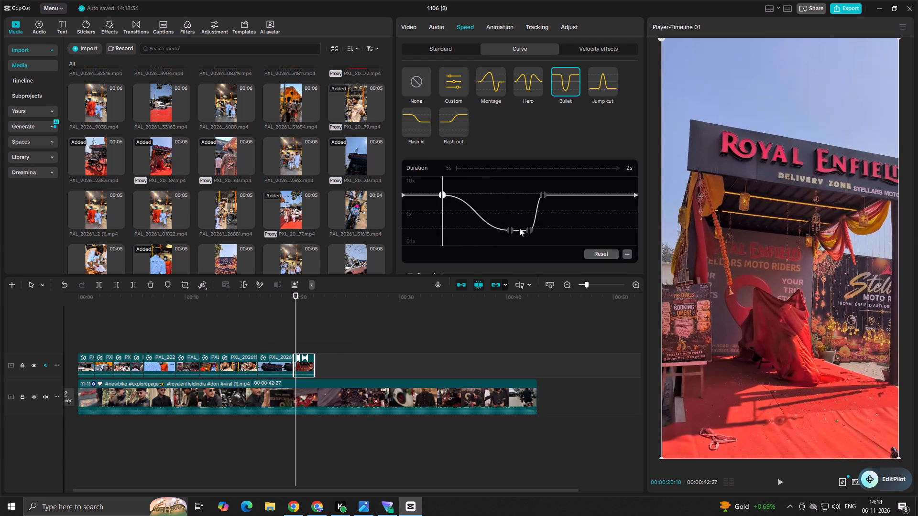
drag(511, 229, 449, 230)
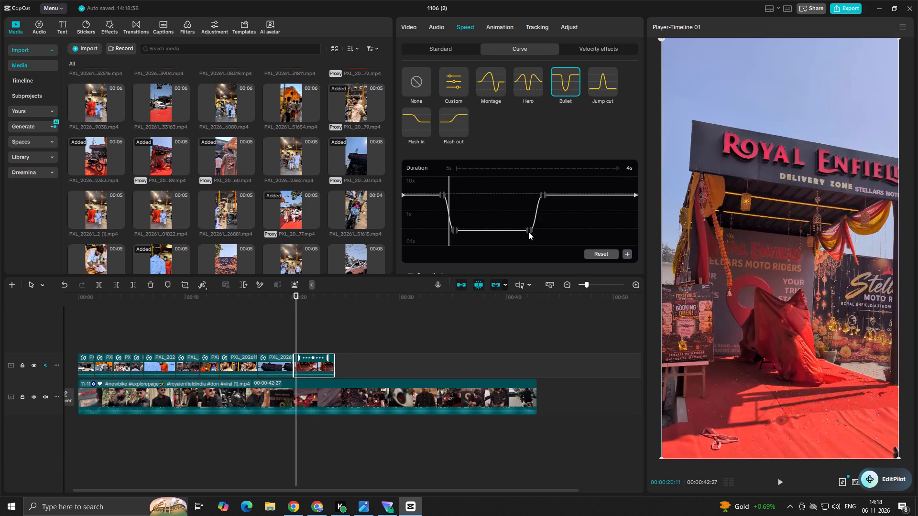
drag(544, 195, 572, 196)
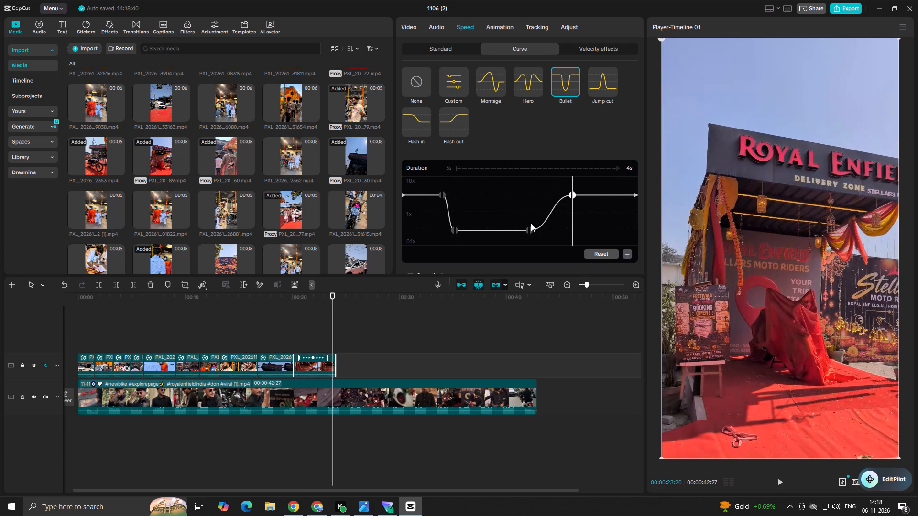
drag(530, 226, 578, 225)
drag(531, 230, 570, 229)
Replay the speed-ramped red-canopy clip and check its timing against the reference around 00:00:23.
click(269, 336)
key(space)
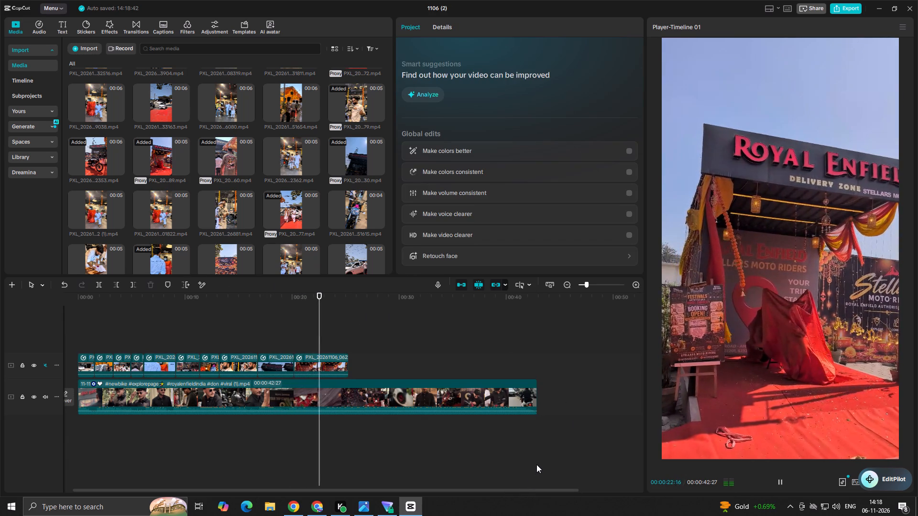
key(space)
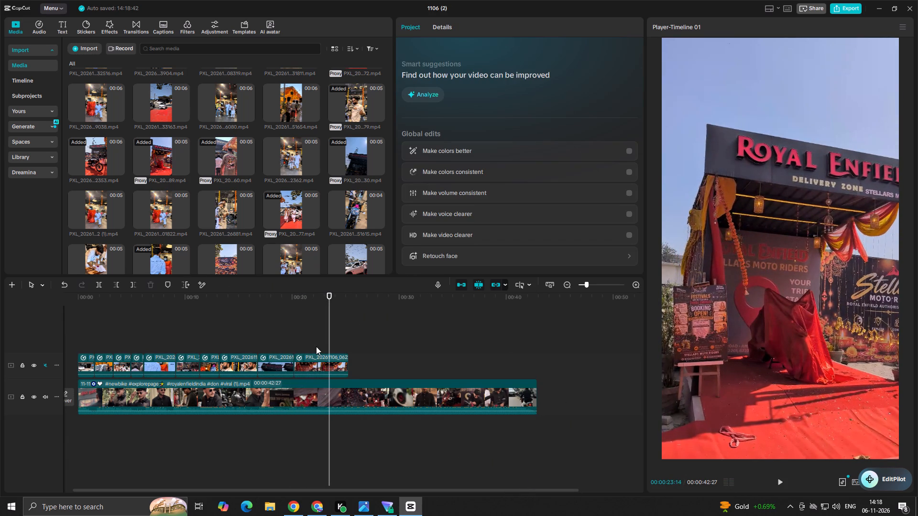
click(316, 346)
key(space)
key(space)
key(space)
key(space)
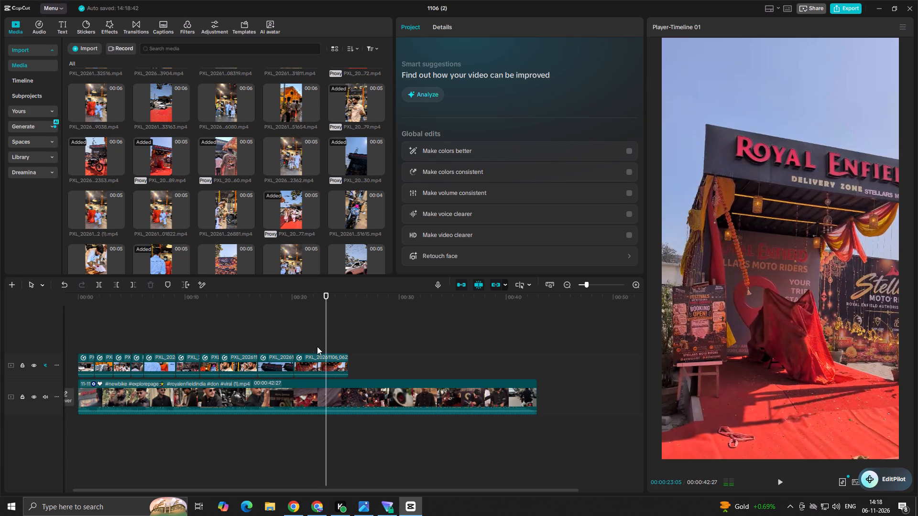
Split the red-canopy clip at 00:00:23:00 and delete the part after the cut.
click(324, 347)
click(330, 369)
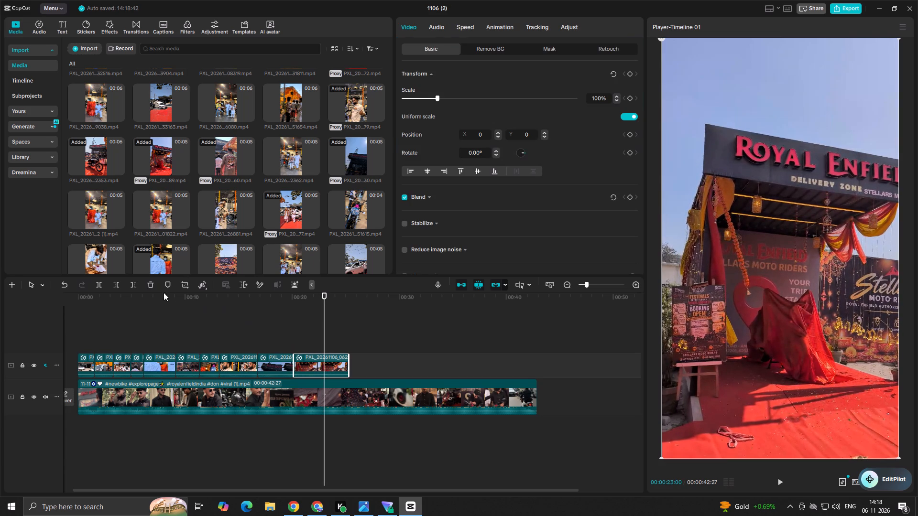
click(98, 284)
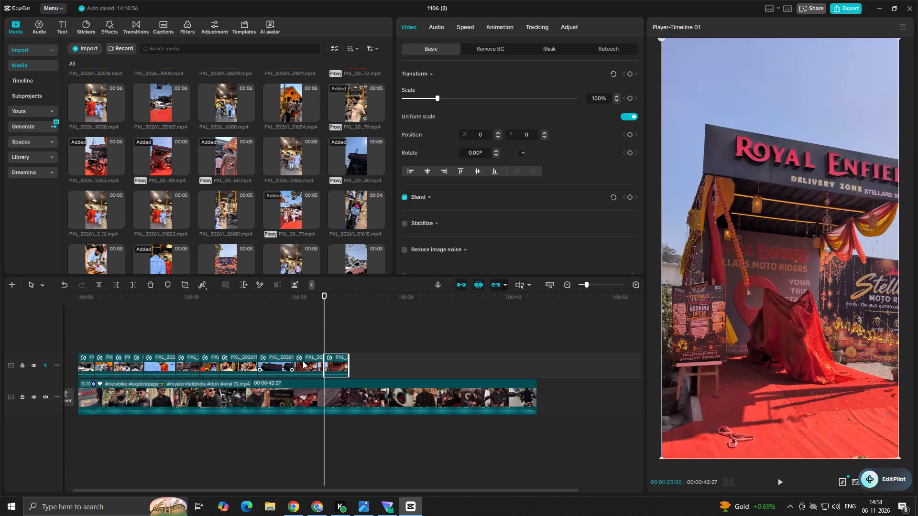
key(BackSpace)
Play the reference around 00:00:24 to examine the shot that should follow the red-canopy clip.
click(310, 347)
key(space)
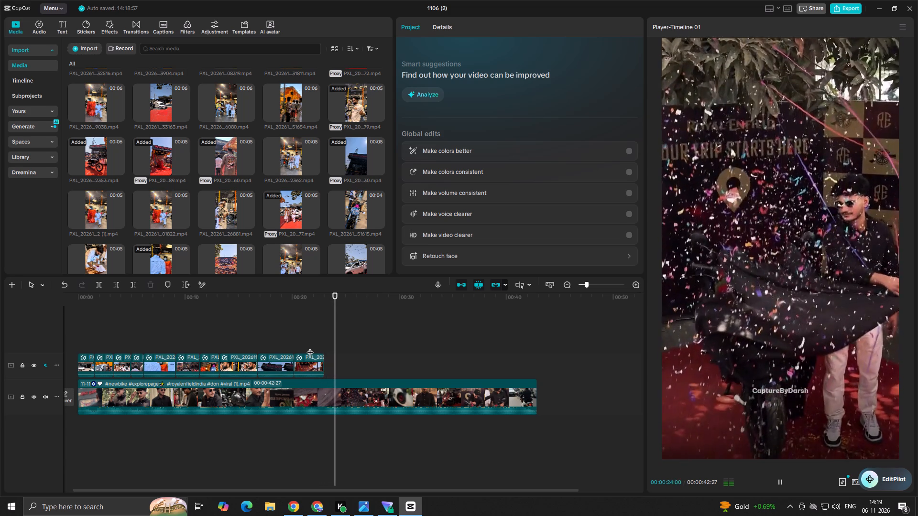
key(space)
click(320, 346)
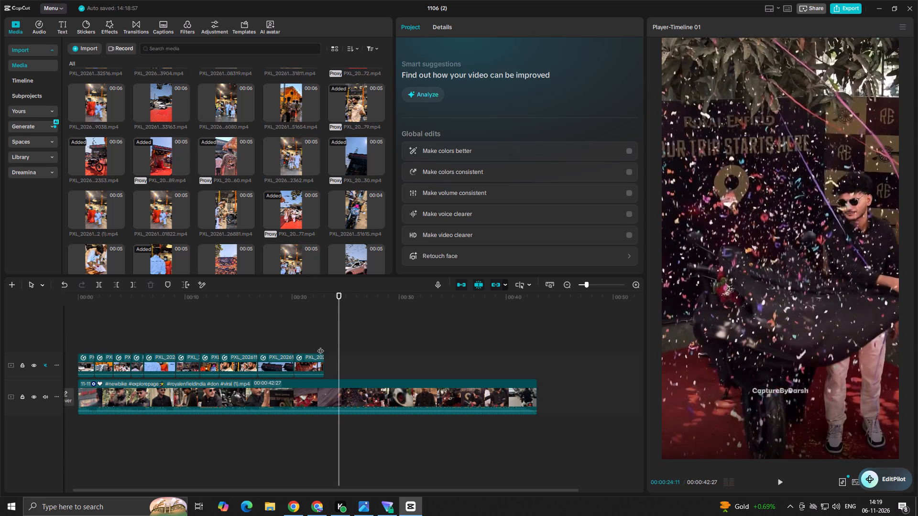
key(space)
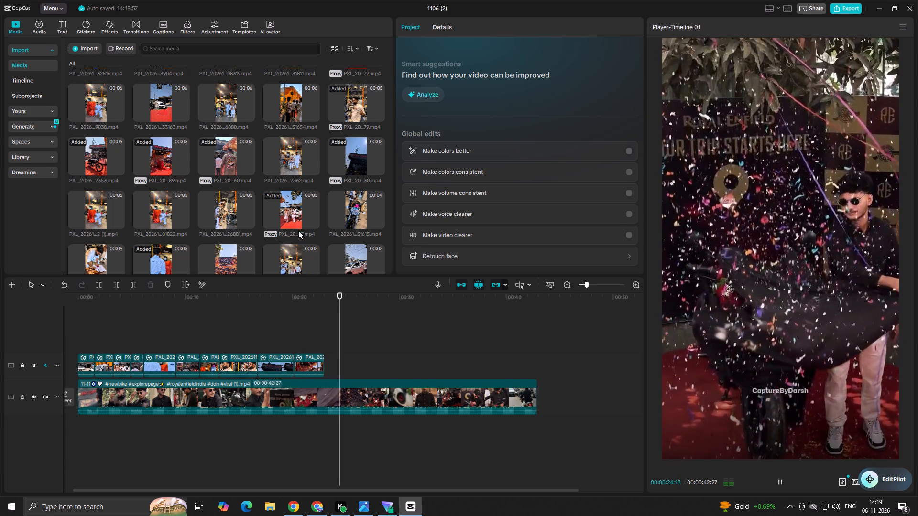
key(space)
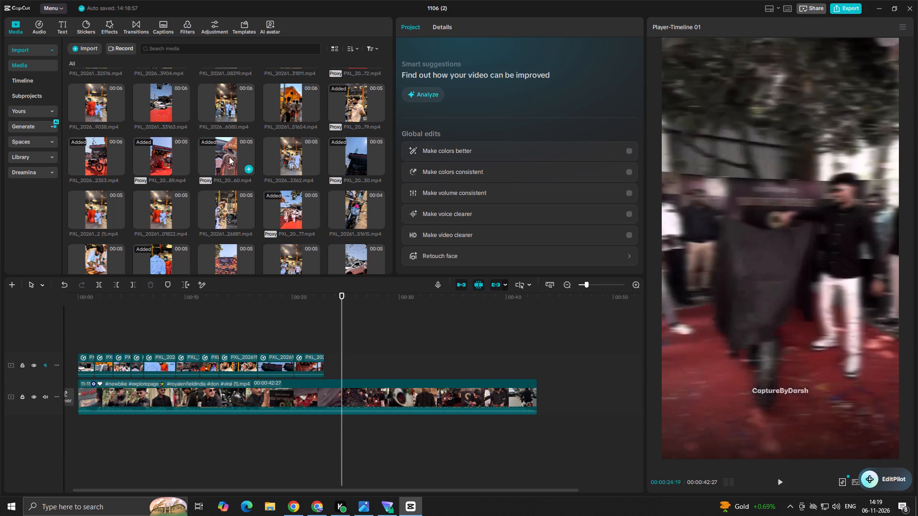
click(316, 335)
key(space)
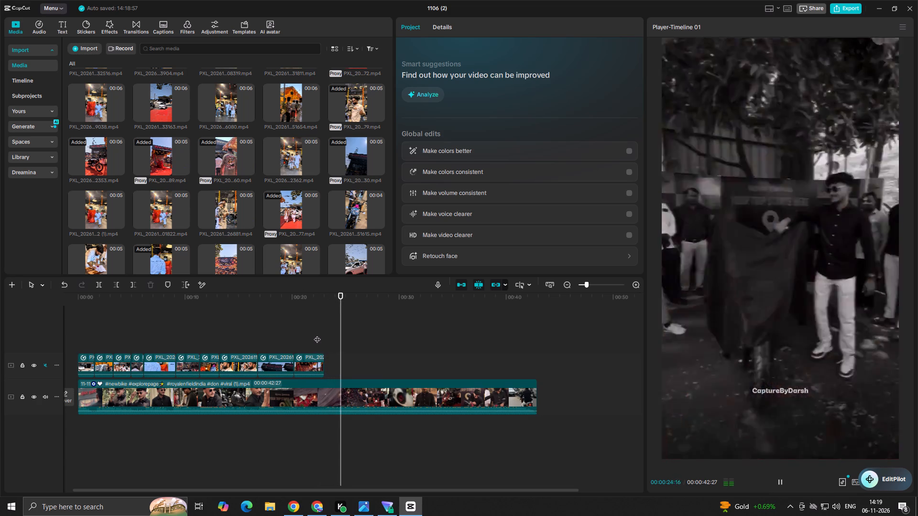
key(space)
Preview the showroom clips in the media library to look for a covered-bike reveal shot.
click(231, 163)
click(295, 151)
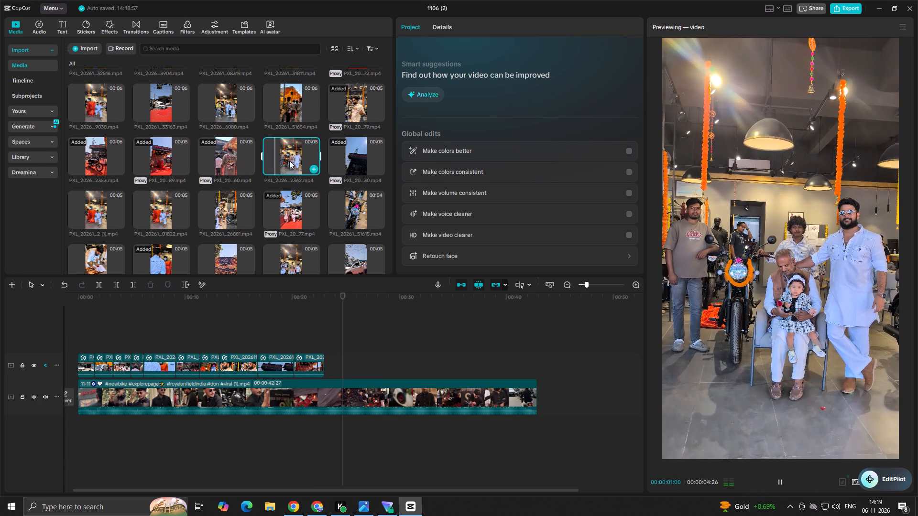
key(space)
click(287, 211)
click(219, 167)
key(space)
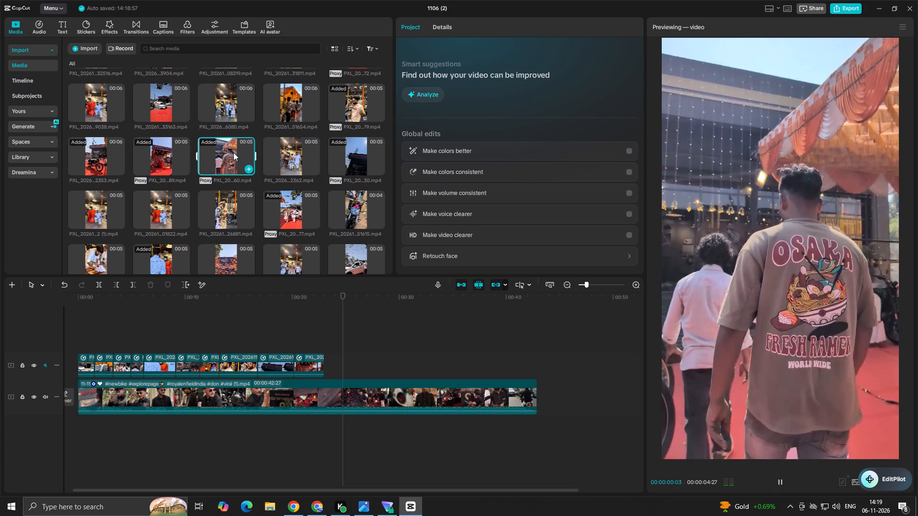
scroll(233, 152, up, 3)
click(287, 145)
key(space)
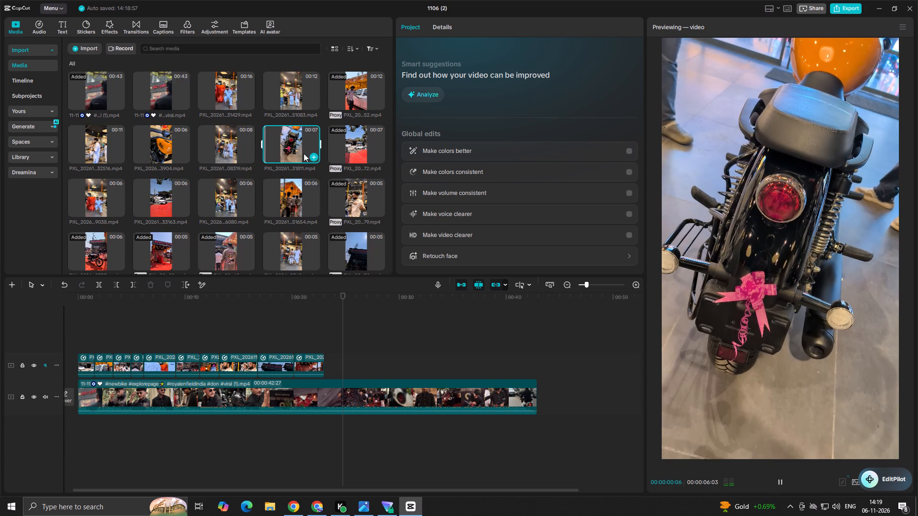
scroll(295, 158, up, 3)
click(223, 102)
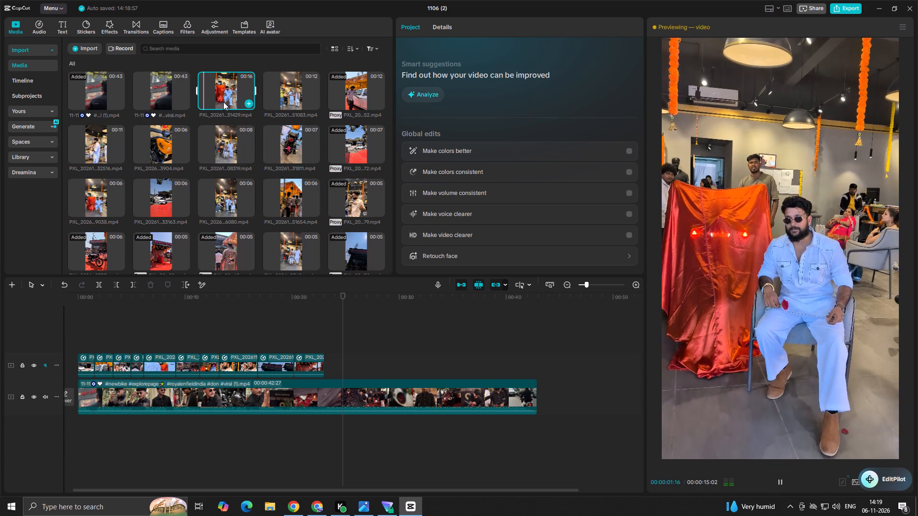
click(106, 196)
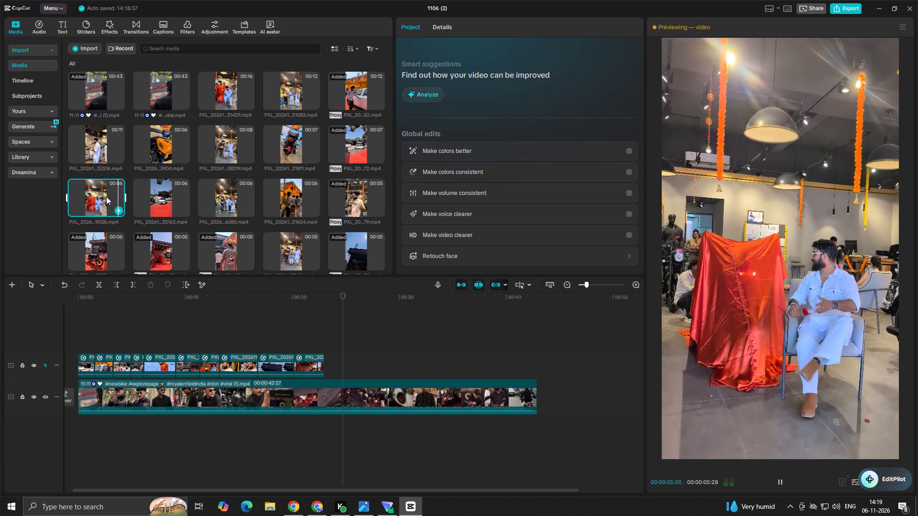
scroll(115, 197, down, 1)
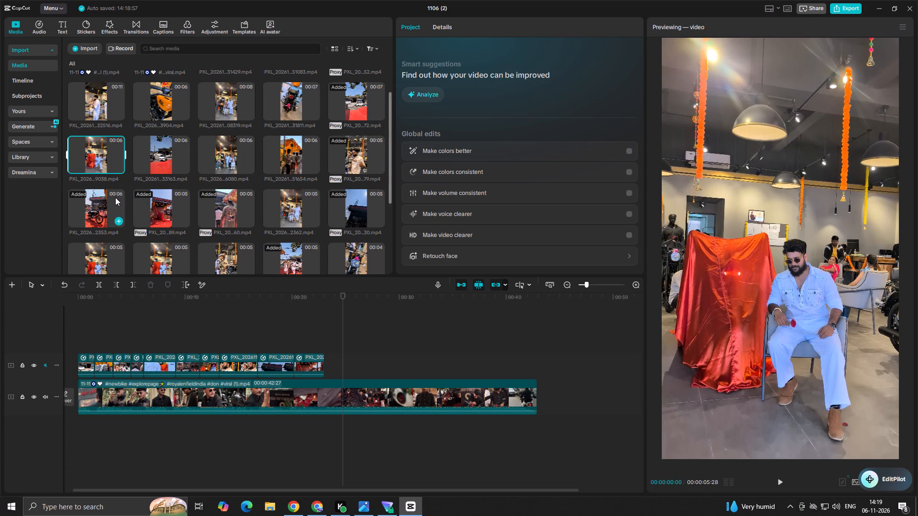
scroll(158, 200, down, 2)
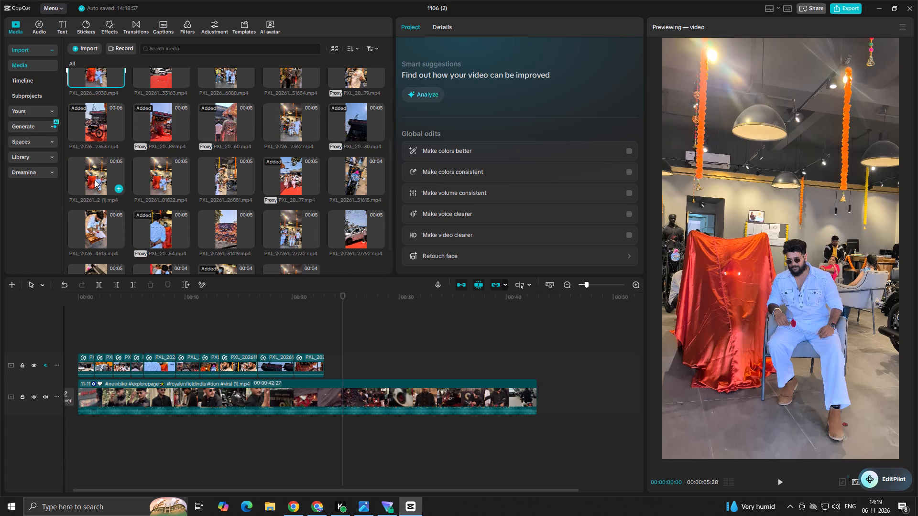
Place the 5-second clip of the man seated beside the red-draped bike directly after the red-canopy clip on the overlay track, and play it.
click(95, 180)
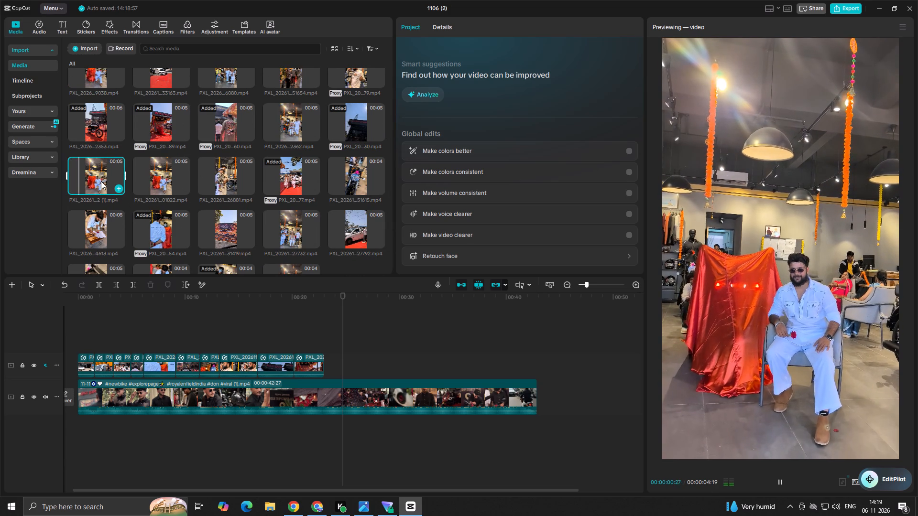
drag(101, 181, 322, 277)
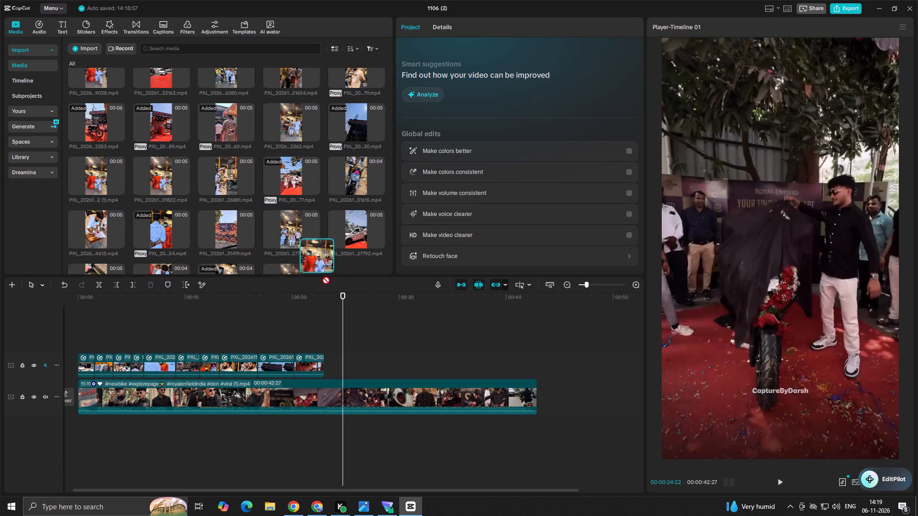
drag(322, 277, 321, 366)
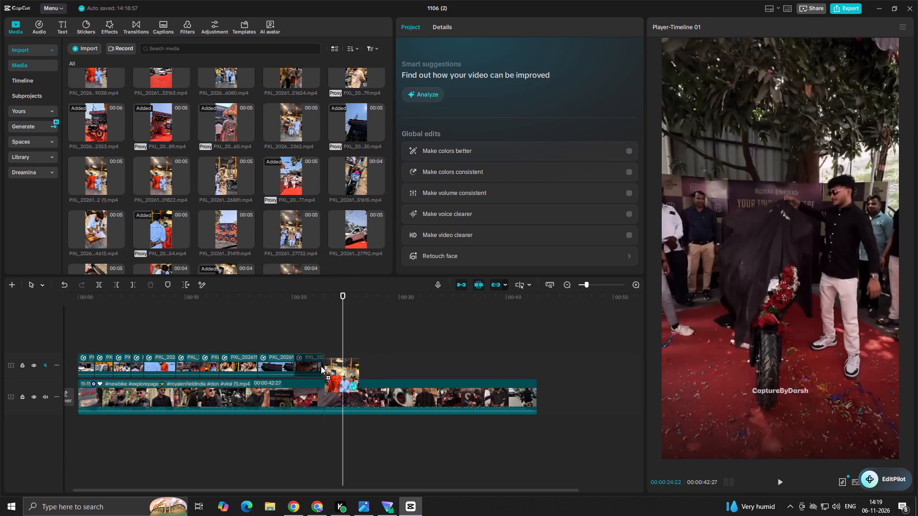
drag(321, 366, 327, 365)
click(342, 365)
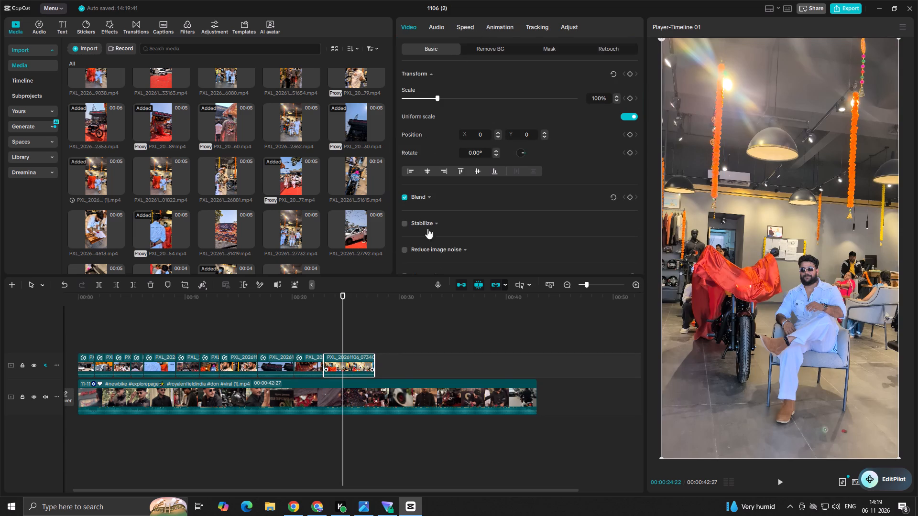
click(286, 325)
drag(286, 324, 37, 358)
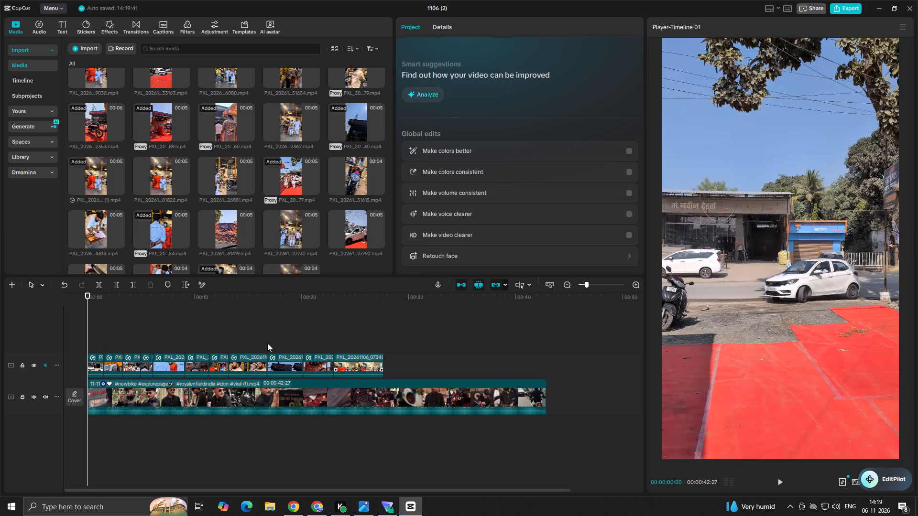
click(343, 330)
key(space)
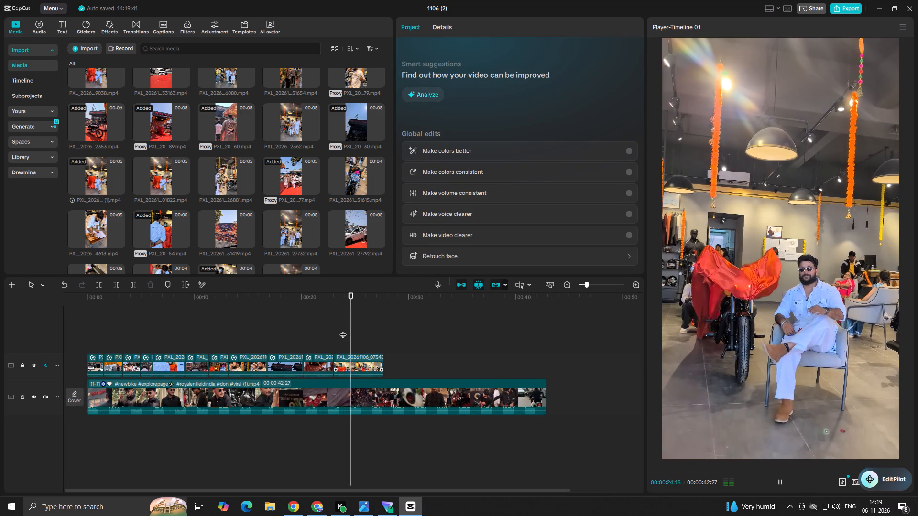
key(space)
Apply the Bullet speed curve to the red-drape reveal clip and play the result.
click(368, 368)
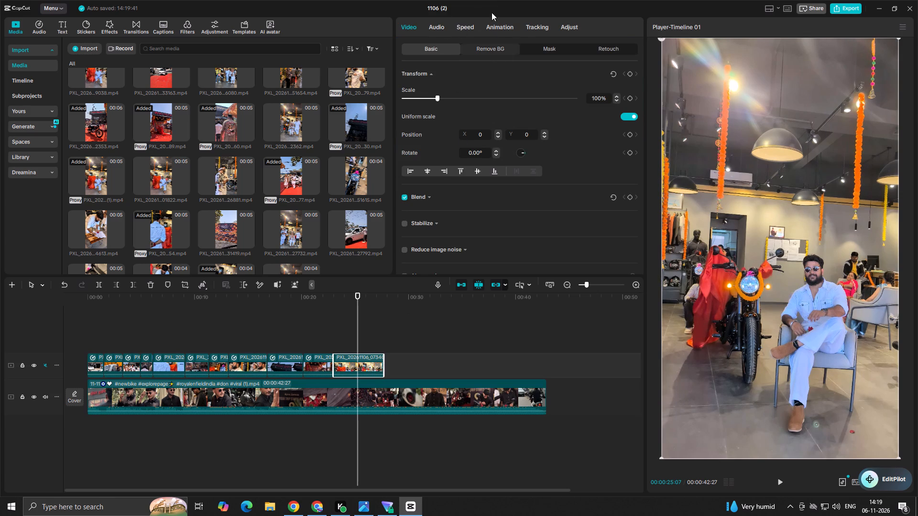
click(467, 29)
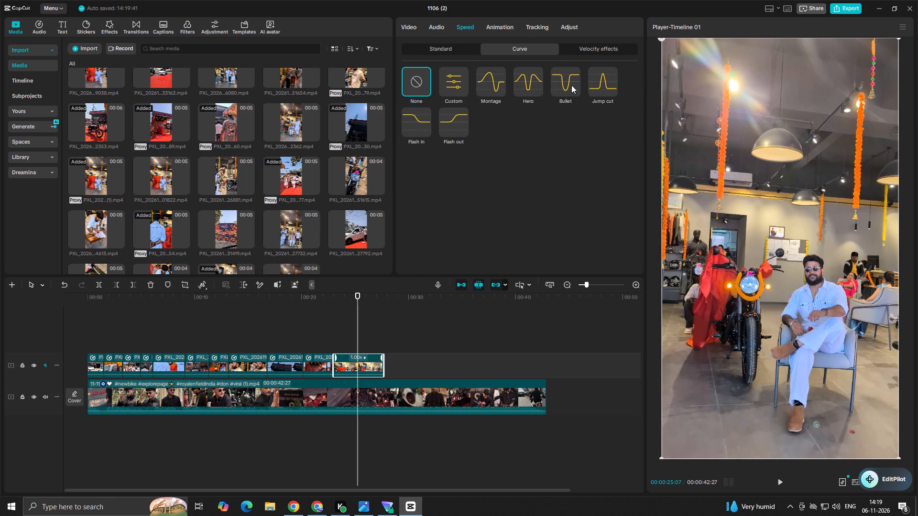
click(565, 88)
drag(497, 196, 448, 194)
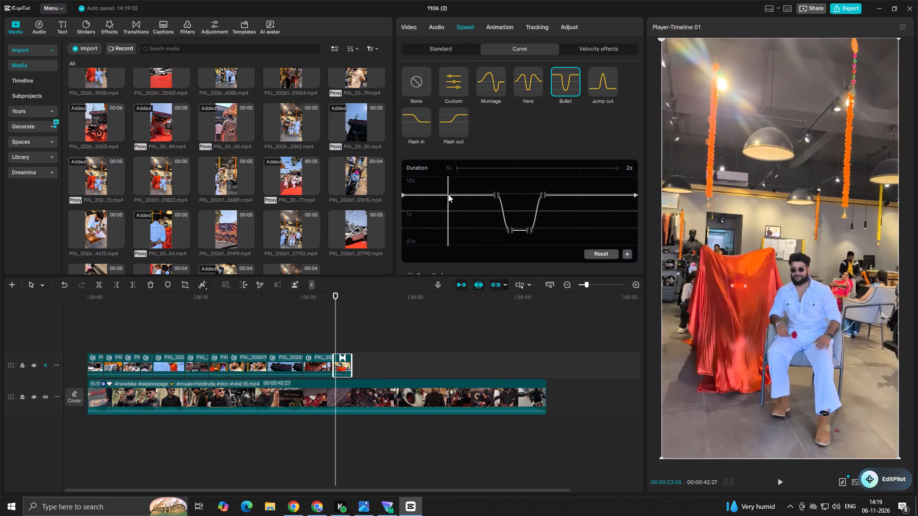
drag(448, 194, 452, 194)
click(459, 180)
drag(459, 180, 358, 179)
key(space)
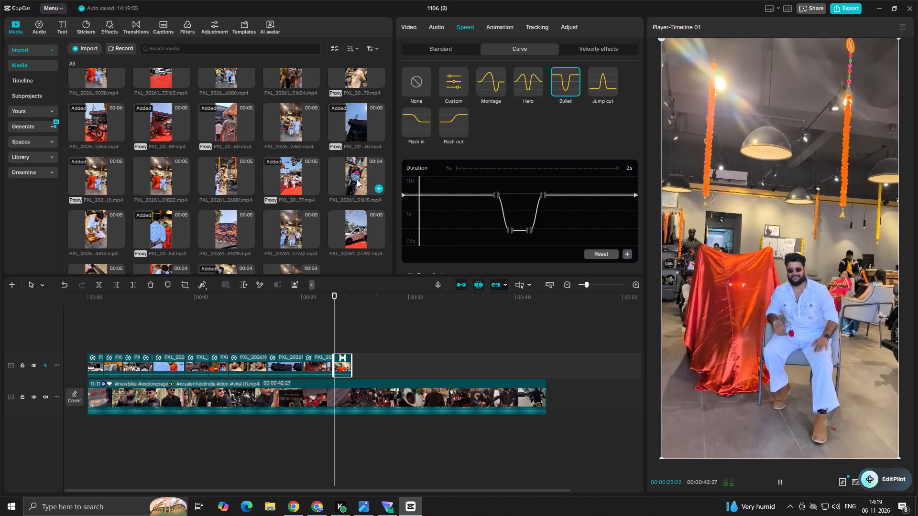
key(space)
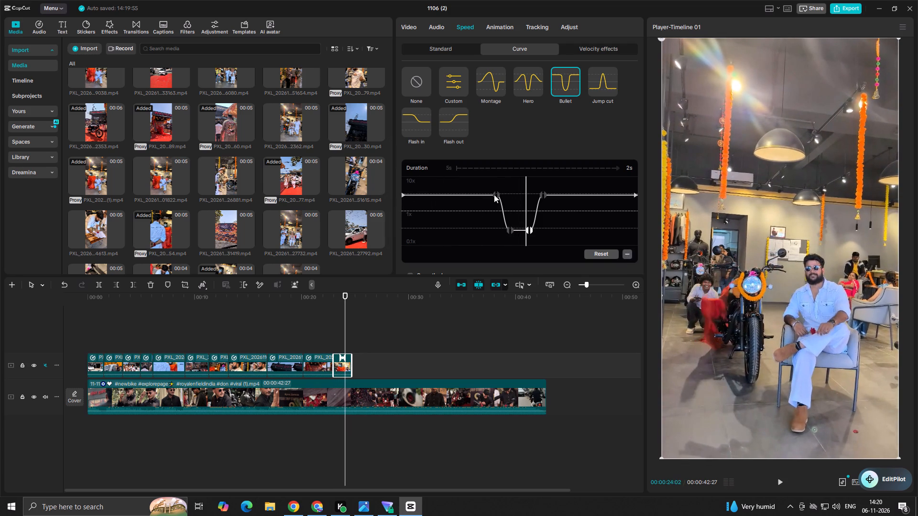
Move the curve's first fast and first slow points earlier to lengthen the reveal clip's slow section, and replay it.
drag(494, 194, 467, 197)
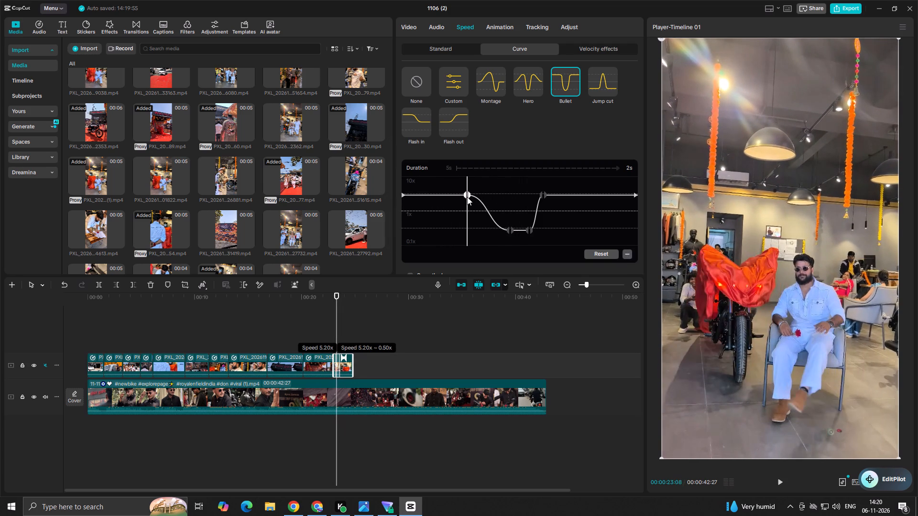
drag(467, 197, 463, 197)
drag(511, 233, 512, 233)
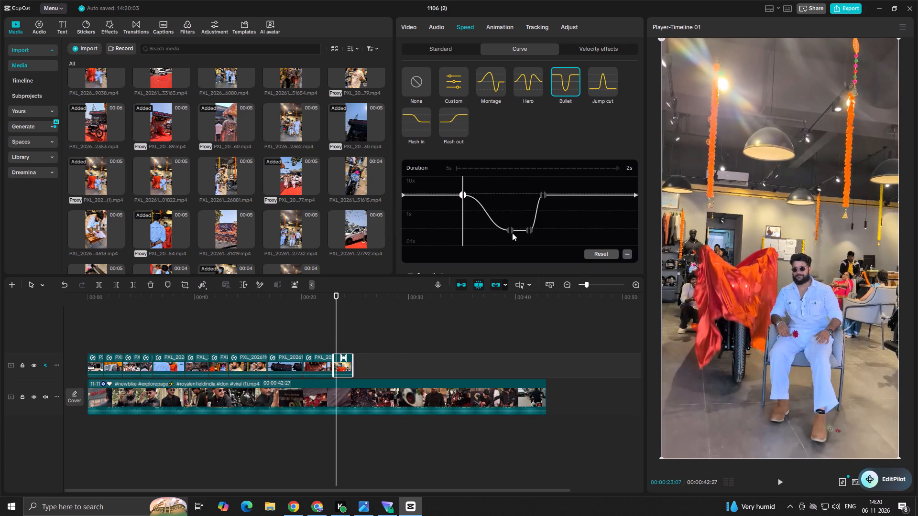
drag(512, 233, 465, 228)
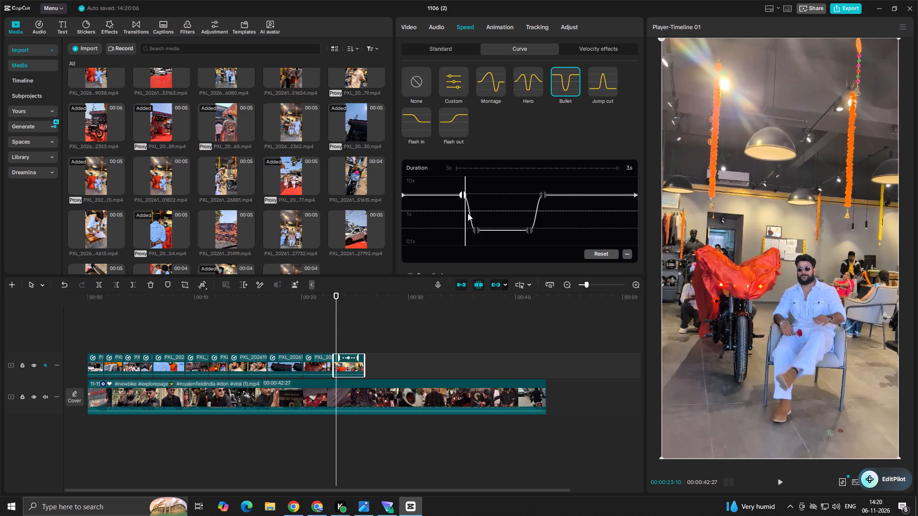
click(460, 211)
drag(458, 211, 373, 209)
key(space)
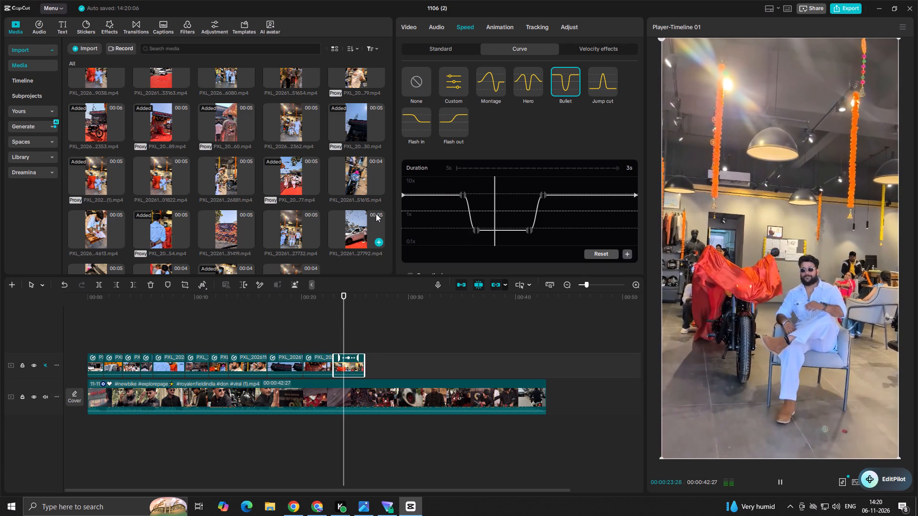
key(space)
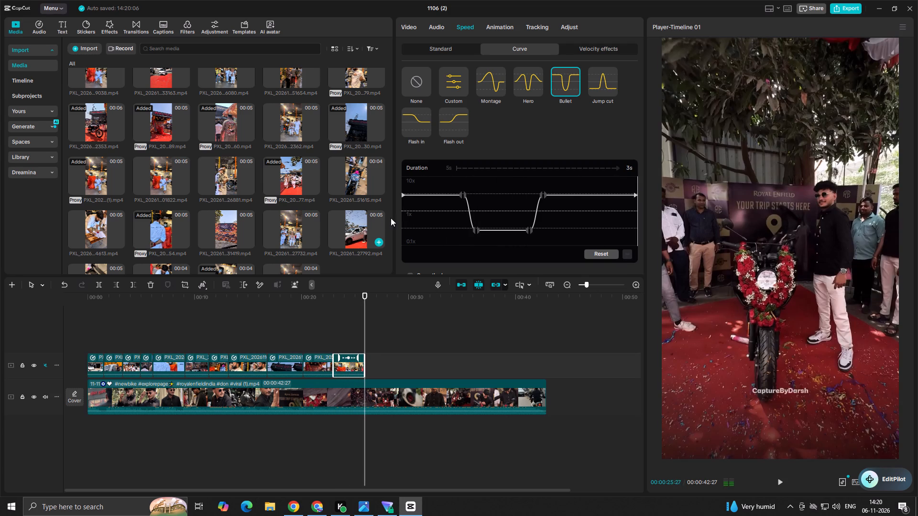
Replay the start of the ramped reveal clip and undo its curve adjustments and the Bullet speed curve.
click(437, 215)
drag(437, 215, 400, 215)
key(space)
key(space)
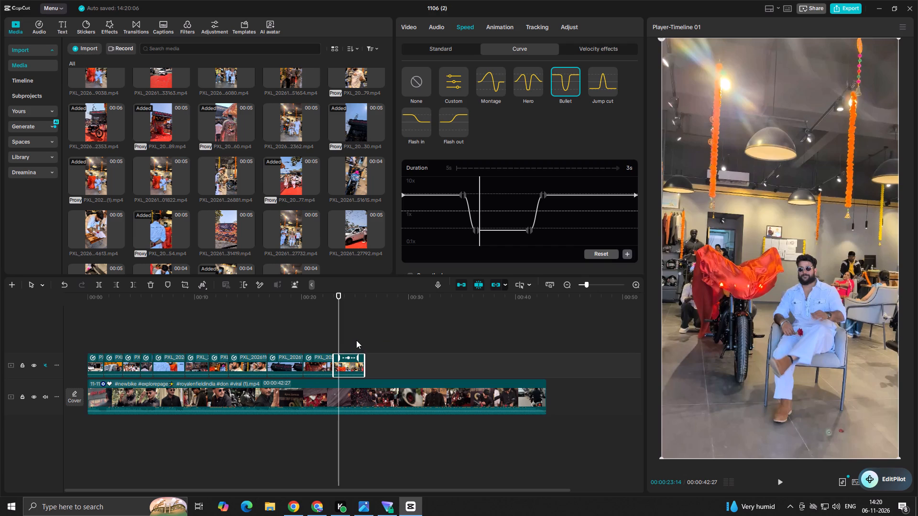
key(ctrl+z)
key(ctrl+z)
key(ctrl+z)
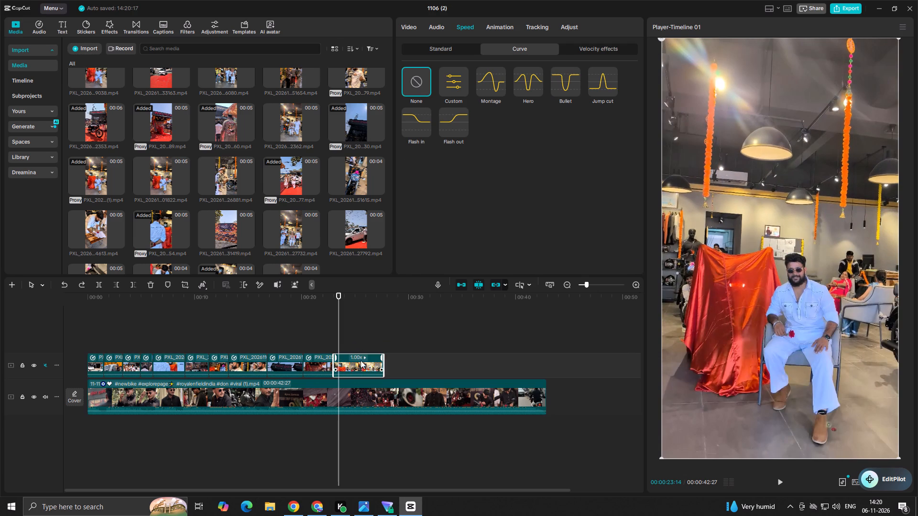
Replay the reveal clip's opening and trim off everything before 00:00:24:00, just before the cover is pulled.
key(space)
key(space)
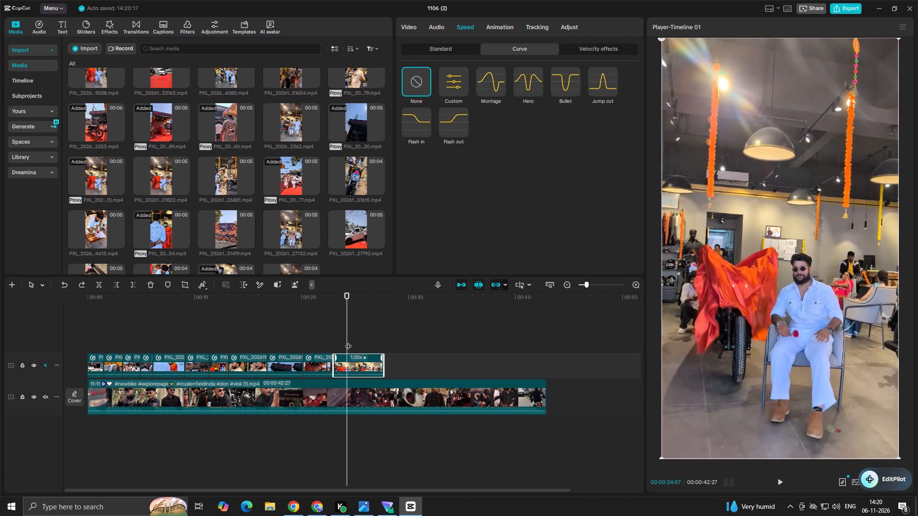
click(344, 346)
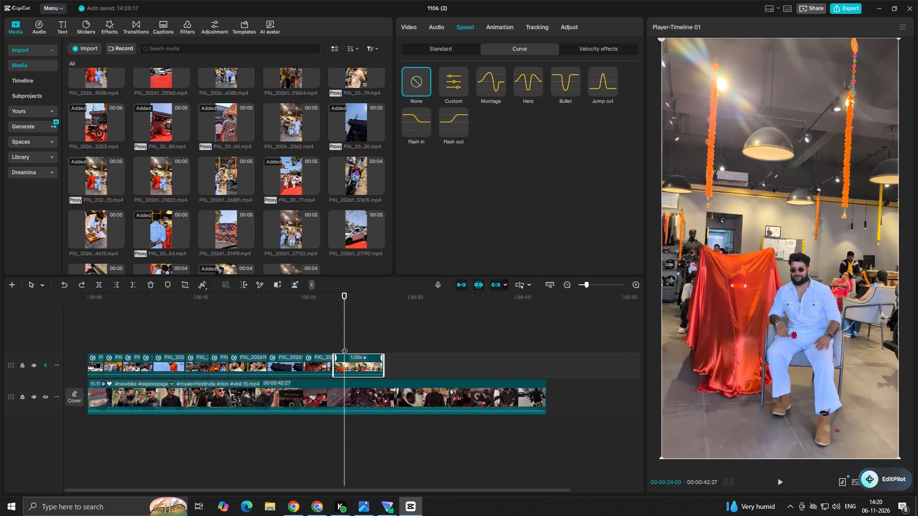
click(114, 286)
Close the gap by moving the trimmed red-drape reveal clip against the end of the preceding overlay clip.
drag(362, 366, 354, 364)
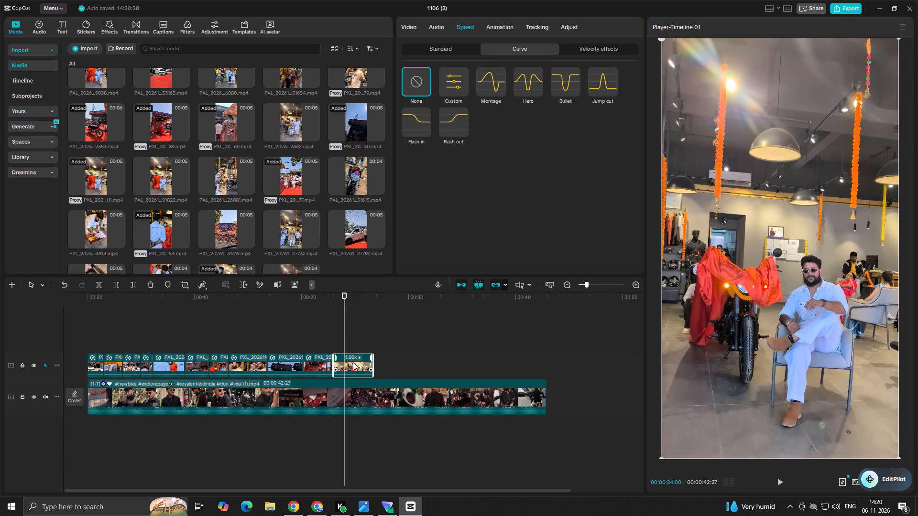
Apply the Bullet speed curve to the reveal clip, move its first fast and first slow points earlier, and play the result.
ctrl+scroll(437, 343, up, 7)
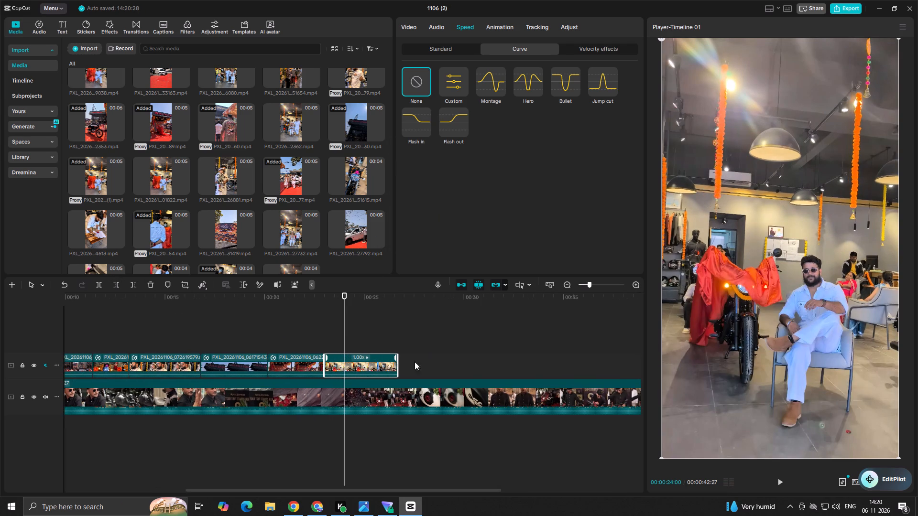
click(363, 365)
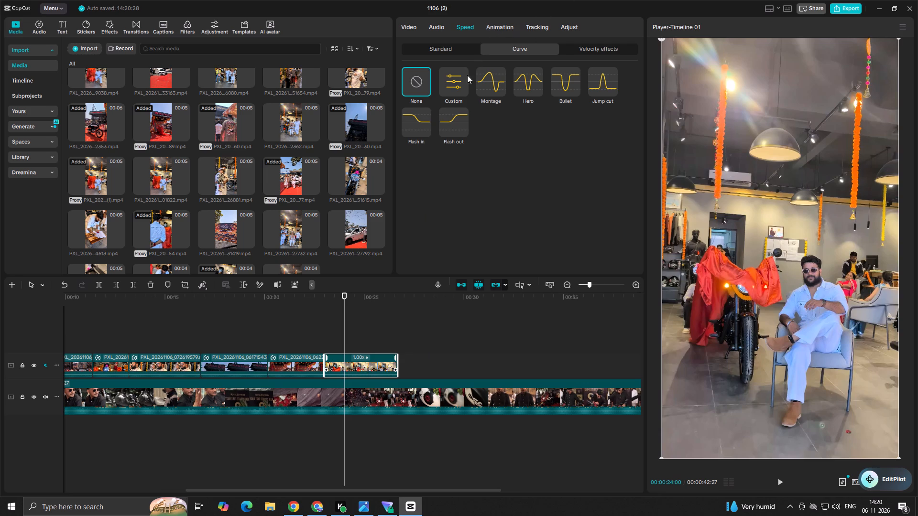
click(562, 87)
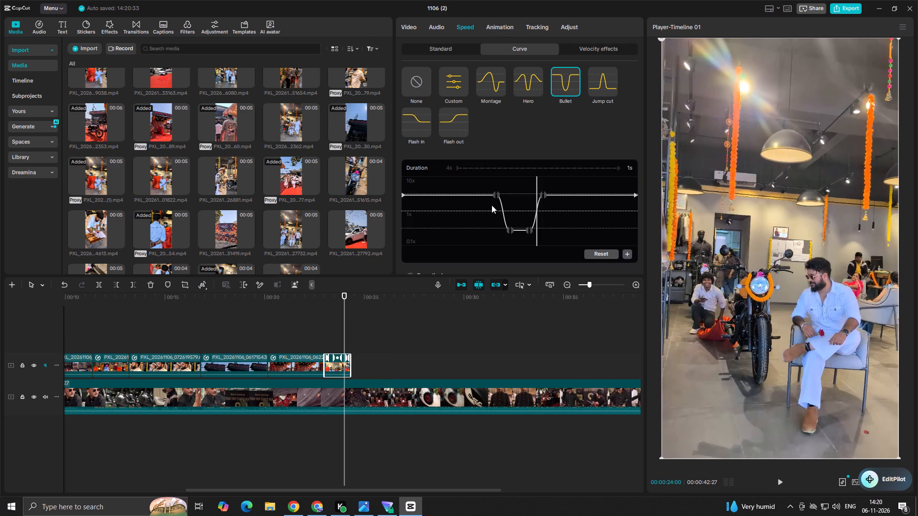
drag(498, 194, 431, 197)
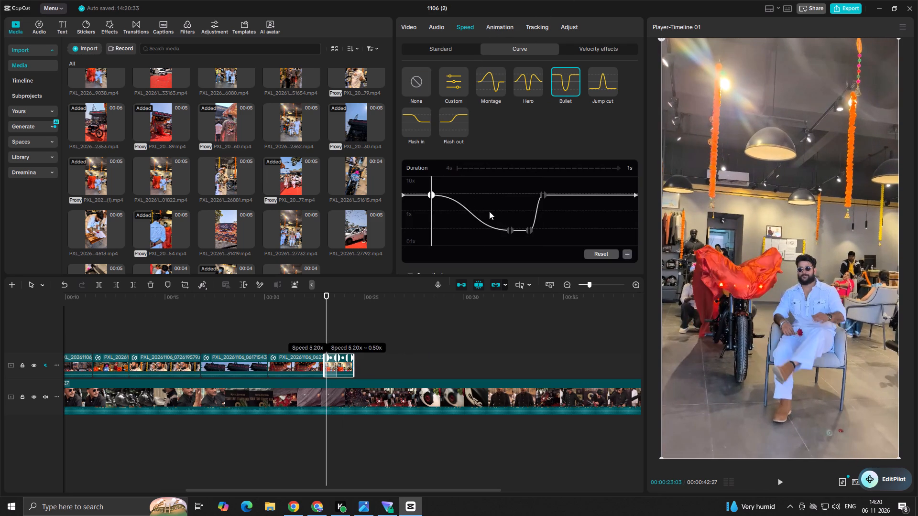
drag(511, 230, 437, 228)
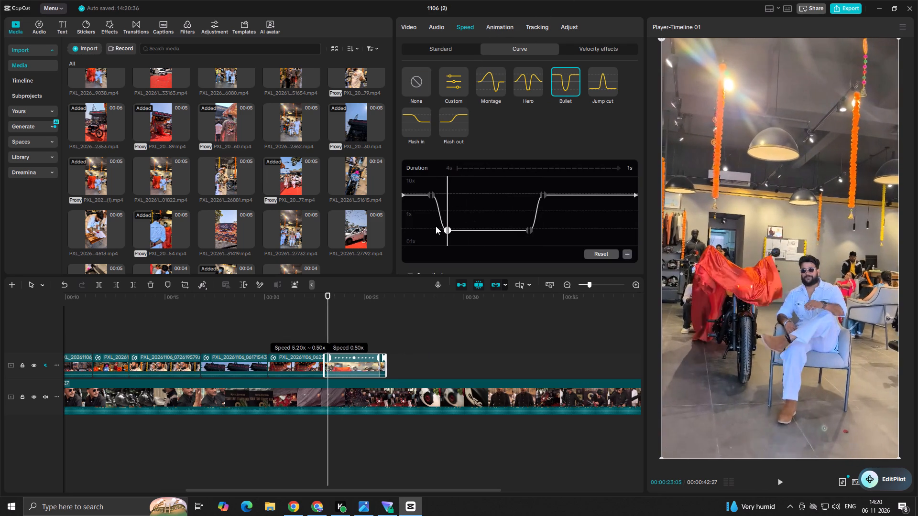
click(432, 219)
drag(432, 219, 364, 218)
key(space)
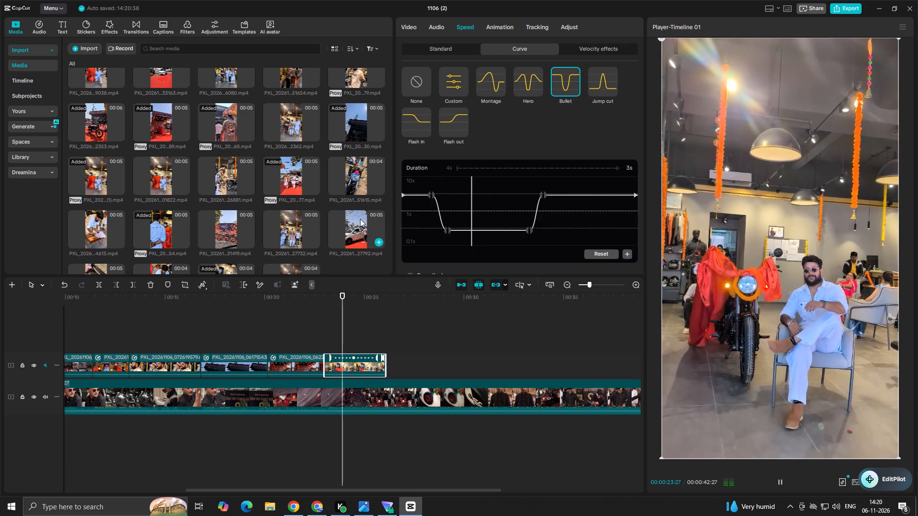
key(space)
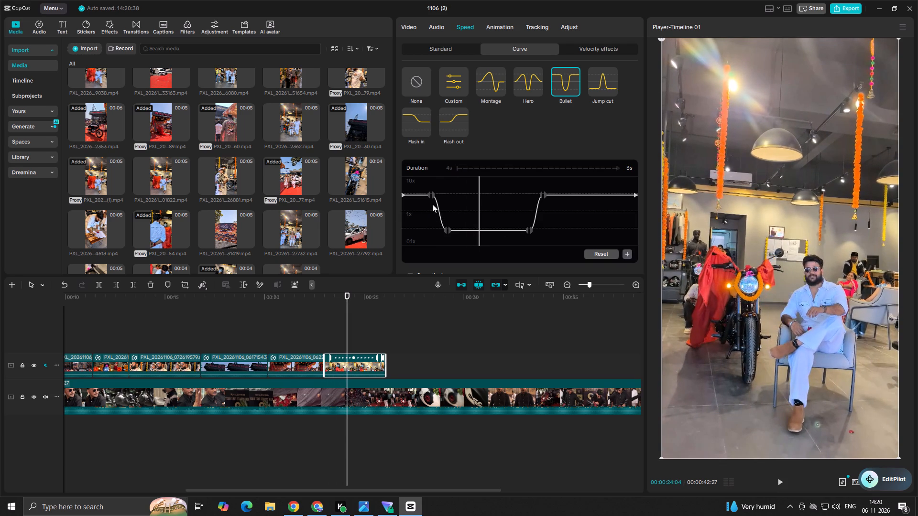
Move the reveal clip's first fast curve point slightly later, close to the first slow point, and replay the ramp.
drag(433, 195, 461, 195)
click(410, 218)
drag(424, 218, 425, 218)
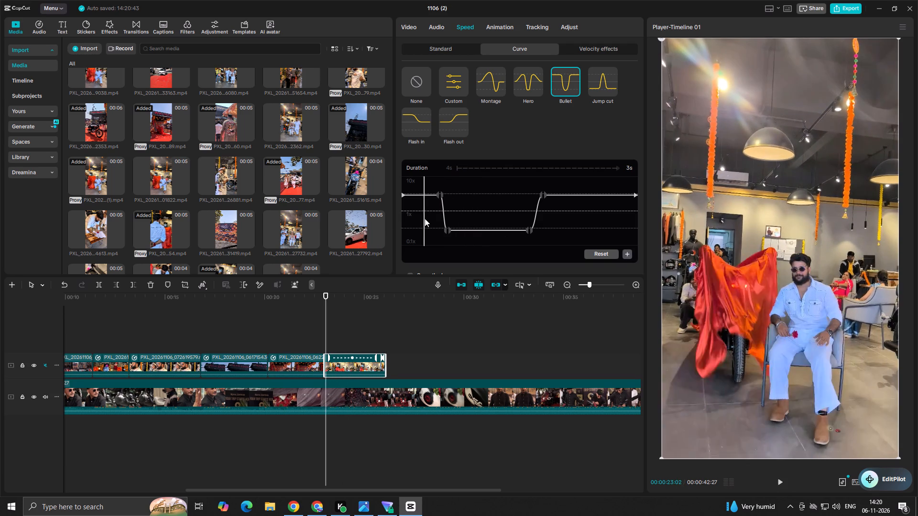
drag(425, 218, 361, 218)
key(space)
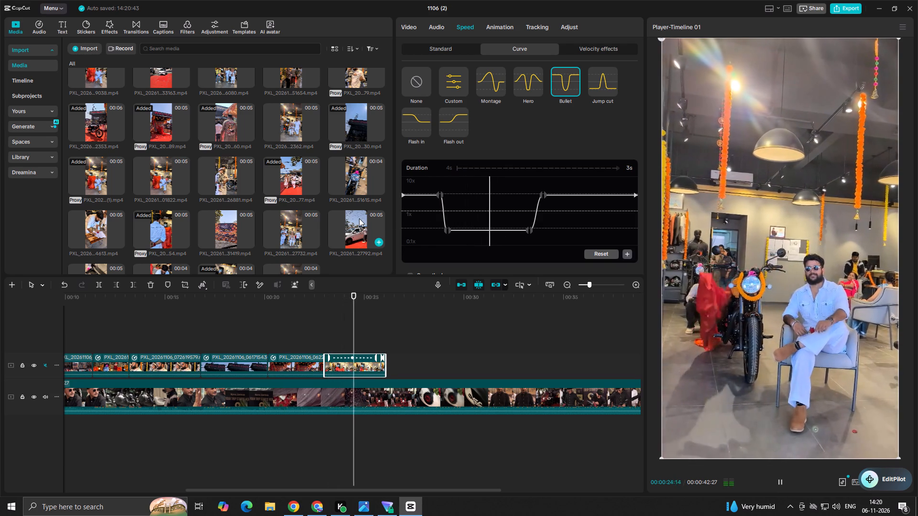
key(space)
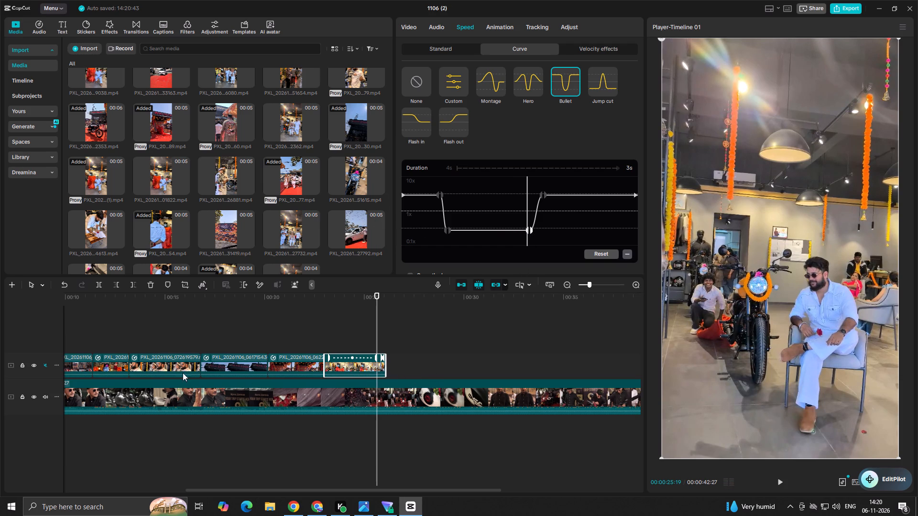
Hide the overlay track and examine when the reference video switches from the confetti shot to the bike unveiling.
click(34, 366)
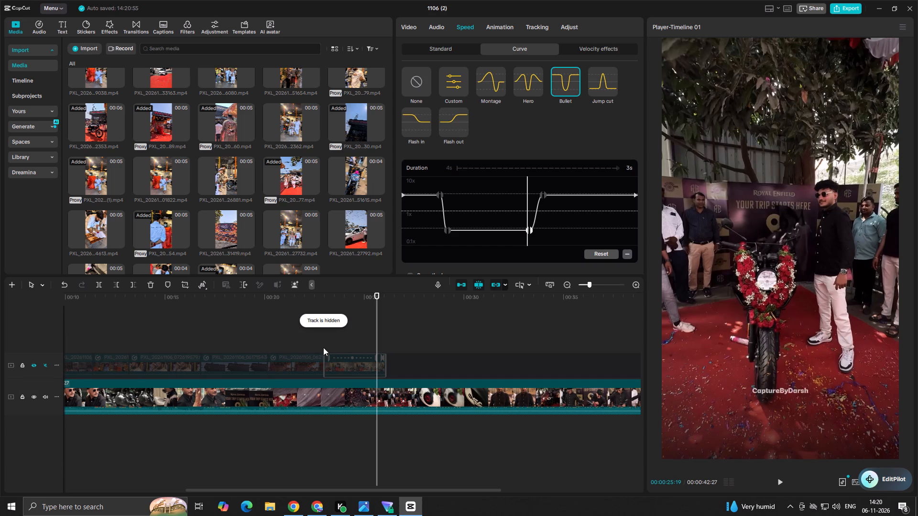
click(326, 342)
key(space)
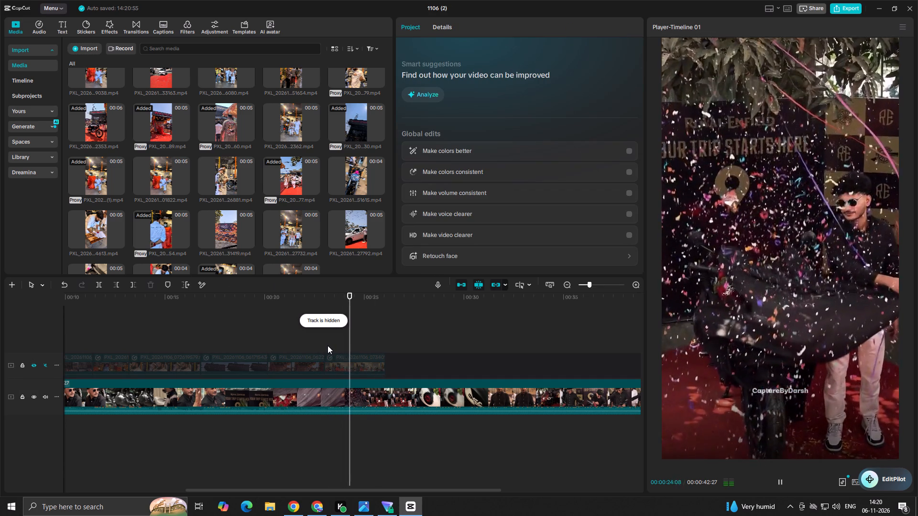
key(space)
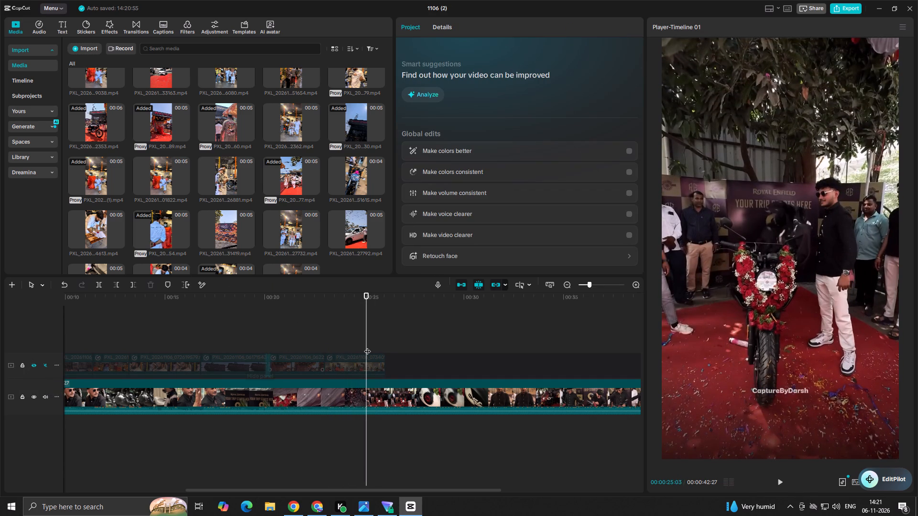
drag(368, 346, 356, 351)
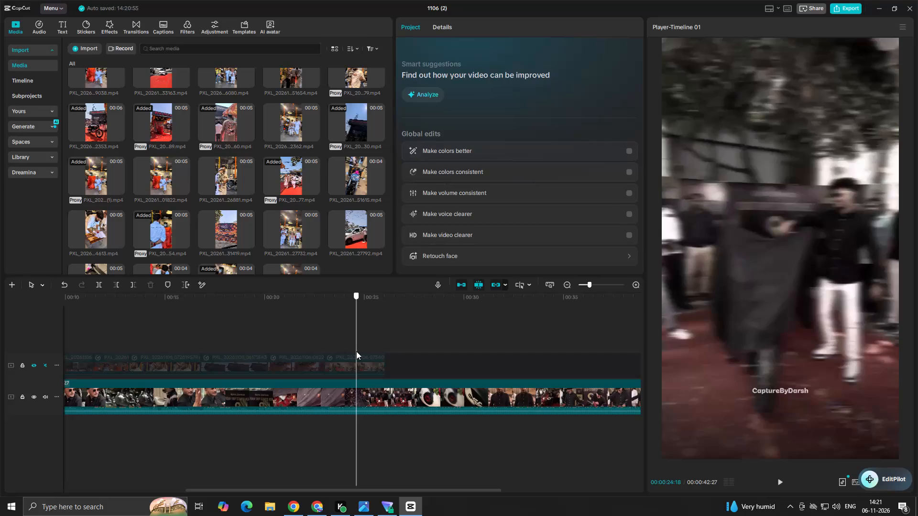
drag(356, 351, 360, 353)
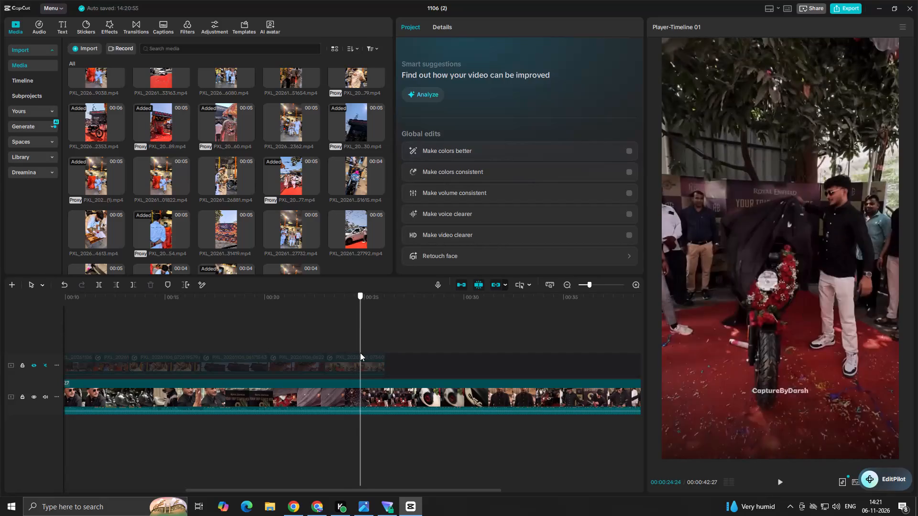
drag(360, 353, 350, 358)
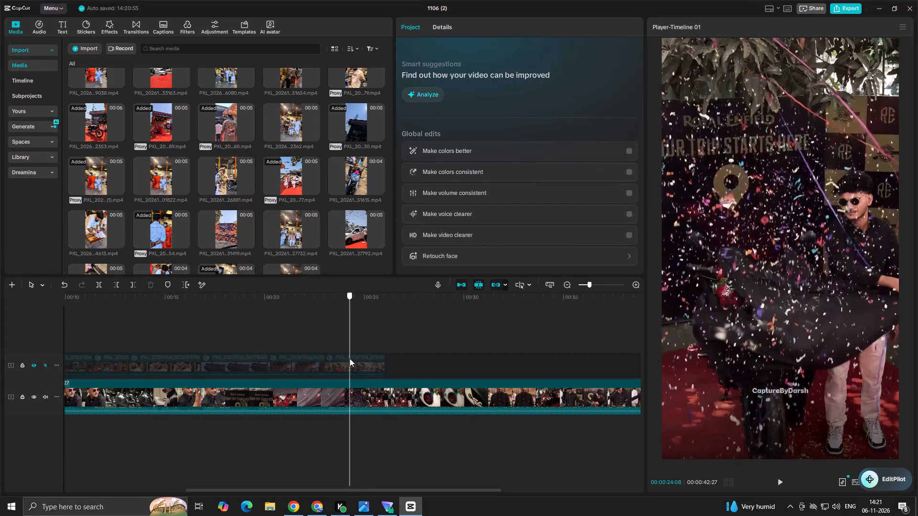
Split the reveal clip at 00:00:24:17 and delete the part after the cut.
drag(350, 358, 356, 359)
click(356, 365)
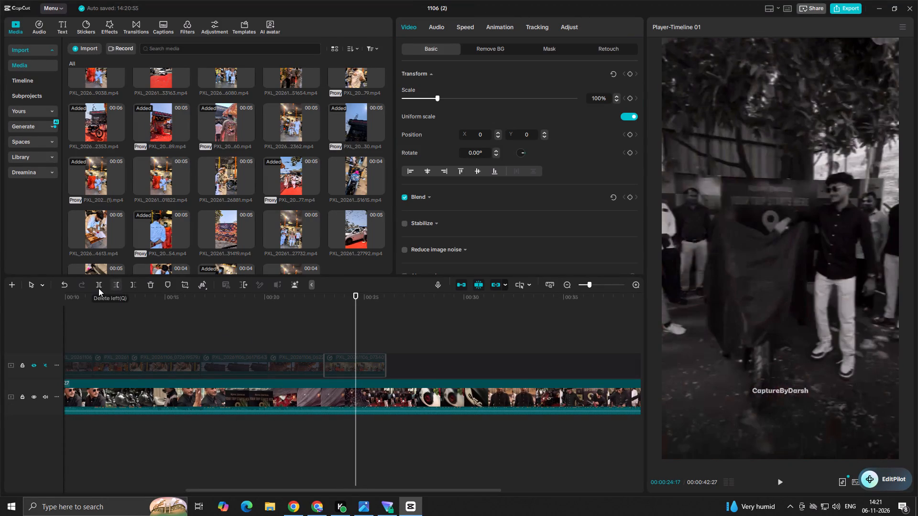
click(97, 287)
key(BackSpace)
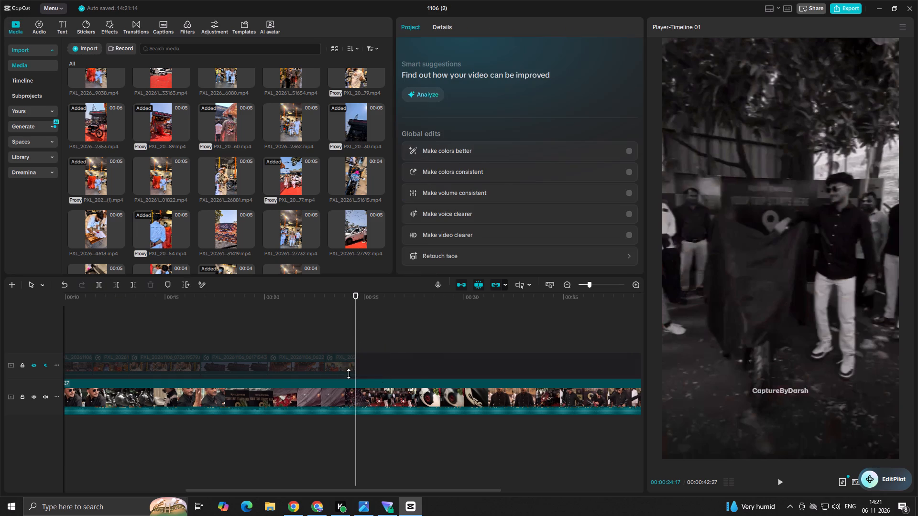
Show the overlay track again and play from the shortened reveal clip into the reference's unveiling shot.
click(32, 363)
click(289, 336)
click(316, 344)
key(space)
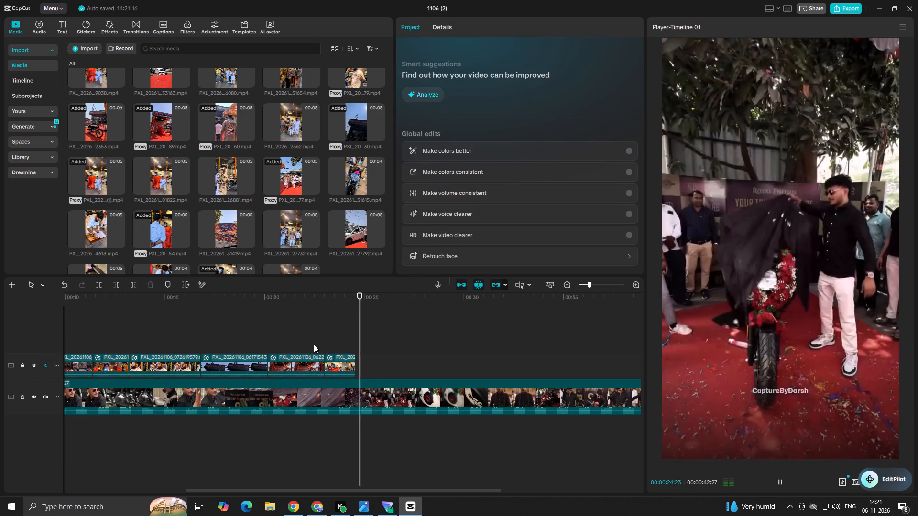
key(space)
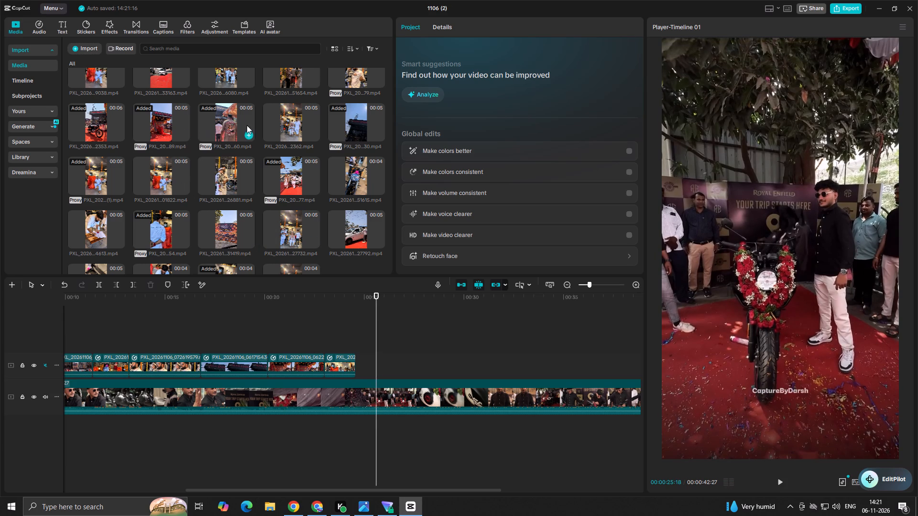
Preview the orange-tent, motorcycle-rear and orange Royal Enfield tank clips in the media library as candidates for the following shot.
scroll(303, 184, up, 2)
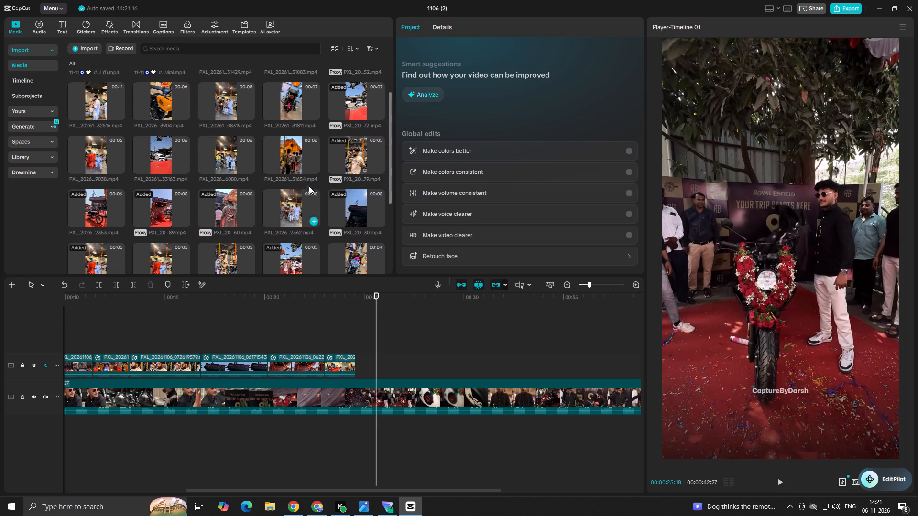
click(299, 155)
key(space)
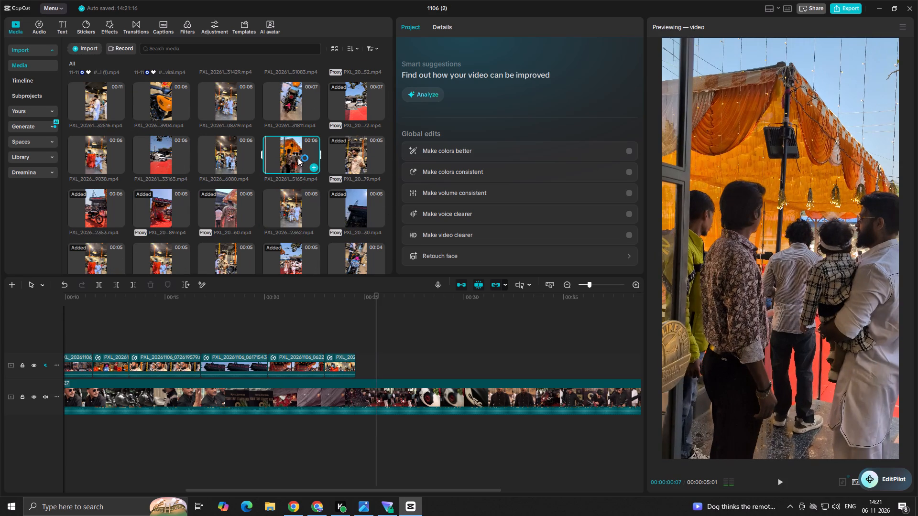
scroll(298, 156, up, 2)
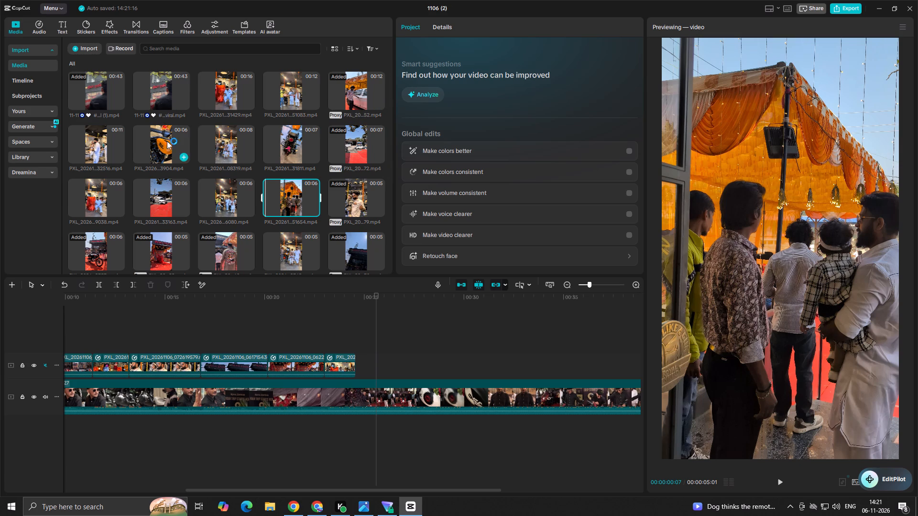
click(298, 150)
key(space)
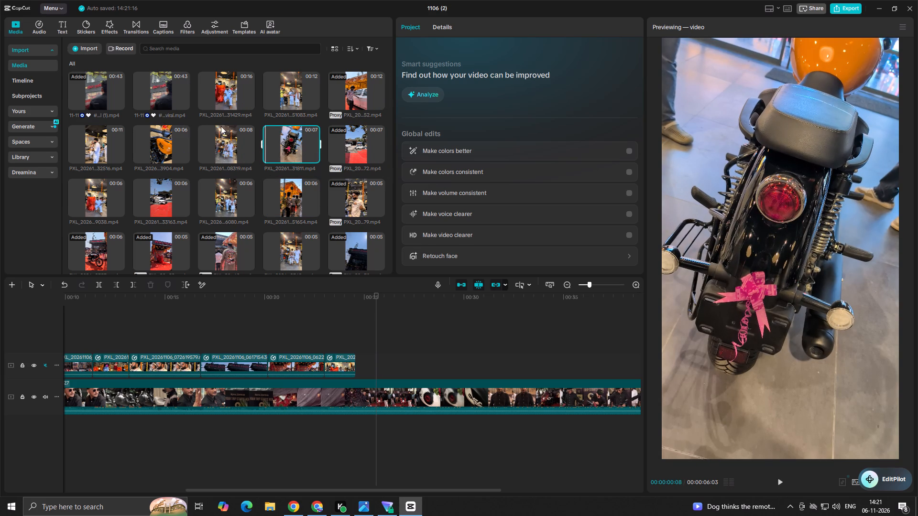
click(170, 149)
key(space)
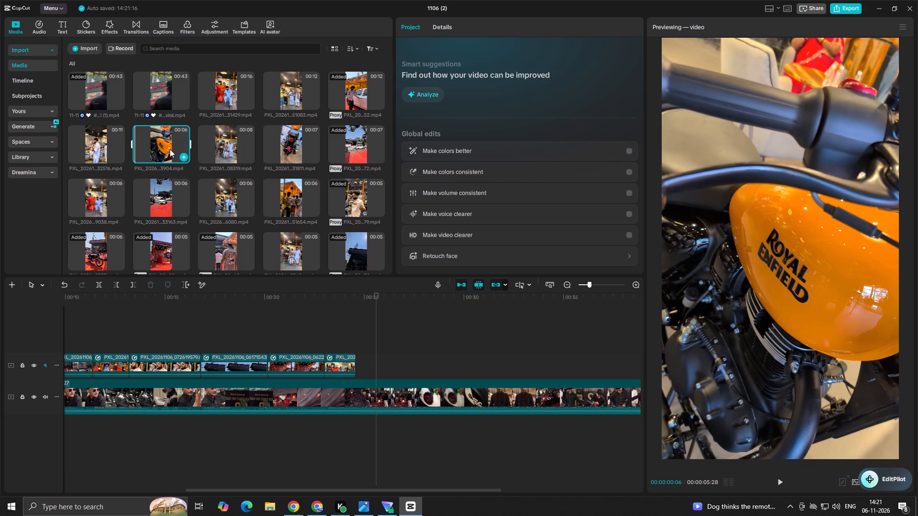
Place PXL_20261106_072923904.mp4, the orange tank close-up, on the overlay track directly after the reveal clip and play the join.
drag(170, 149, 374, 346)
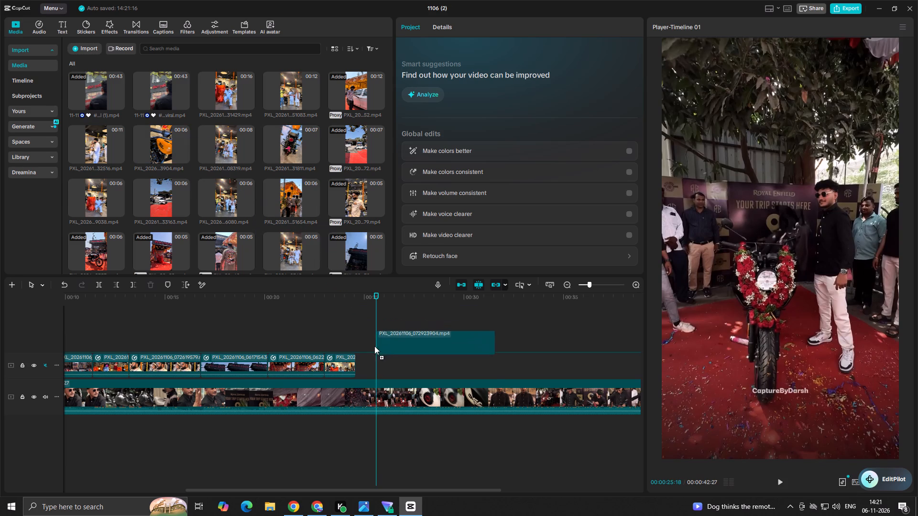
drag(374, 346, 354, 365)
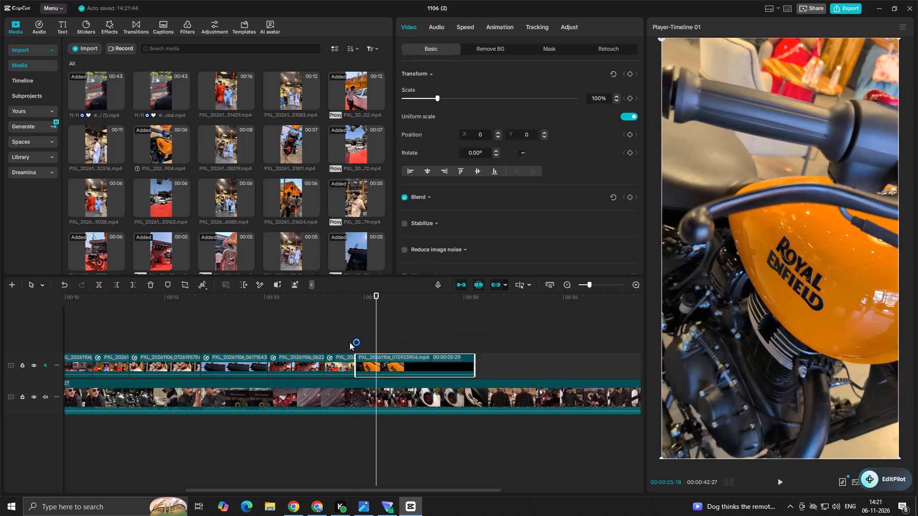
click(350, 342)
key(space)
key(space)
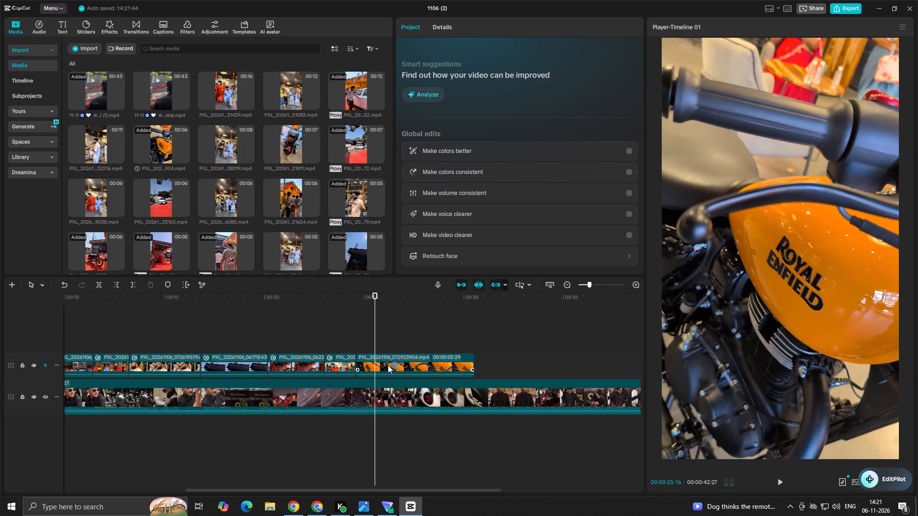
Apply the Bullet speed curve to the orange tank clip, shift its first two points earlier for a longer slow section, and play it.
click(388, 365)
click(467, 23)
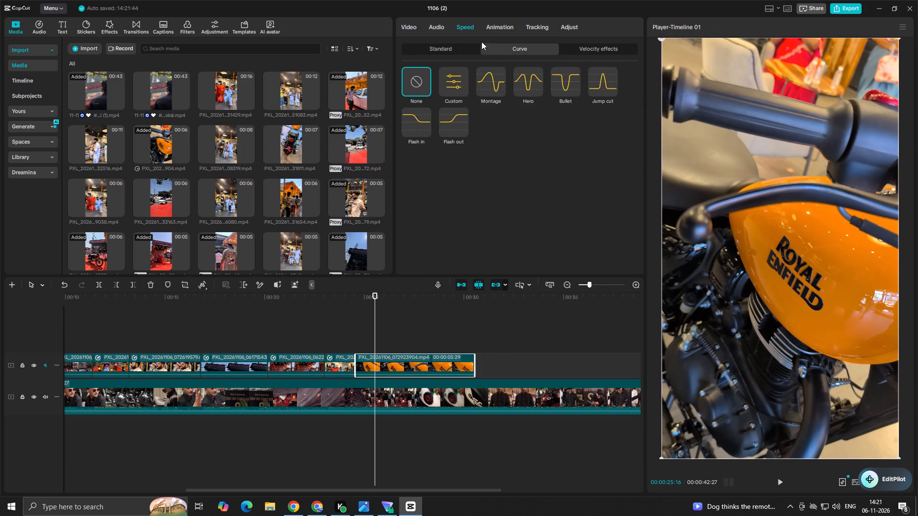
click(567, 87)
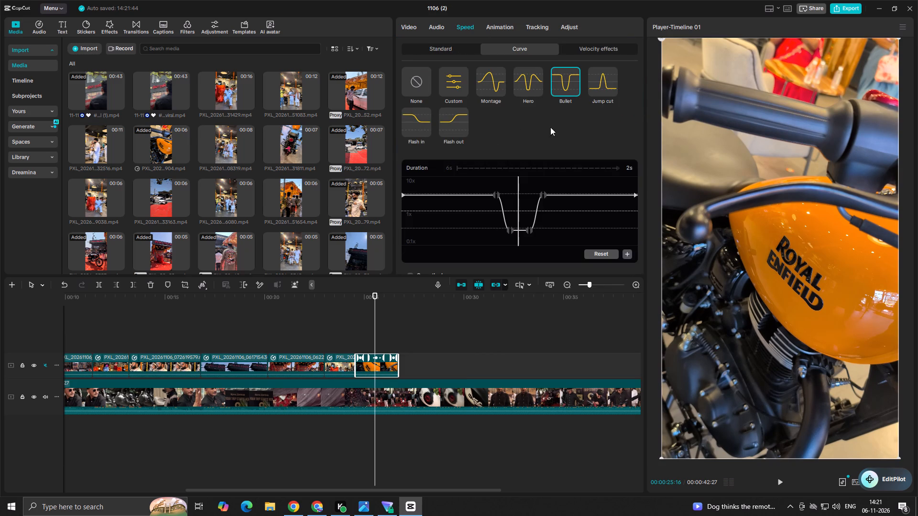
drag(498, 196, 455, 194)
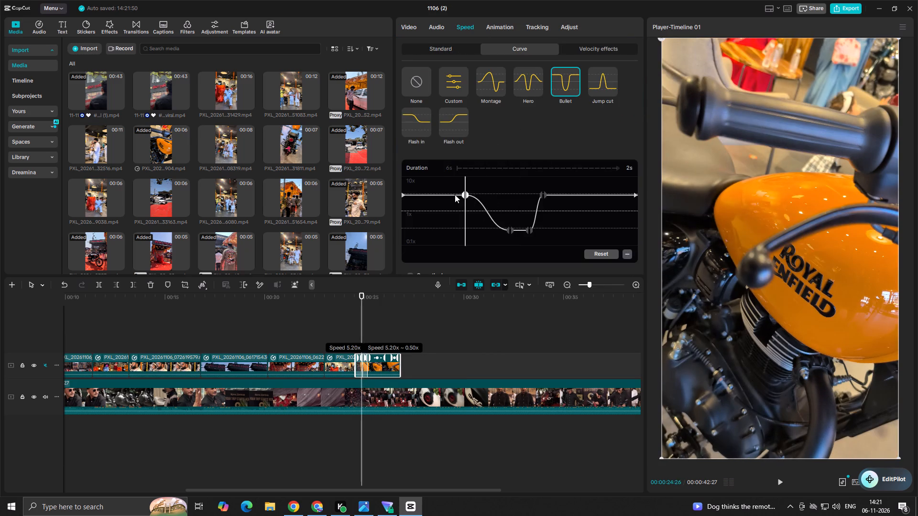
drag(455, 194, 440, 194)
drag(508, 229, 458, 226)
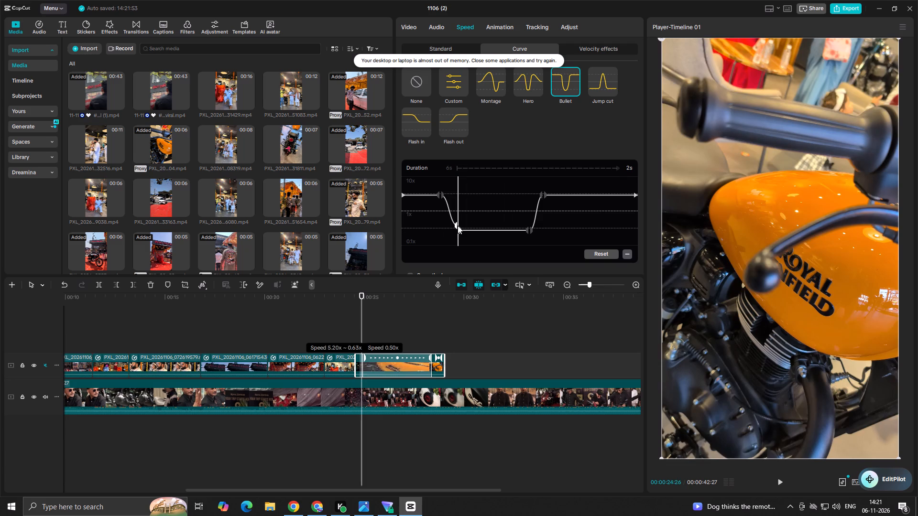
drag(458, 226, 457, 226)
click(359, 343)
click(352, 344)
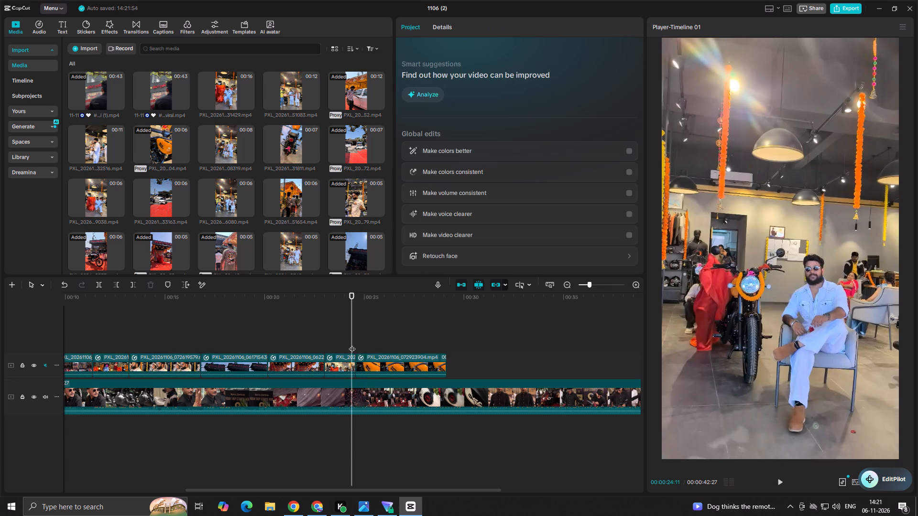
key(space)
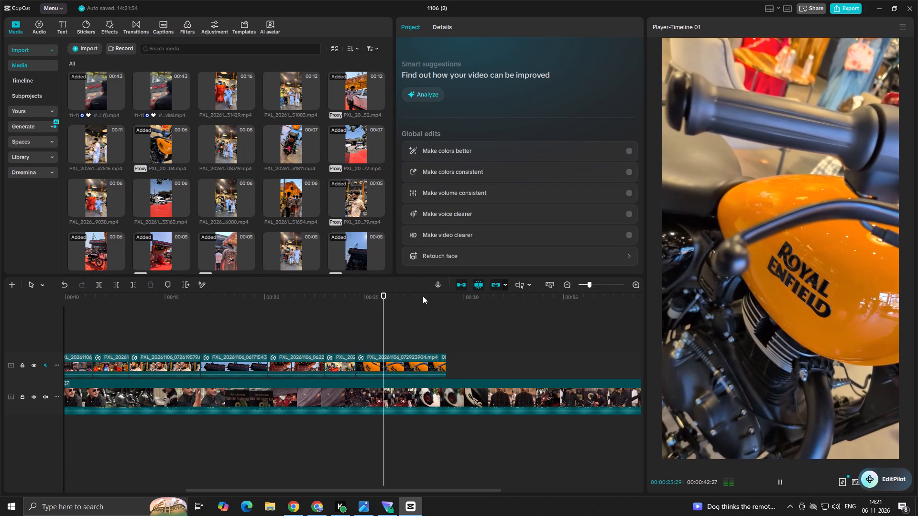
key(space)
Hide the overlay track, find the reference's flash cut at 00:00:26:28, split the orange tank clip there and delete the part after it.
click(400, 367)
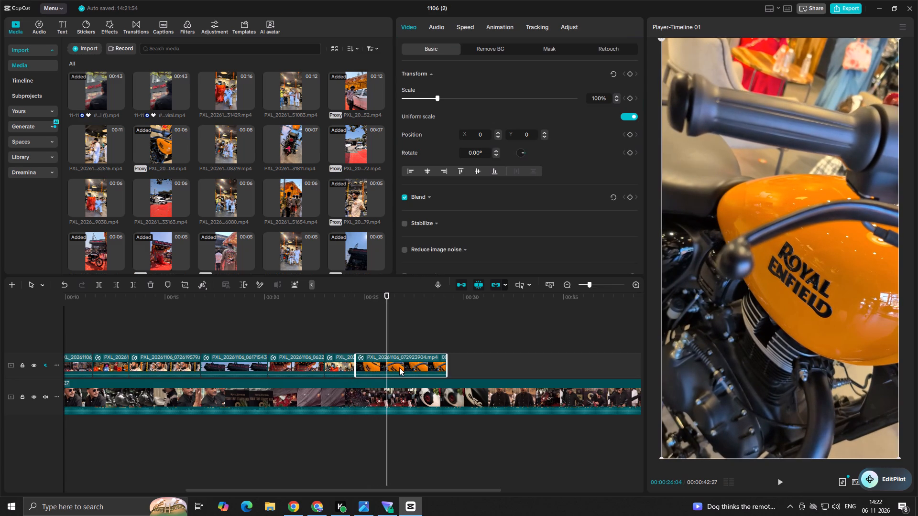
click(33, 365)
click(361, 344)
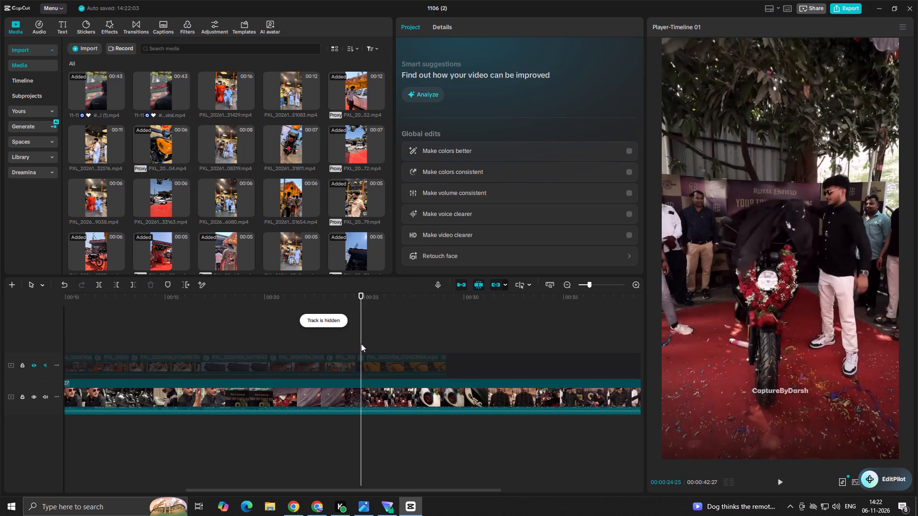
key(space)
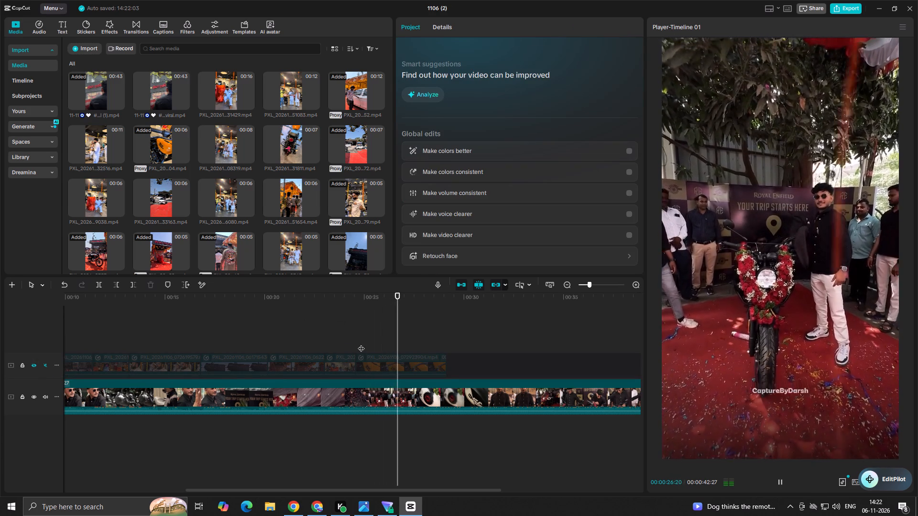
key(space)
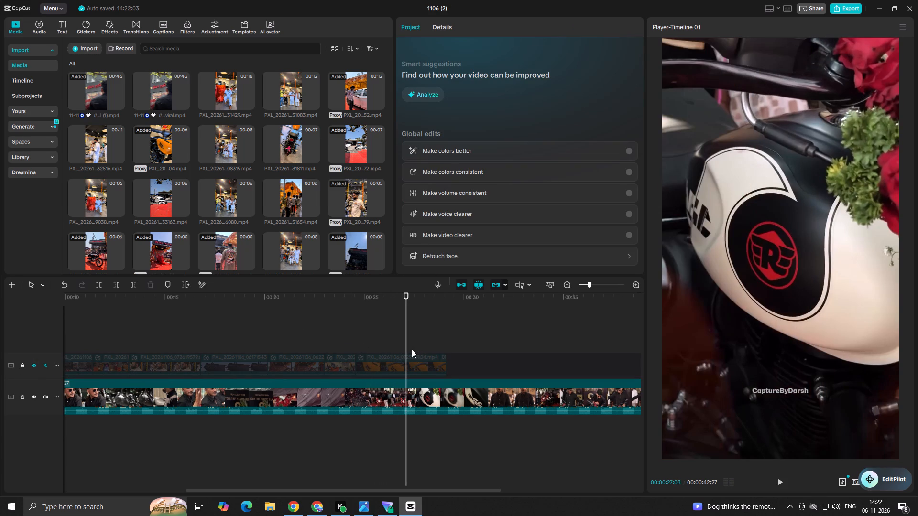
drag(407, 347, 396, 351)
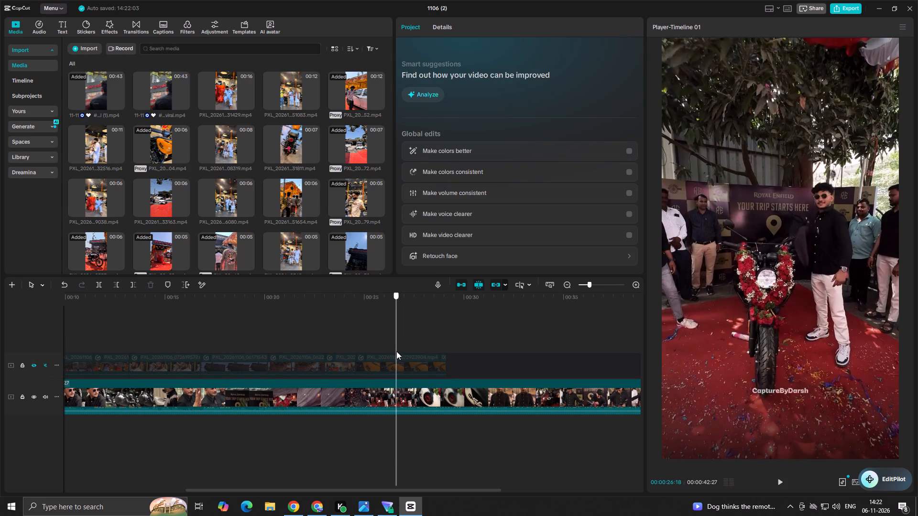
drag(396, 351, 403, 351)
click(404, 359)
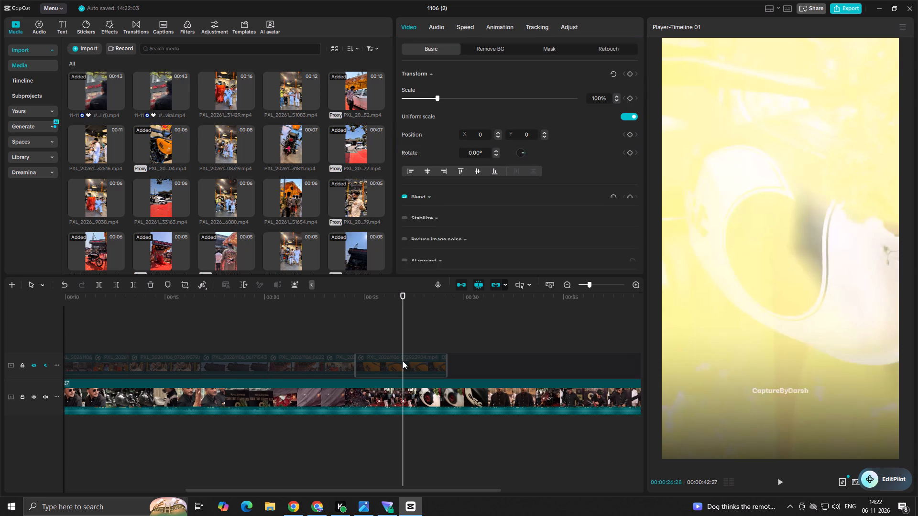
click(99, 288)
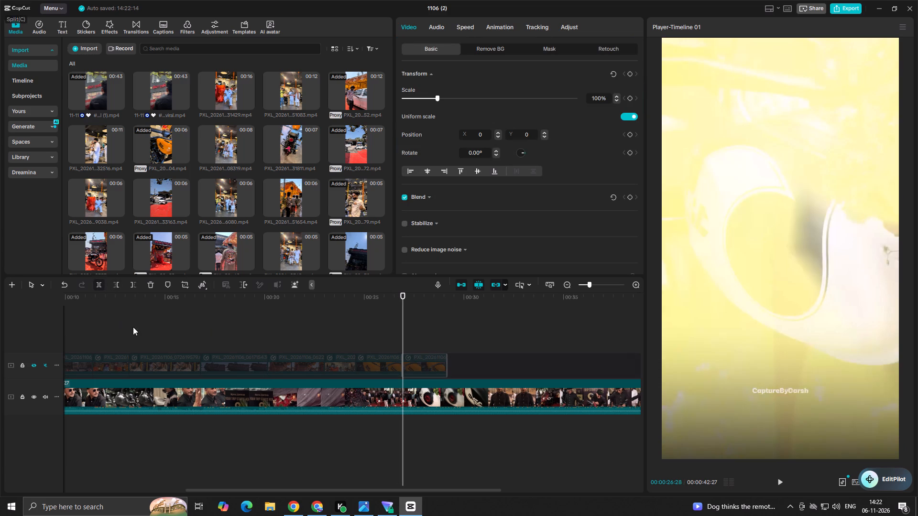
key(BackSpace)
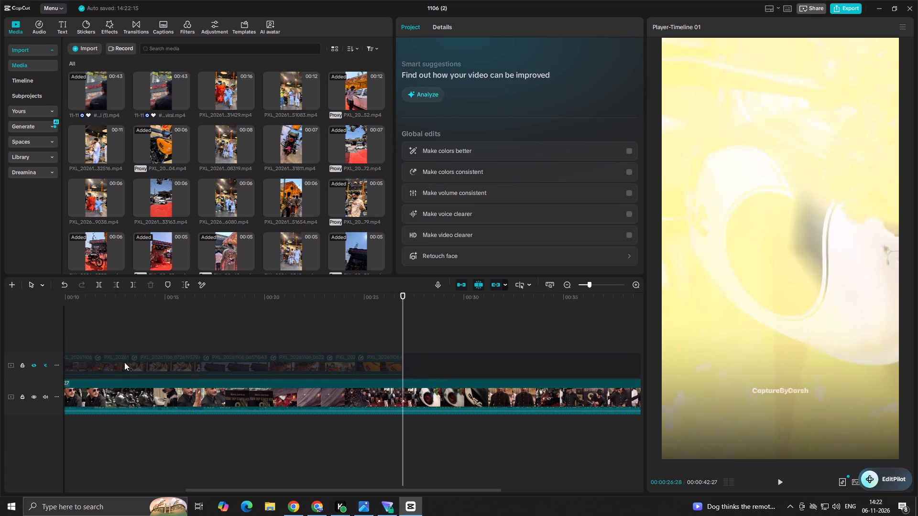
Show the overlay track again and play from the reveal clip through the trimmed tank clip into the reference's white tank shot.
click(32, 366)
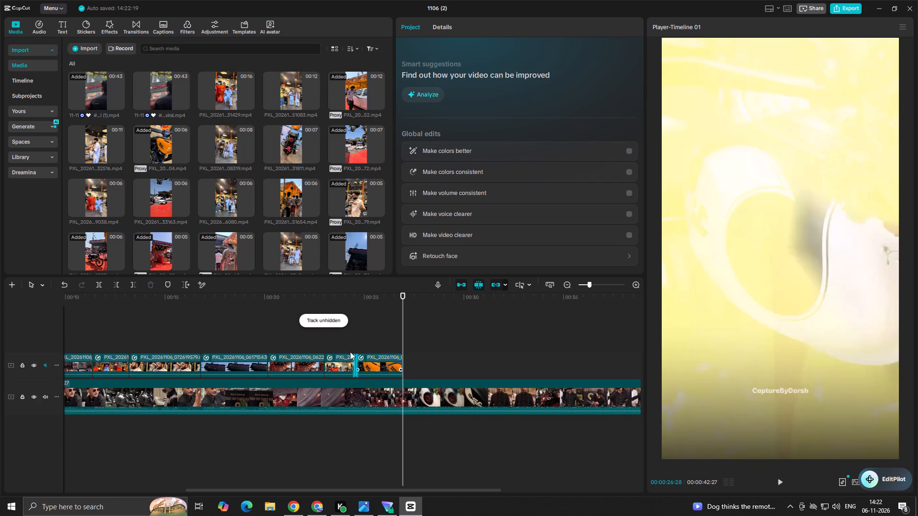
click(343, 346)
key(space)
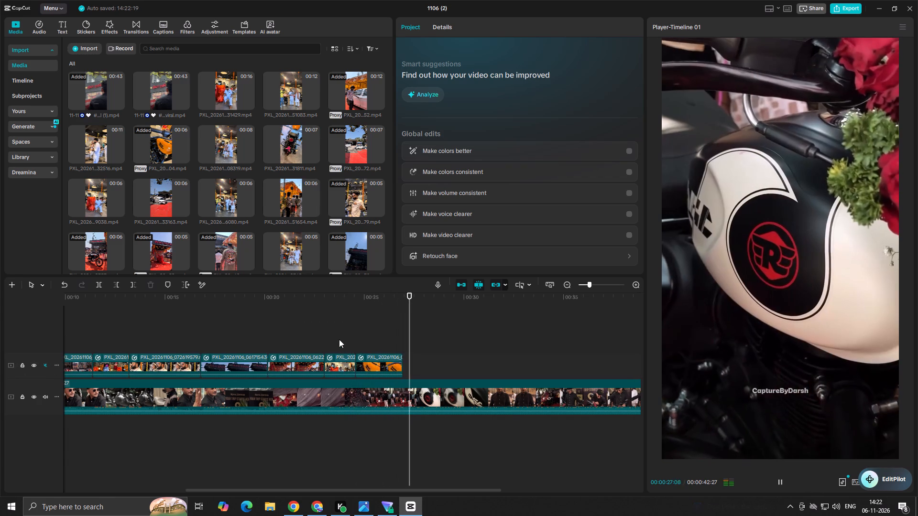
key(space)
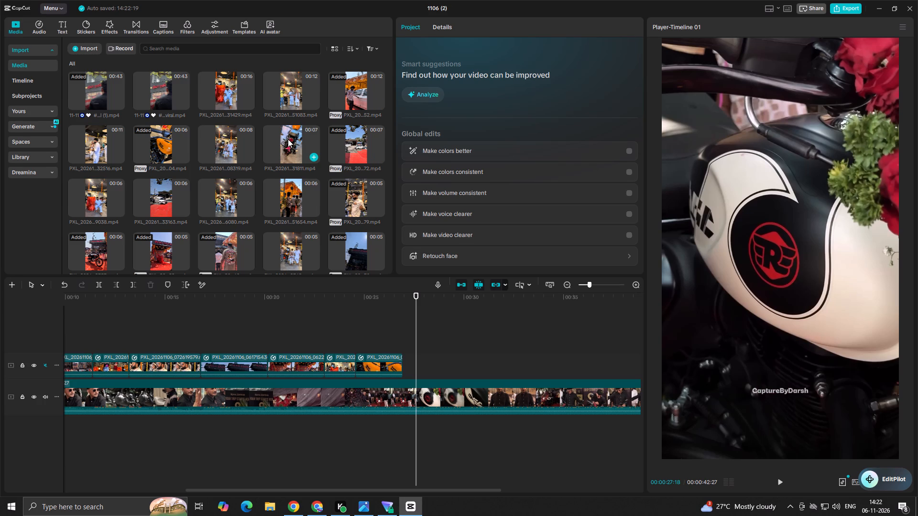
Place PXL_20261106_072831811.mp4, the motorcycle-rear shot, on the overlay track directly after the orange tank clip.
drag(290, 143, 392, 300)
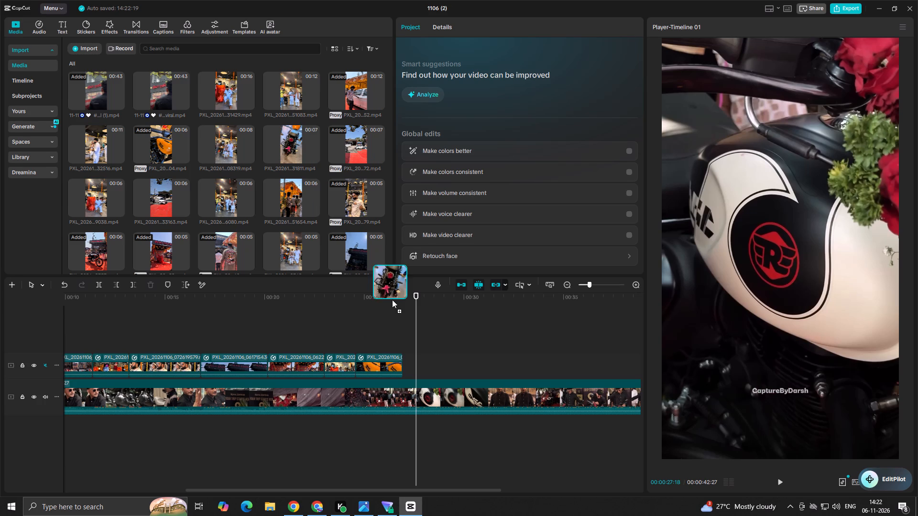
drag(392, 300, 404, 363)
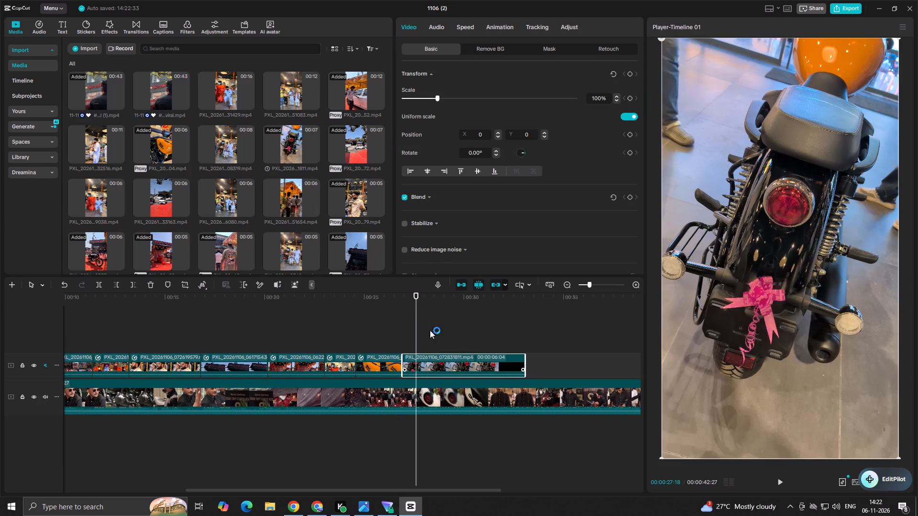
Apply the Bullet speed curve to the motorcycle-rear clip and shift its first two points earlier so the slow section starts sooner.
click(466, 24)
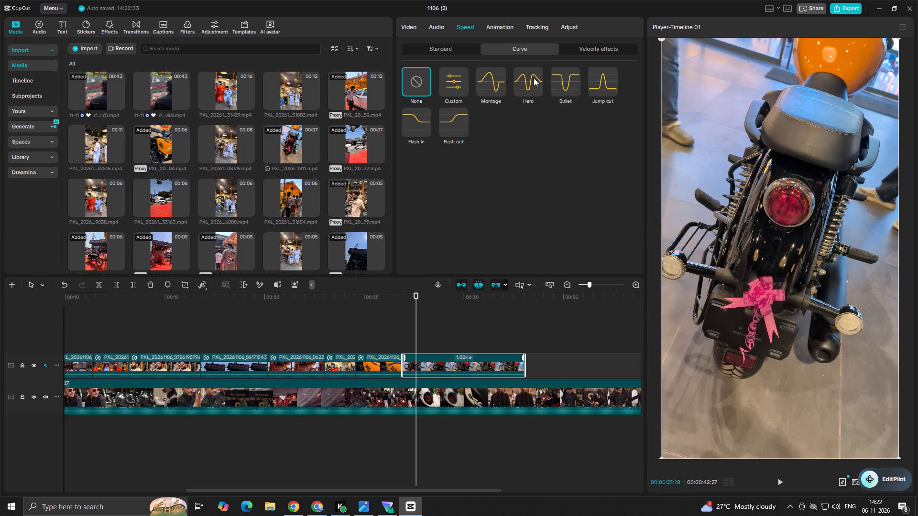
click(560, 85)
drag(500, 191, 492, 191)
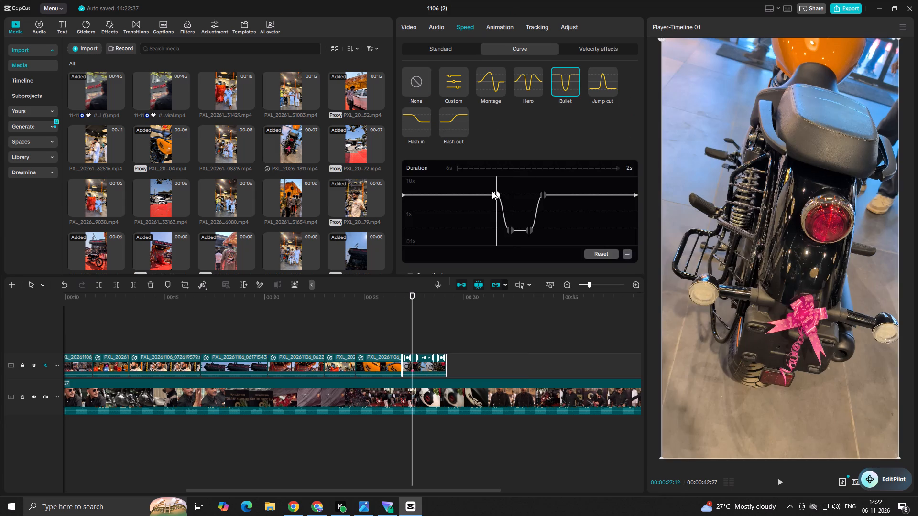
drag(492, 191, 474, 192)
drag(495, 193, 457, 190)
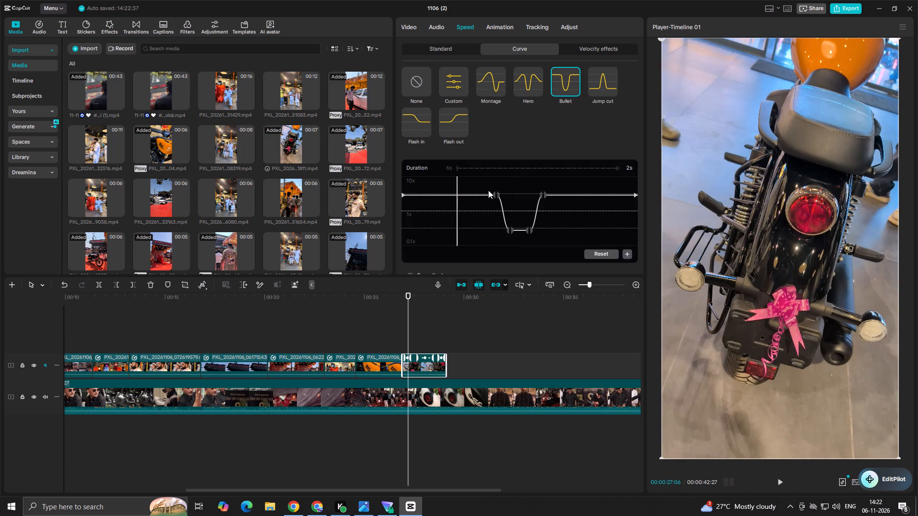
drag(496, 193, 454, 192)
drag(507, 230, 474, 228)
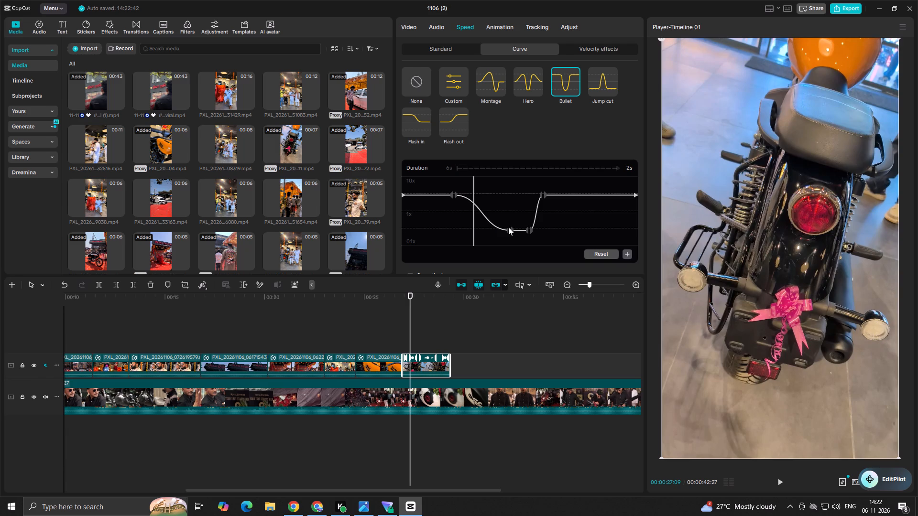
drag(510, 227, 467, 227)
click(533, 226)
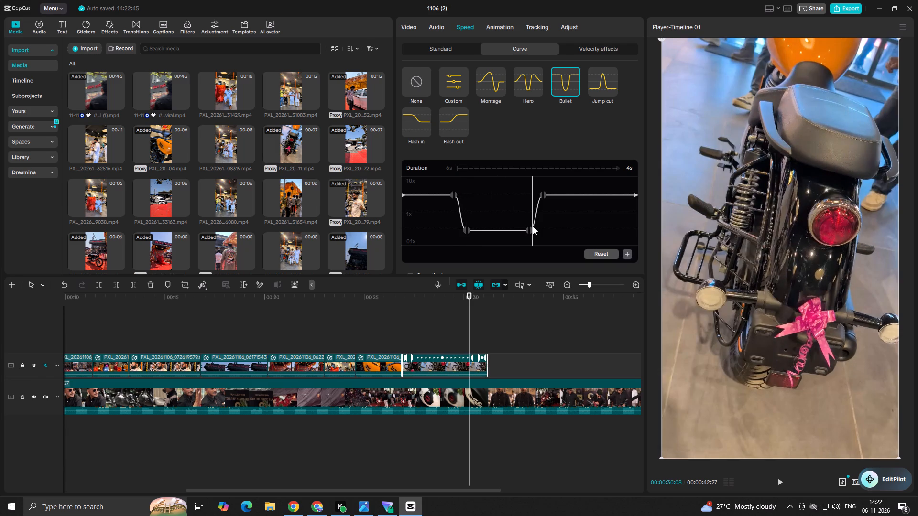
Replay the join between the orange tank and motorcycle-rear clips and scrub through the rear clip to check the speed ramp.
click(390, 340)
key(space)
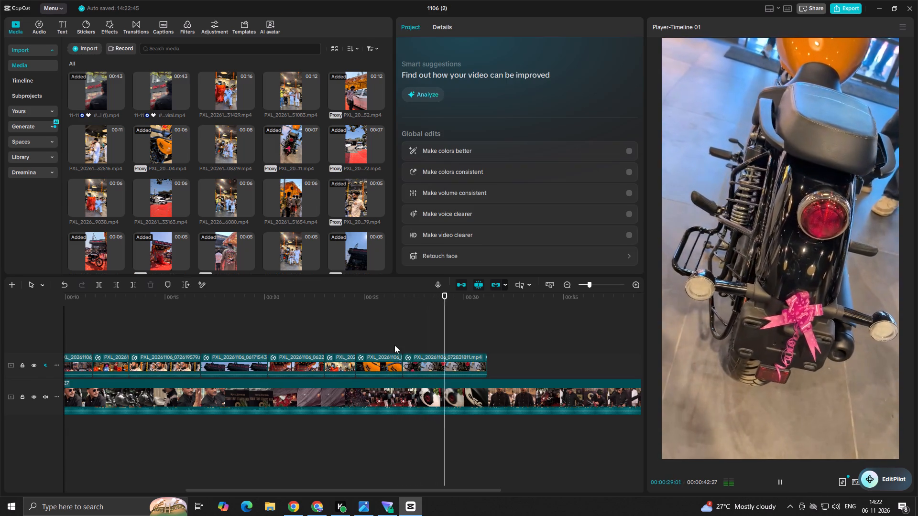
click(397, 345)
key(space)
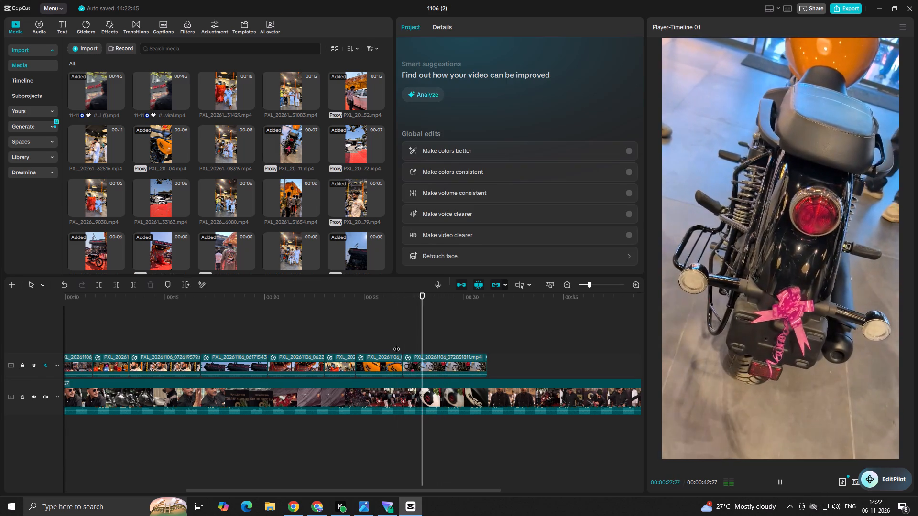
click(396, 344)
key(space)
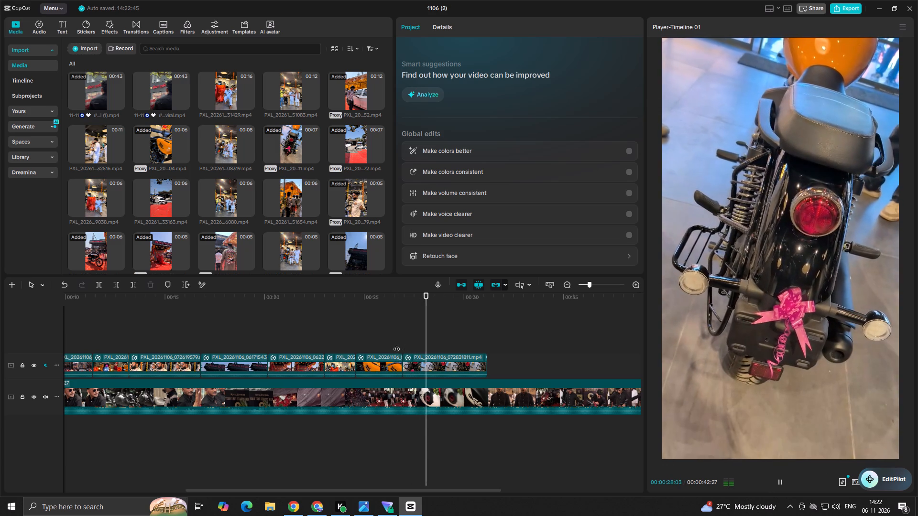
key(space)
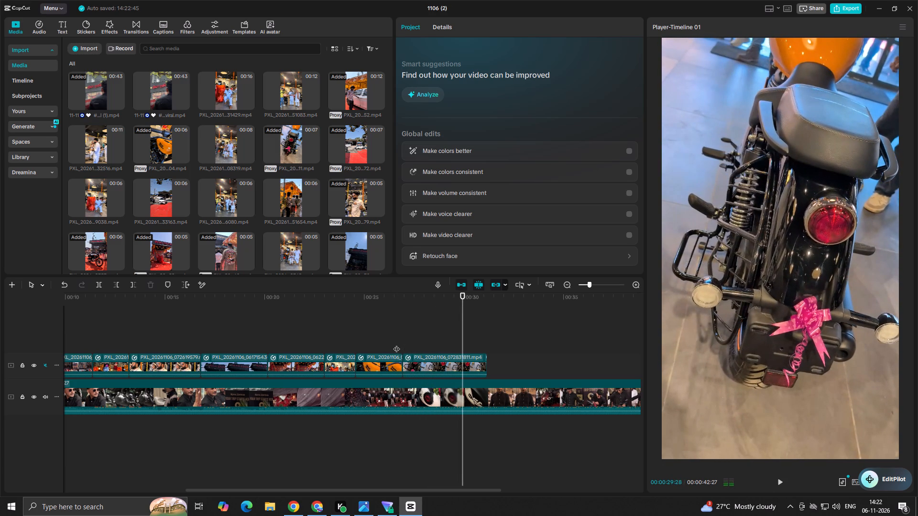
drag(464, 348, 435, 353)
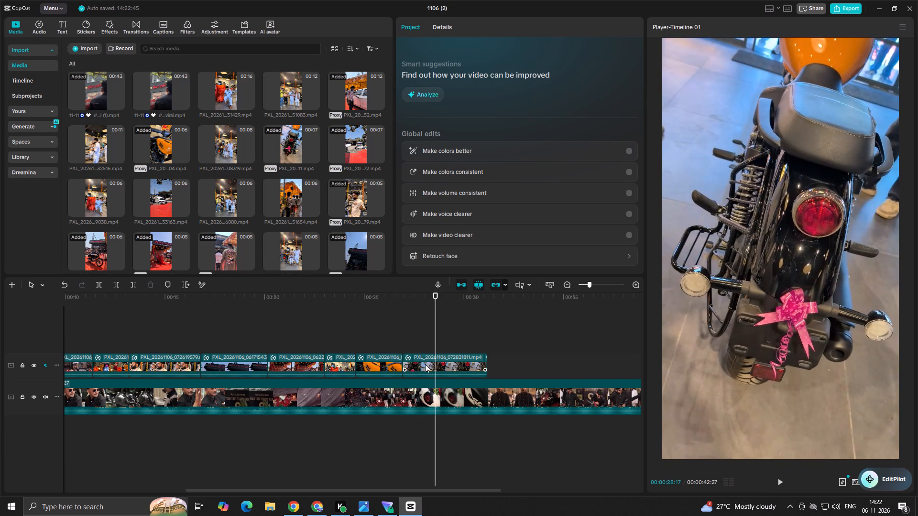
Hide the overlay track, find the end of the reference's white tank shot at 00:00:28:18, split the motorcycle-rear clip there and delete the remainder.
click(33, 364)
click(411, 343)
key(space)
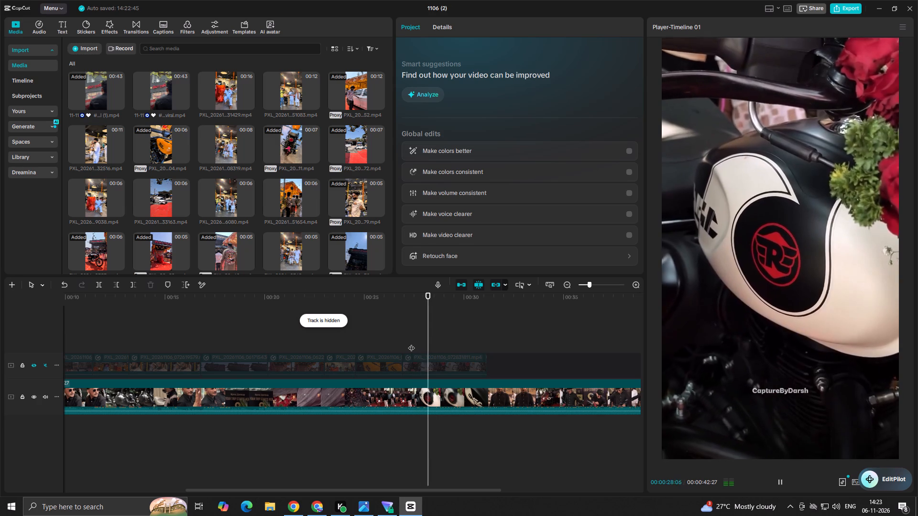
key(space)
click(426, 344)
key(space)
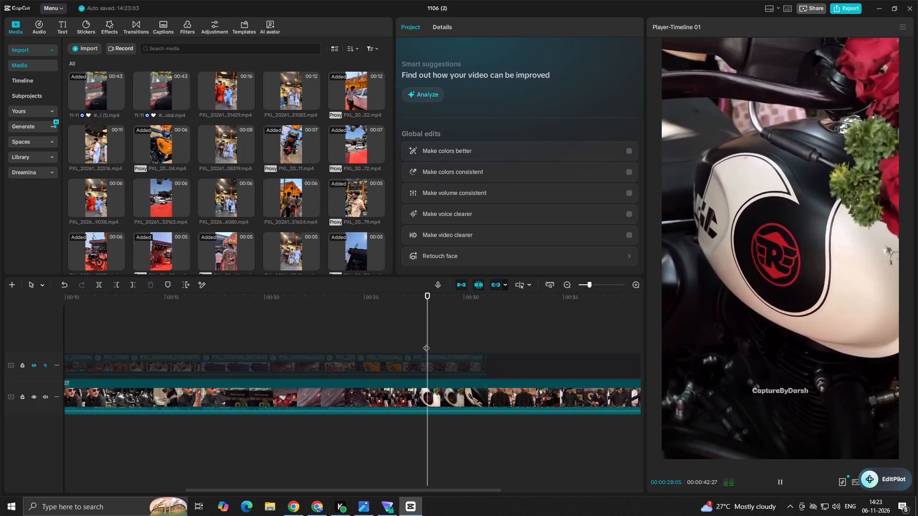
key(space)
drag(440, 343, 433, 348)
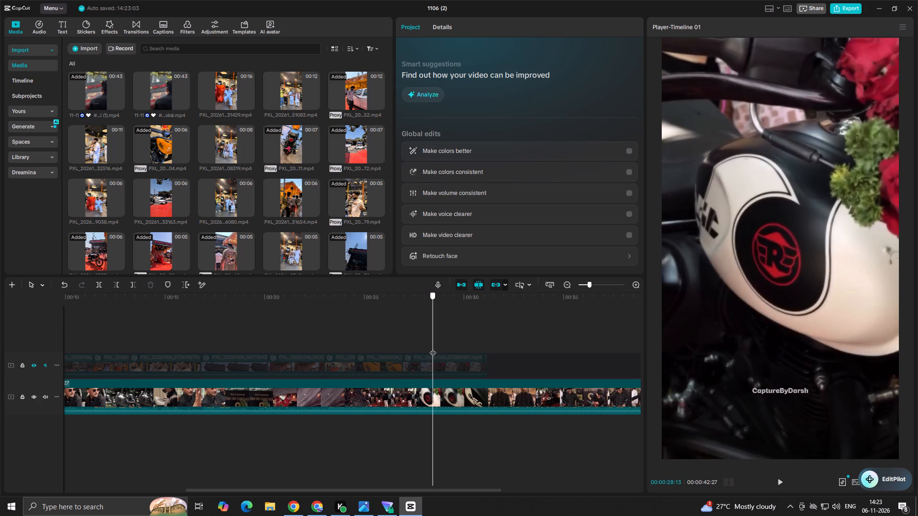
drag(433, 348, 434, 348)
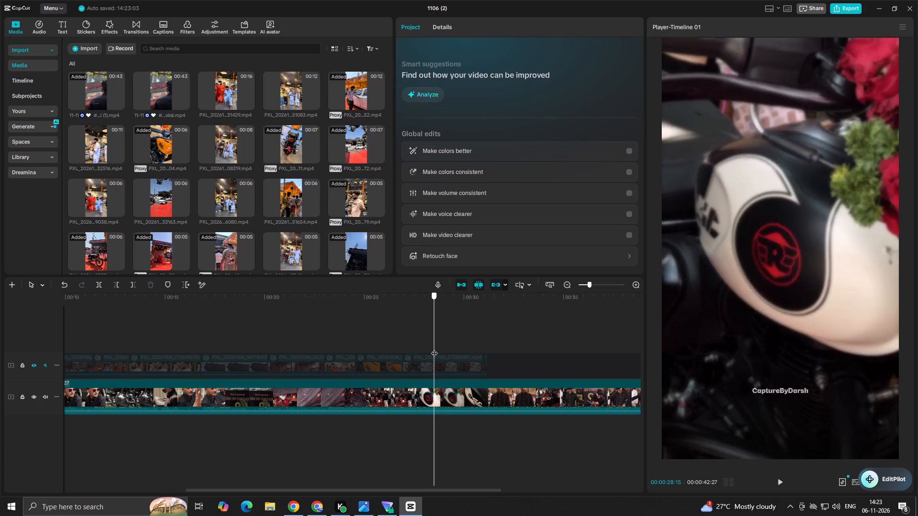
drag(434, 348, 436, 348)
click(437, 359)
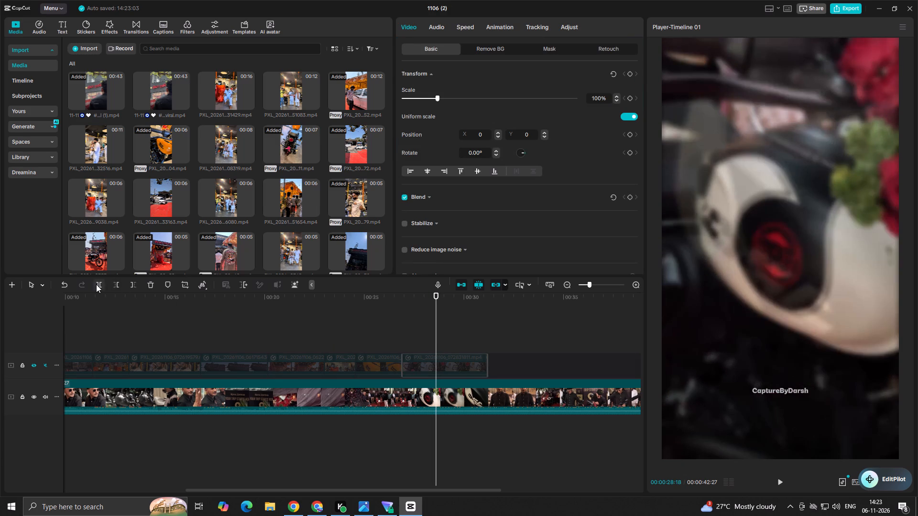
click(96, 284)
key(BackSpace)
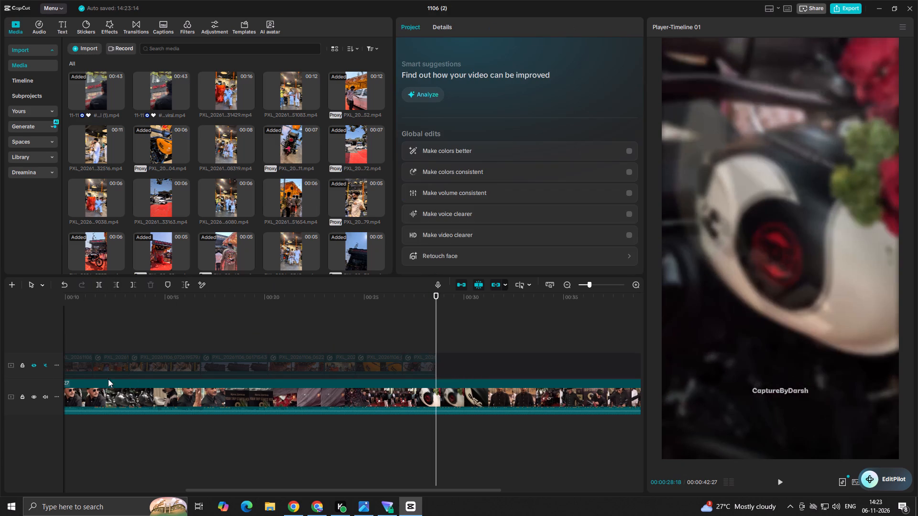
Show the overlay track again and play from the trimmed motorcycle-rear clip into the reference's following tank close-up.
click(32, 362)
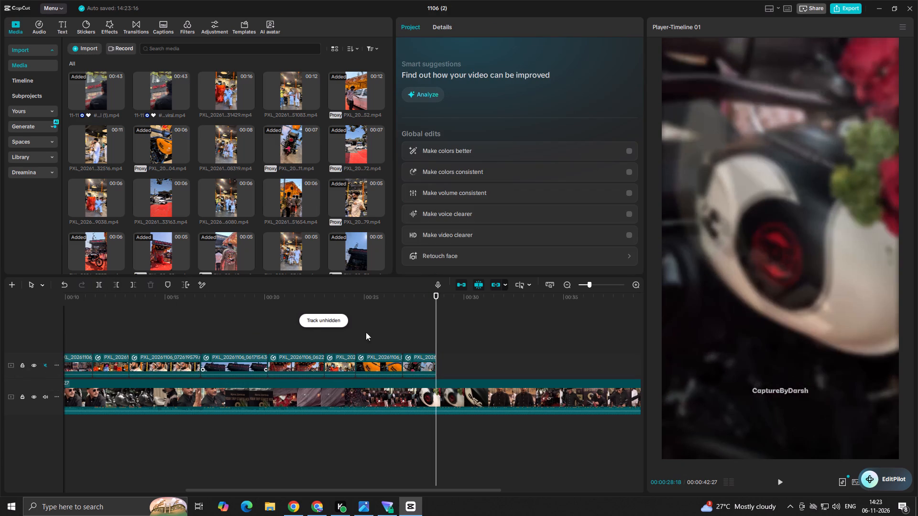
click(420, 332)
key(space)
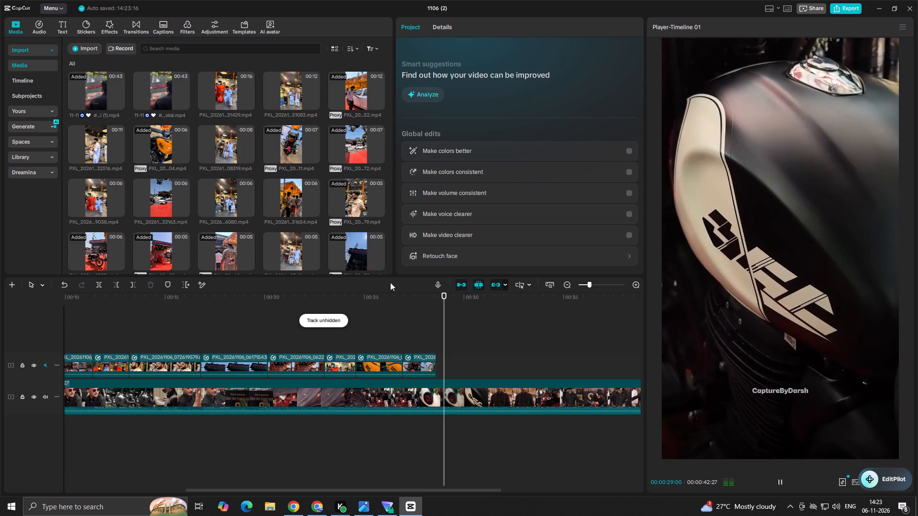
key(space)
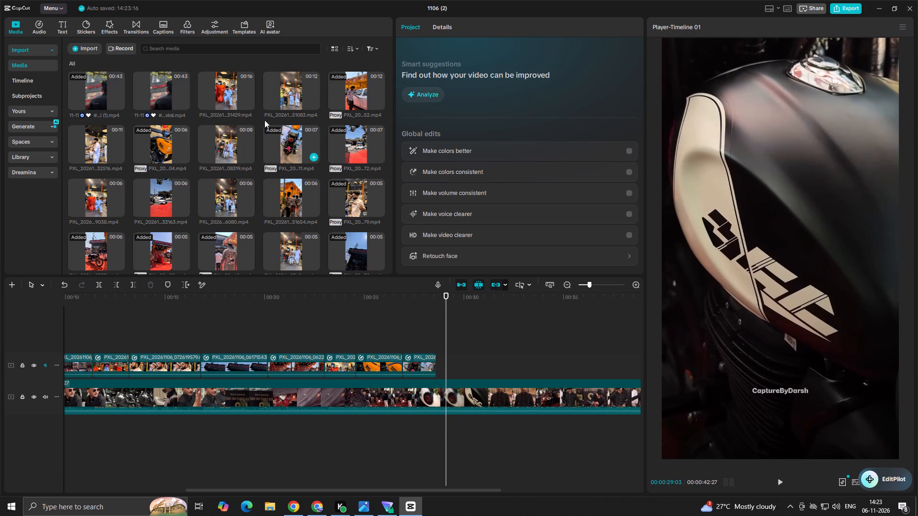
Browse the media library for a clip to follow the motorcycle-rear shot.
scroll(248, 191, down, 2)
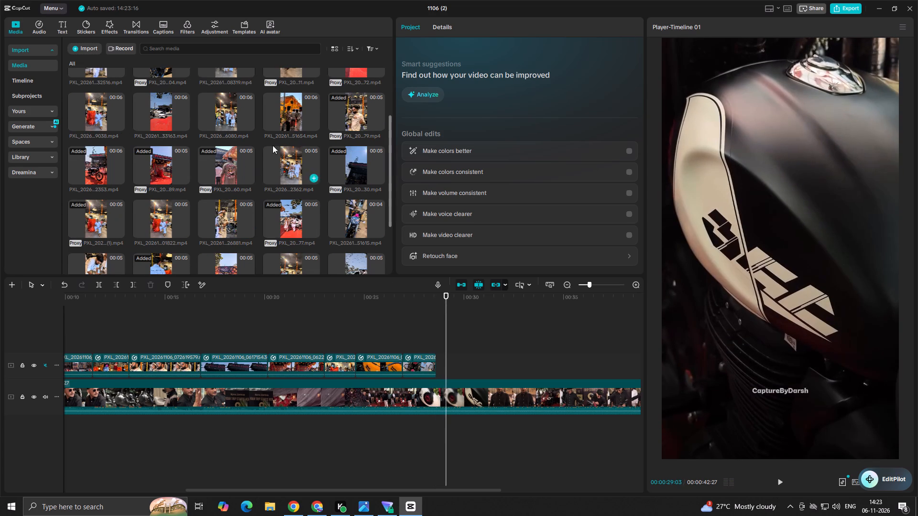
Preview candidate clips in the media library and append the headlight clip with the pink bow after the motorcycle-rear clip.
click(294, 121)
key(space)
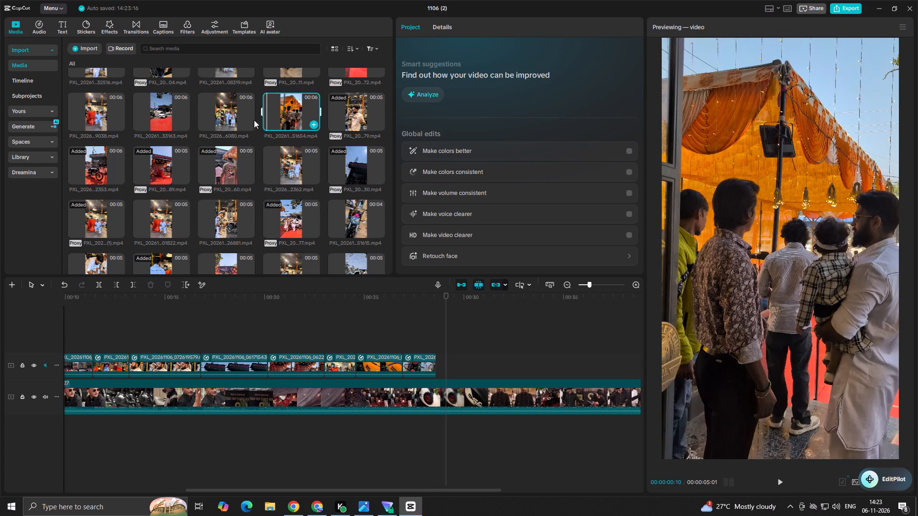
click(224, 123)
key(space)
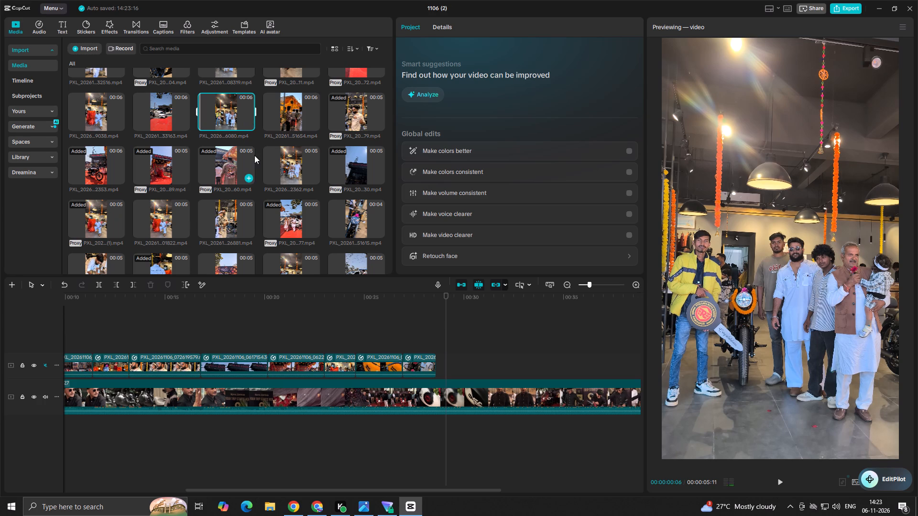
click(362, 218)
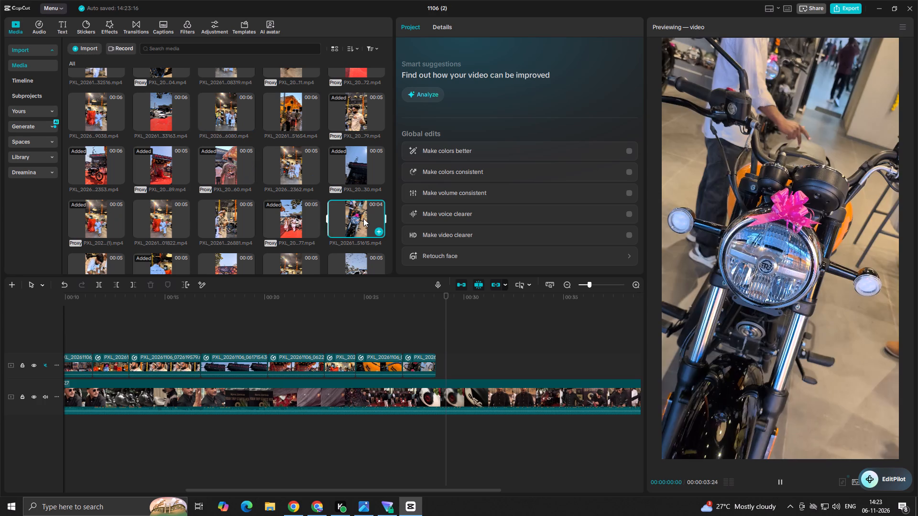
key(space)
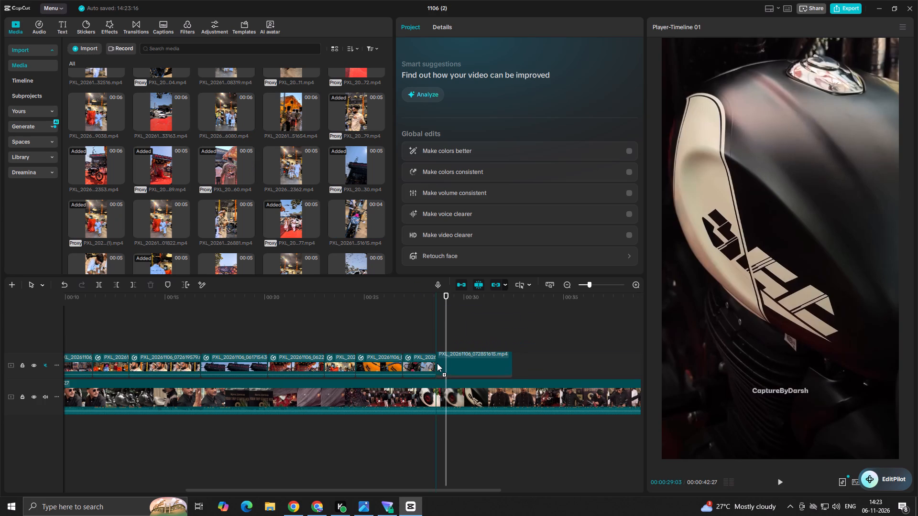
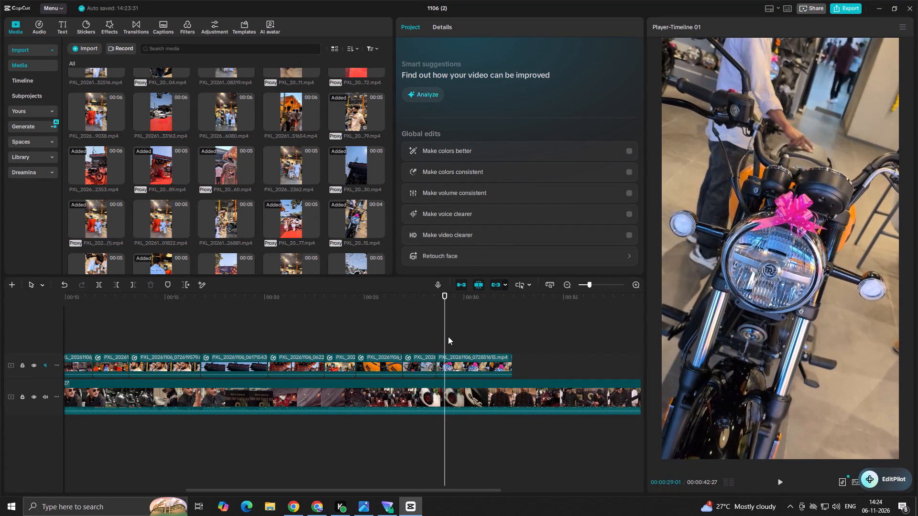
Play the newly placed front headlight clip and replay the join from the motorcycle-rear clip into it to check the cut.
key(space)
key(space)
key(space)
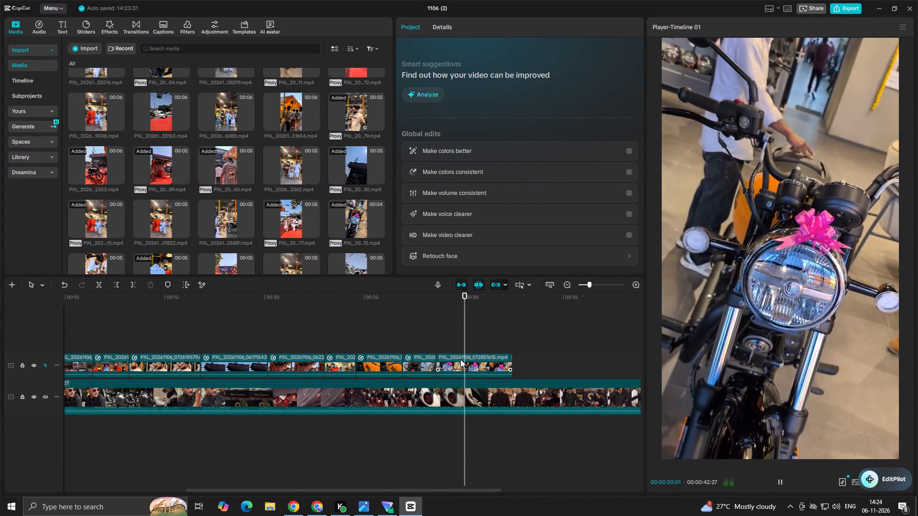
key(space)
click(421, 341)
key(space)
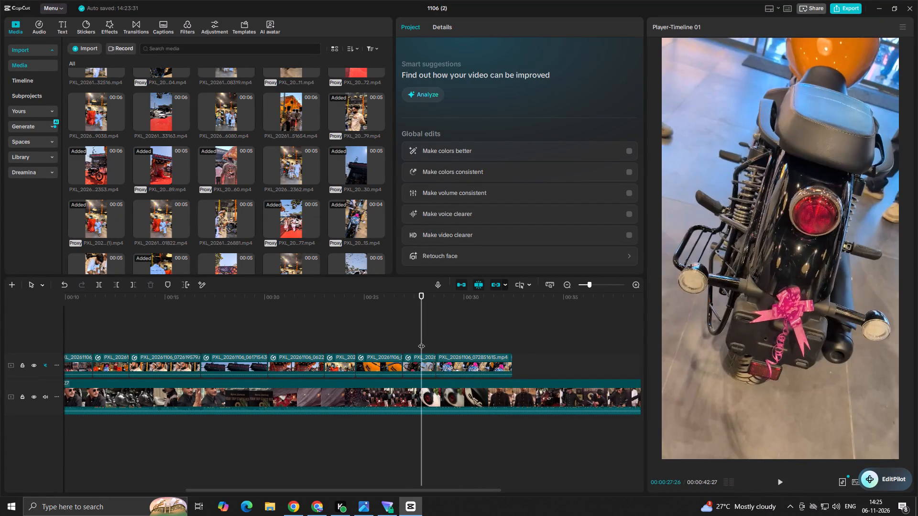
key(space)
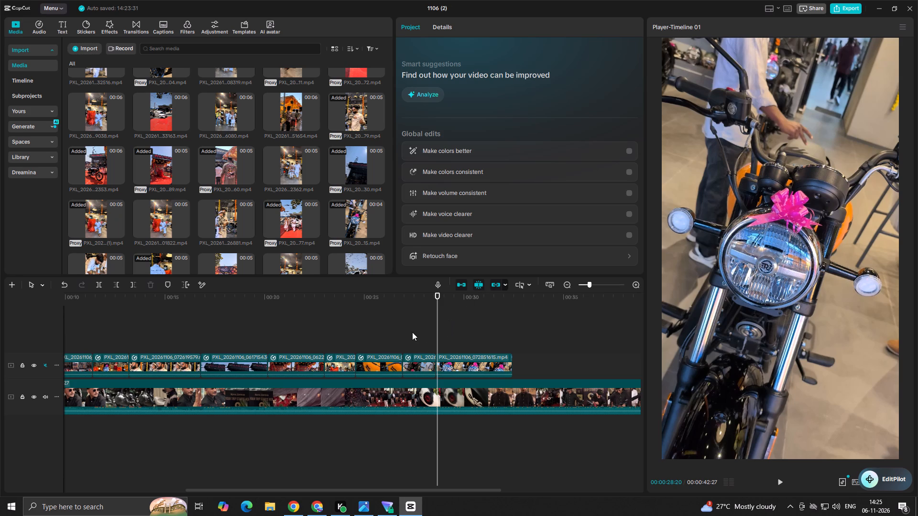
Trim the start of the motorcycle-front headlight clip at 00:00:29:25 and move it back against the end of the motorcycle-rear clip.
click(412, 332)
key(space)
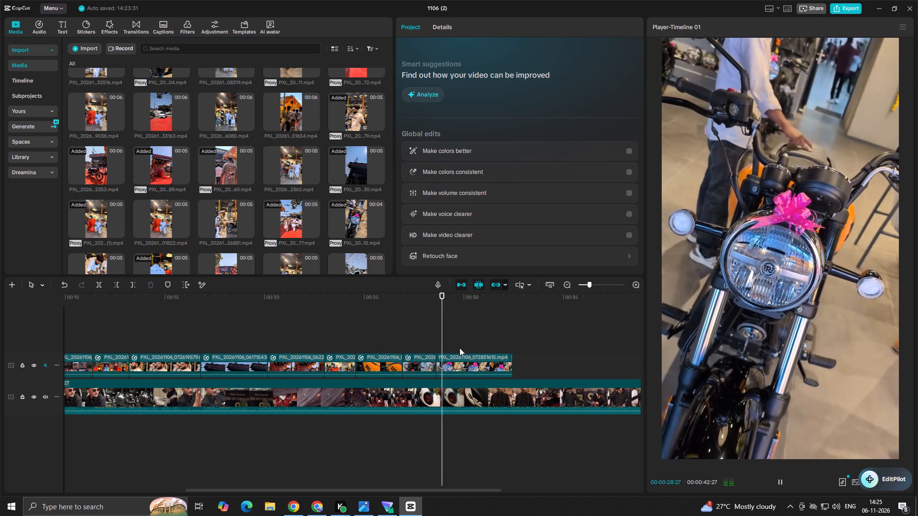
key(space)
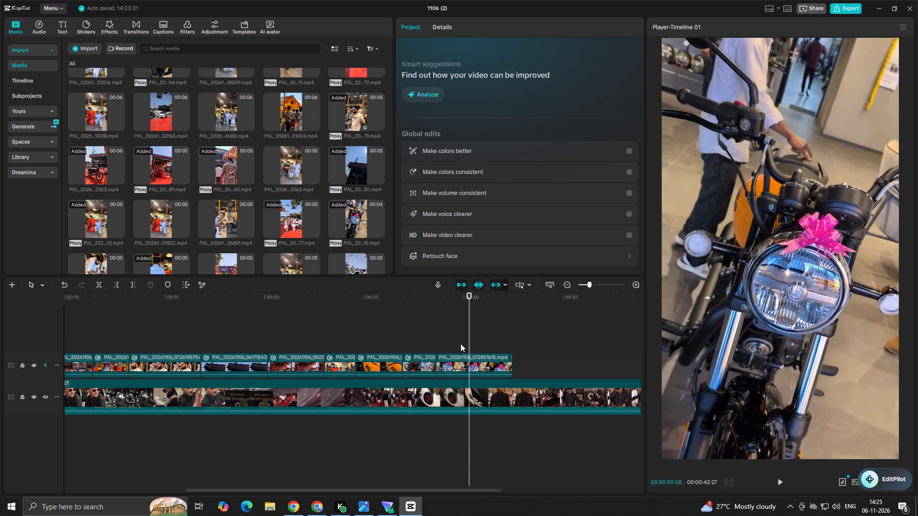
click(460, 344)
click(455, 363)
click(116, 286)
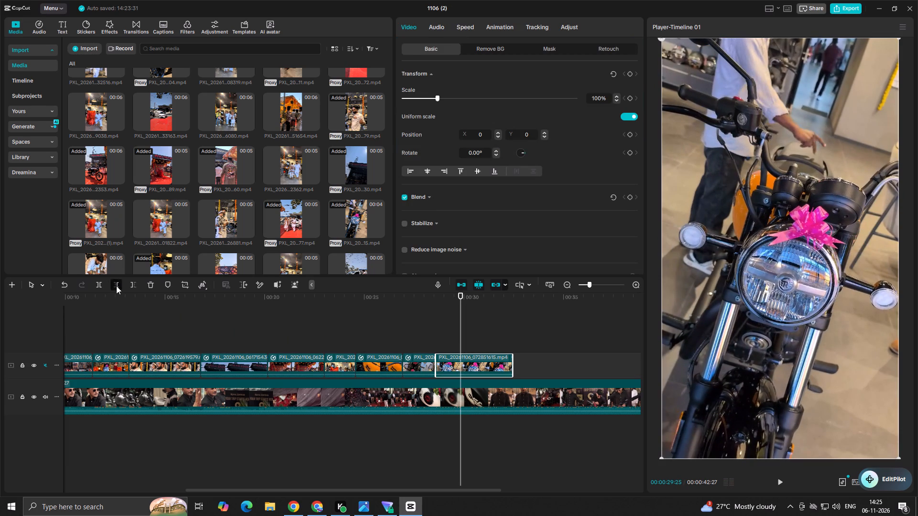
drag(481, 362, 460, 364)
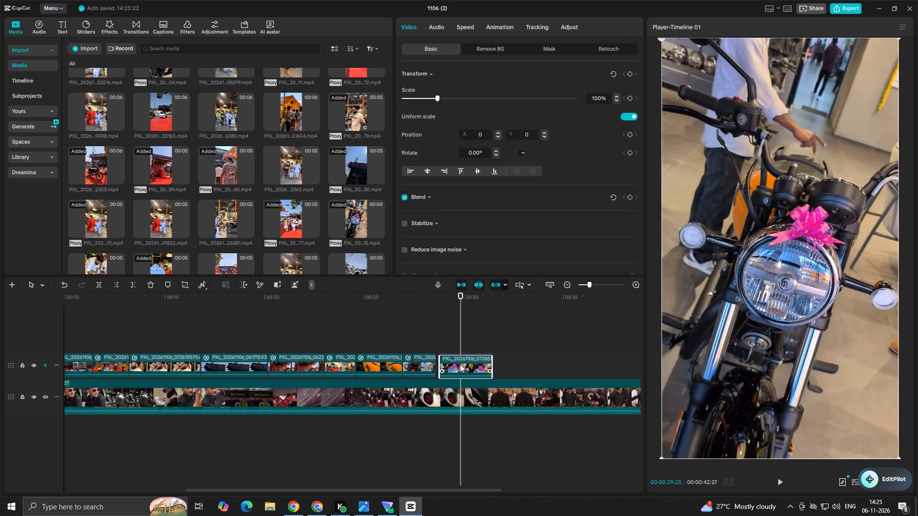
drag(460, 364, 455, 364)
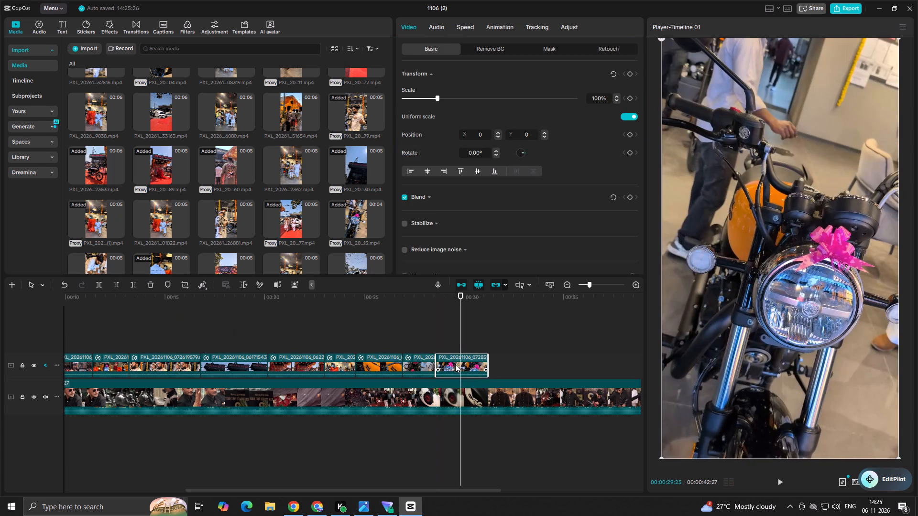
Apply the Bullet speed curve to the headlight clip and move its slow-down points earlier to lengthen the slow section.
click(438, 338)
drag(438, 338, 430, 339)
click(455, 358)
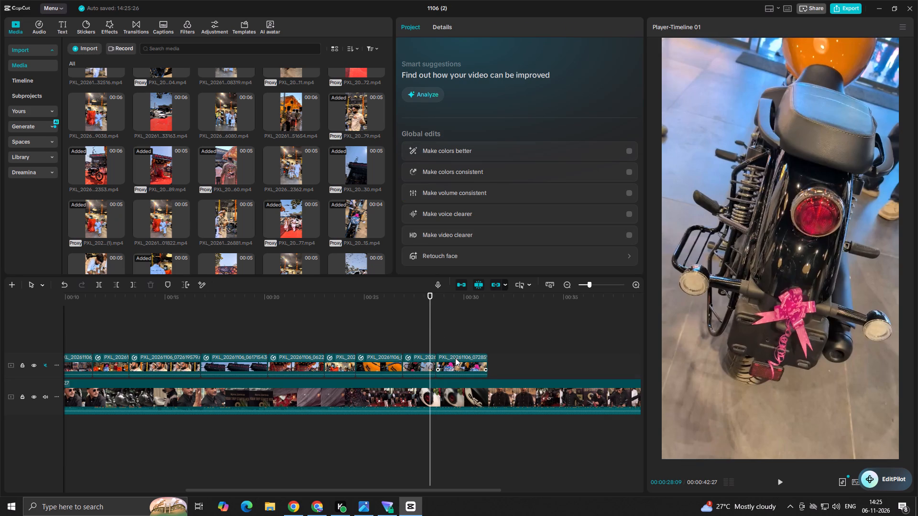
click(430, 334)
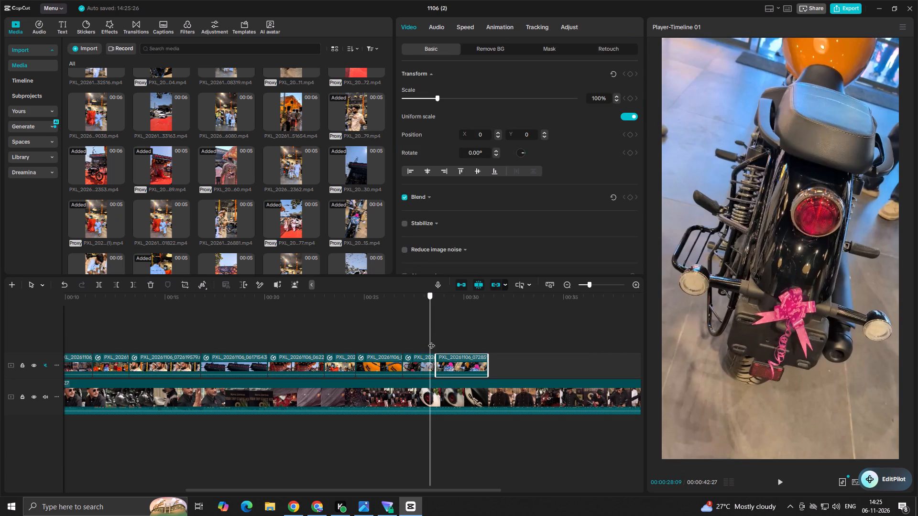
click(465, 29)
click(563, 81)
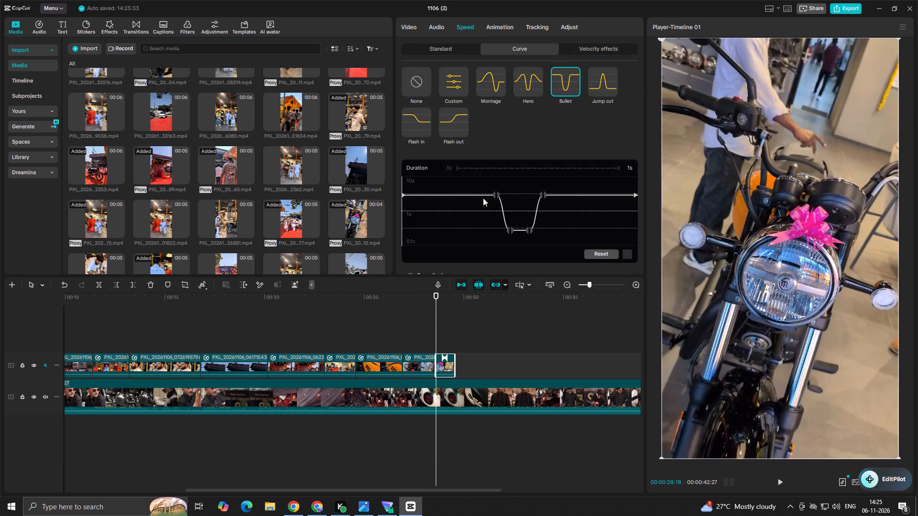
drag(497, 195, 455, 194)
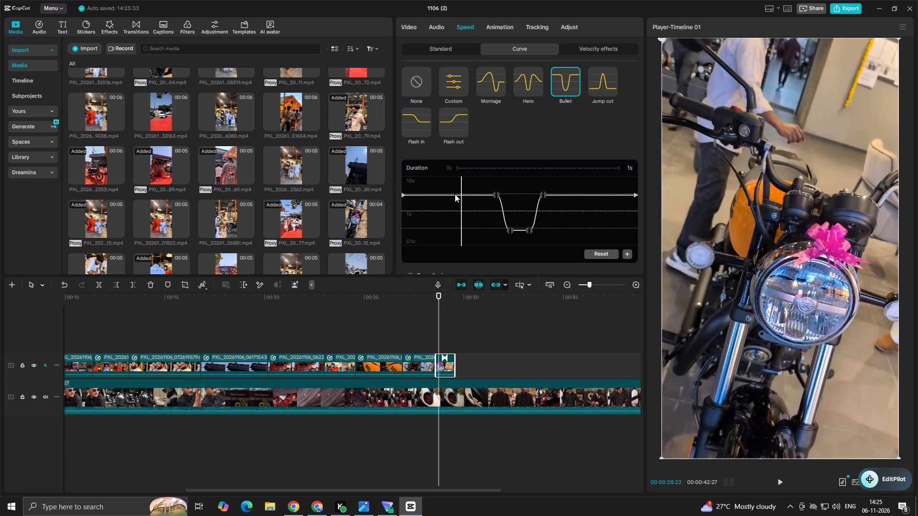
drag(455, 194, 449, 194)
drag(494, 193, 457, 195)
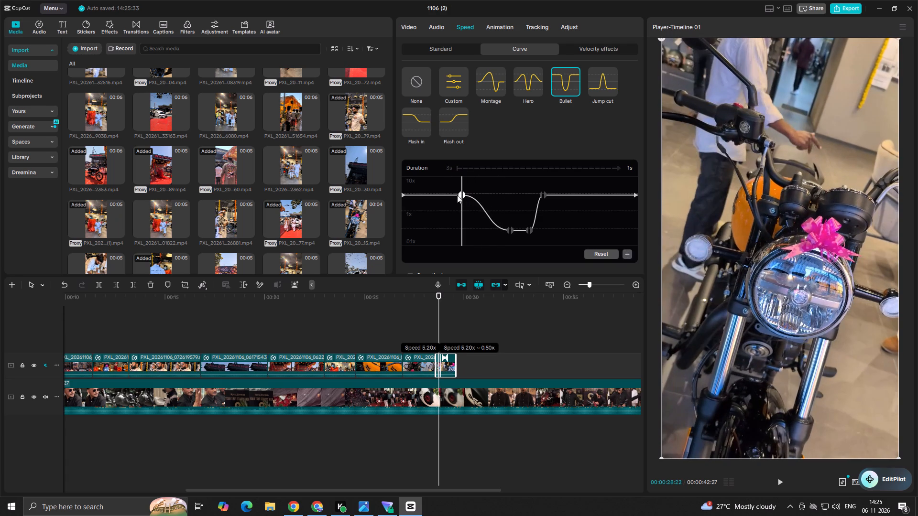
drag(457, 195, 446, 195)
drag(506, 227, 461, 228)
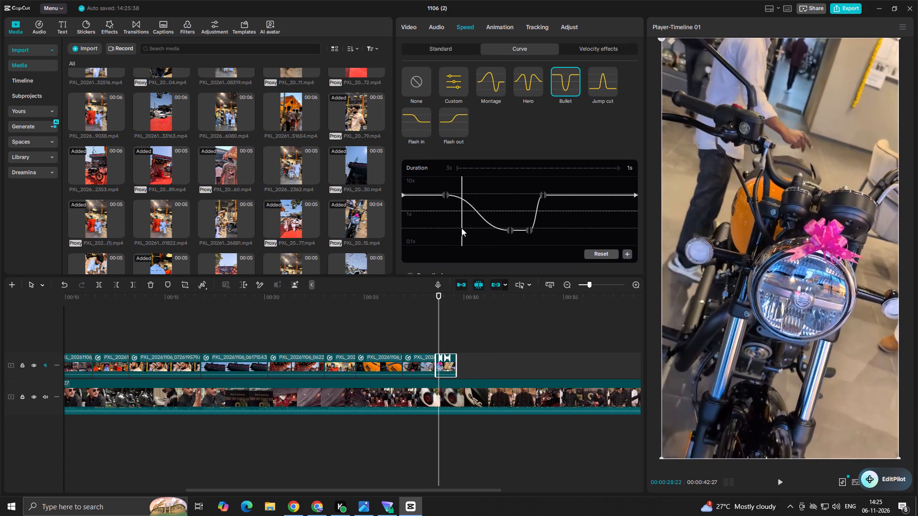
drag(461, 228, 461, 228)
drag(509, 232, 447, 226)
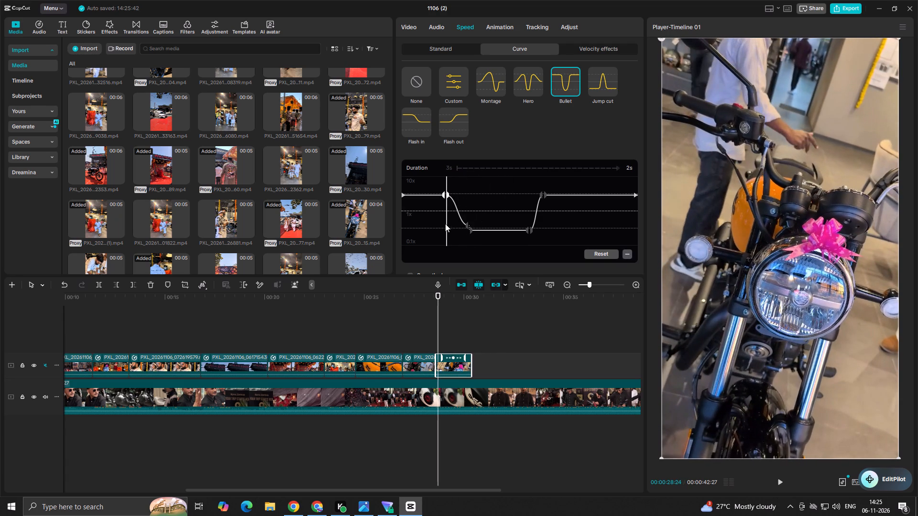
Play the headlight clip from its start into the reference's following shot to check the speed ramp.
click(447, 221)
drag(437, 220, 329, 218)
key(space)
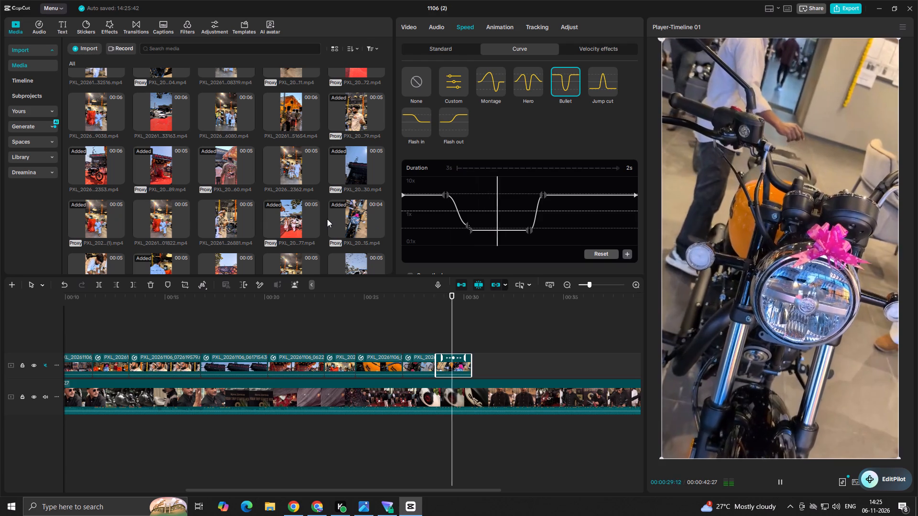
key(space)
click(432, 216)
drag(433, 215, 379, 212)
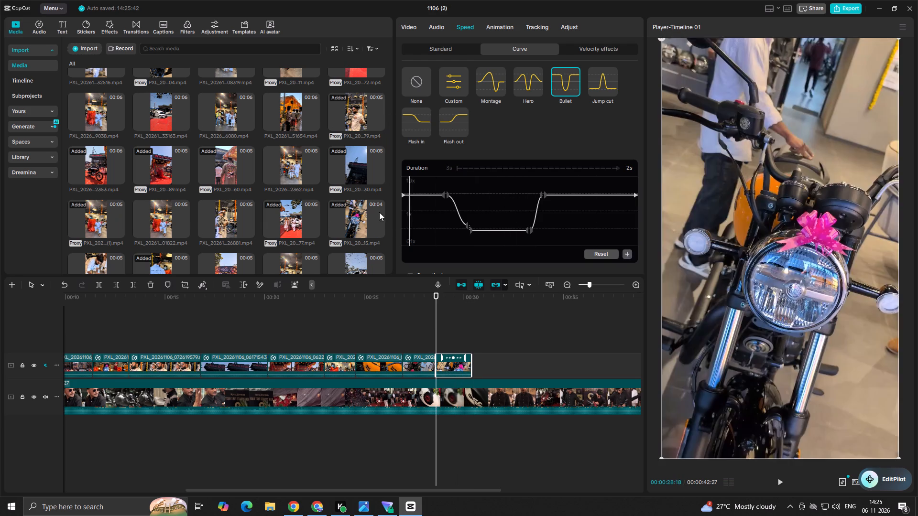
drag(379, 212, 361, 209)
key(space)
key(space)
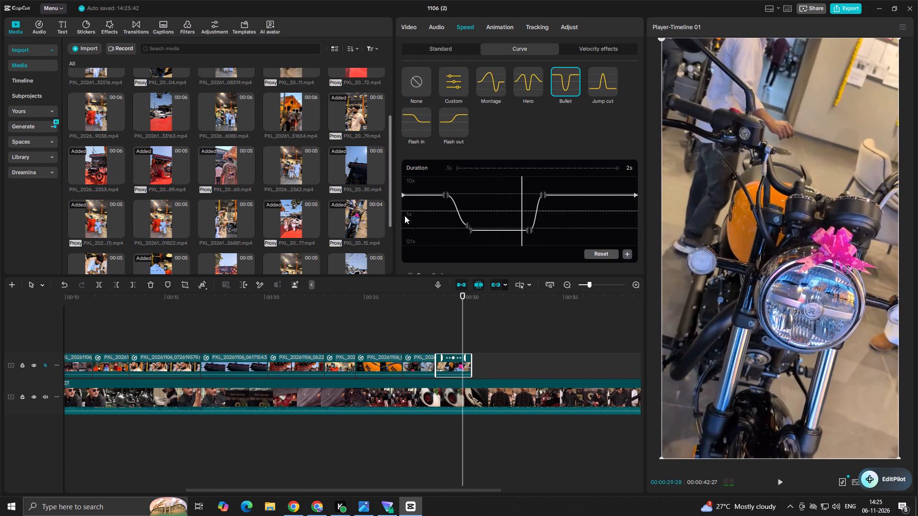
key(space)
key(space)
click(464, 345)
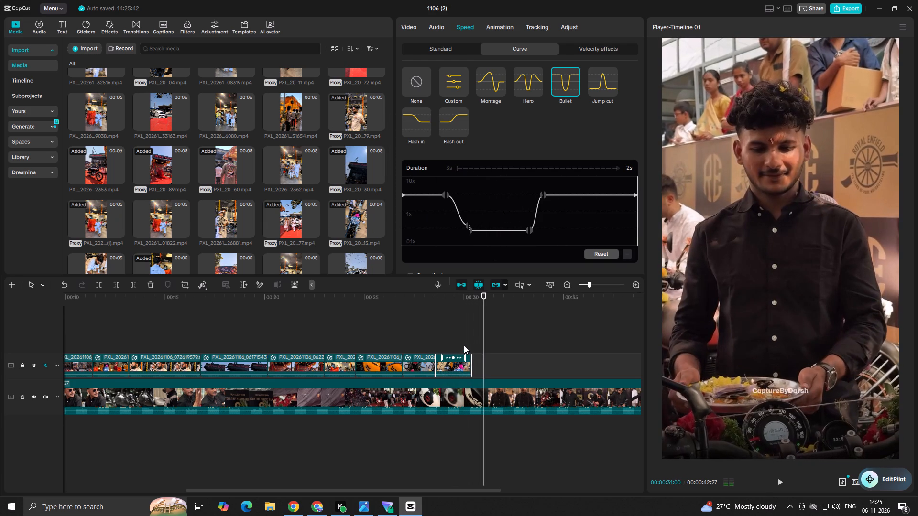
key(space)
click(464, 345)
key(space)
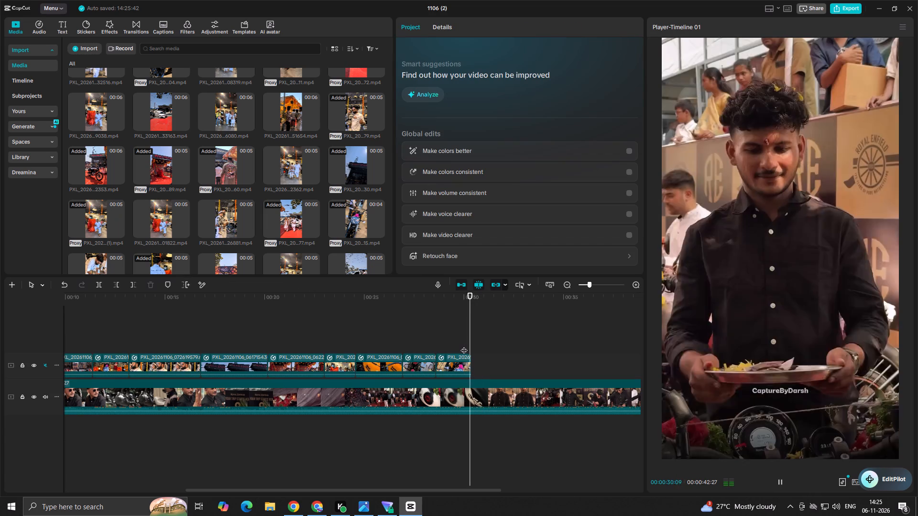
Reframe the headlight clip from its first frame with scale 153% and position X 128, Y 786.
click(464, 345)
drag(464, 345, 433, 346)
click(446, 358)
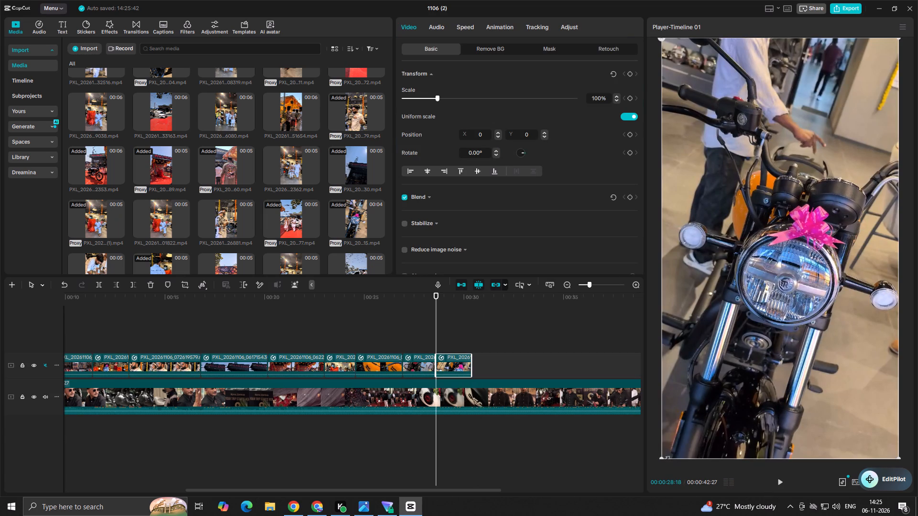
drag(665, 458, 623, 499)
drag(743, 394, 750, 340)
drag(653, 439, 635, 460)
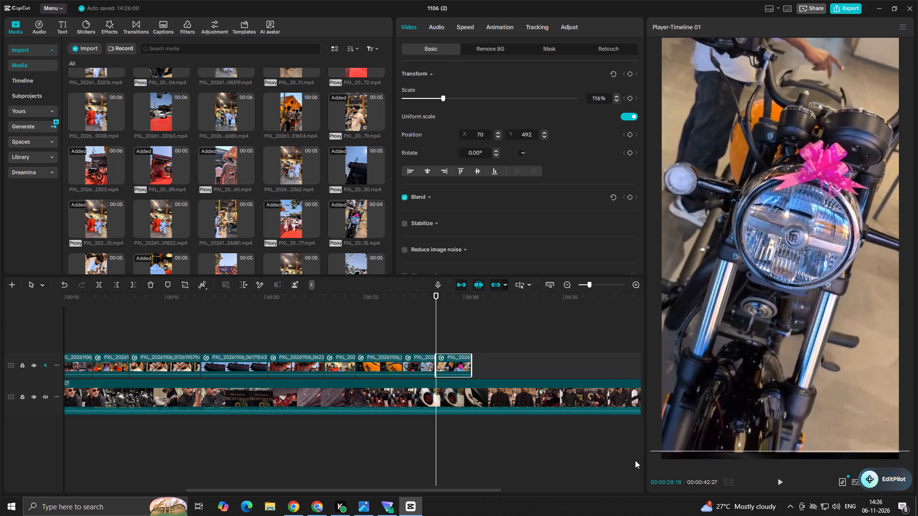
drag(635, 460, 624, 483)
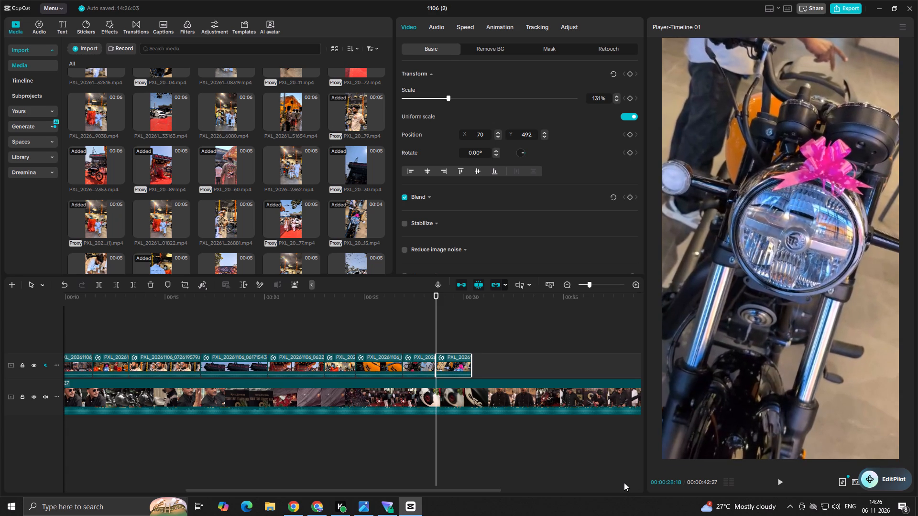
drag(762, 374, 766, 351)
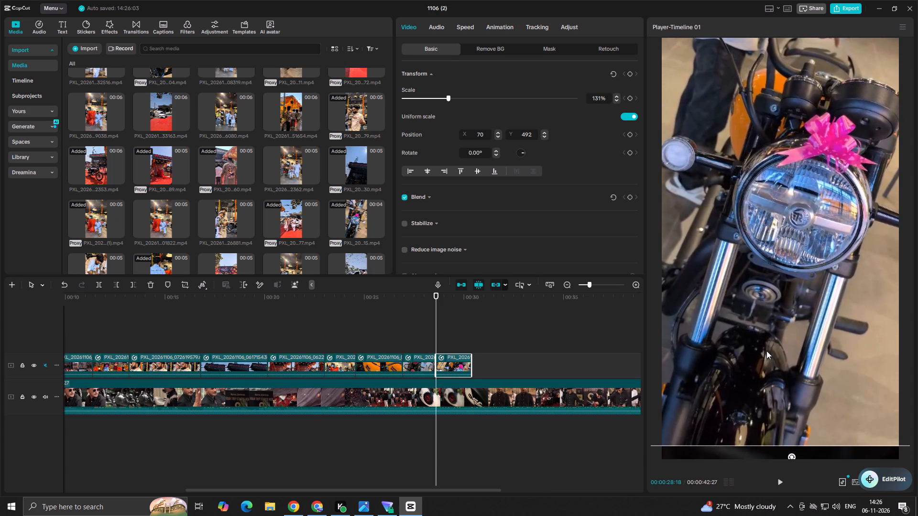
drag(766, 351, 769, 342)
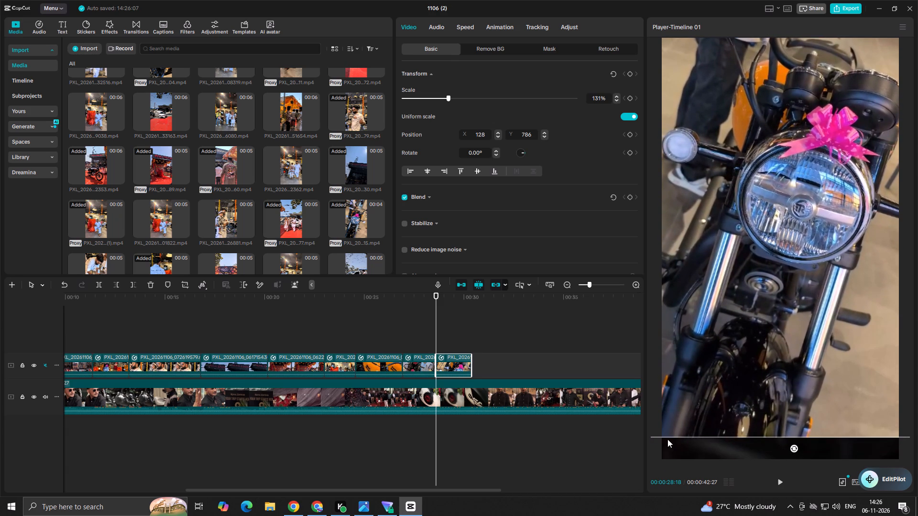
click(456, 96)
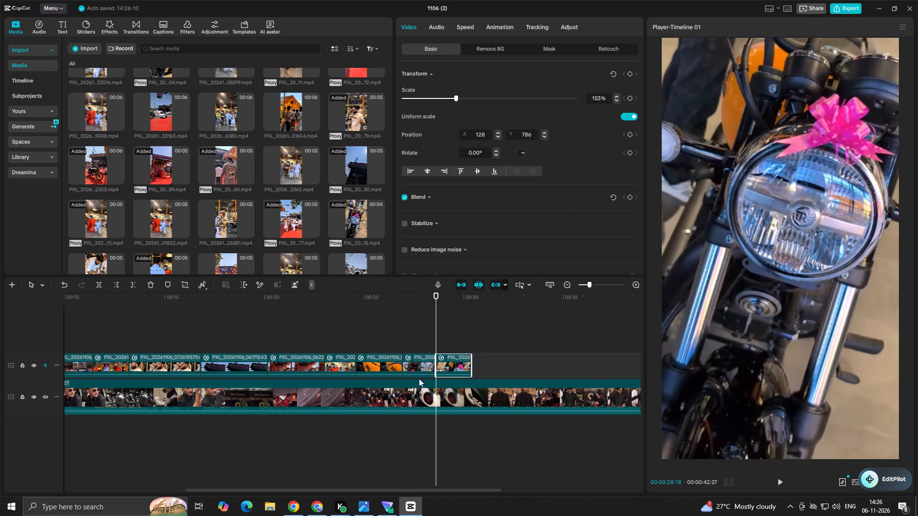
Play from the reframed headlight clip through the reference's remaining shots, and replay the end of the headlight clip.
click(422, 340)
key(space)
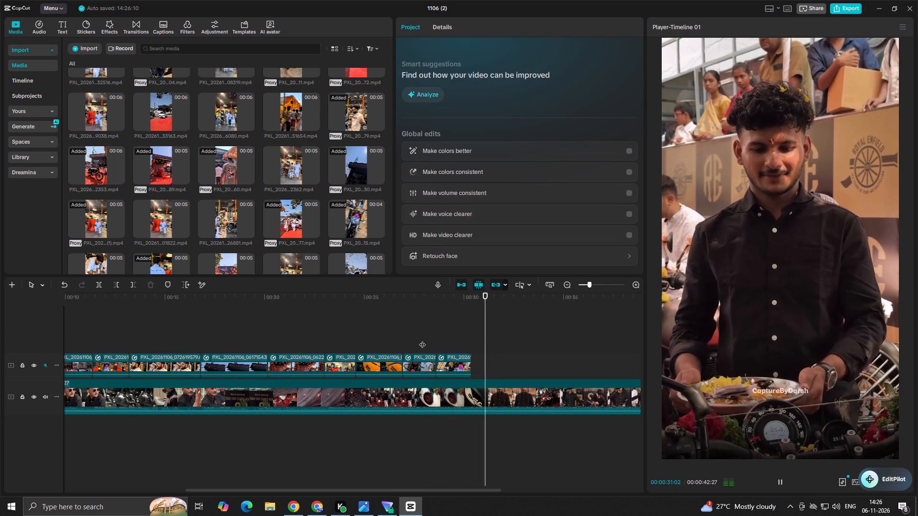
key(space)
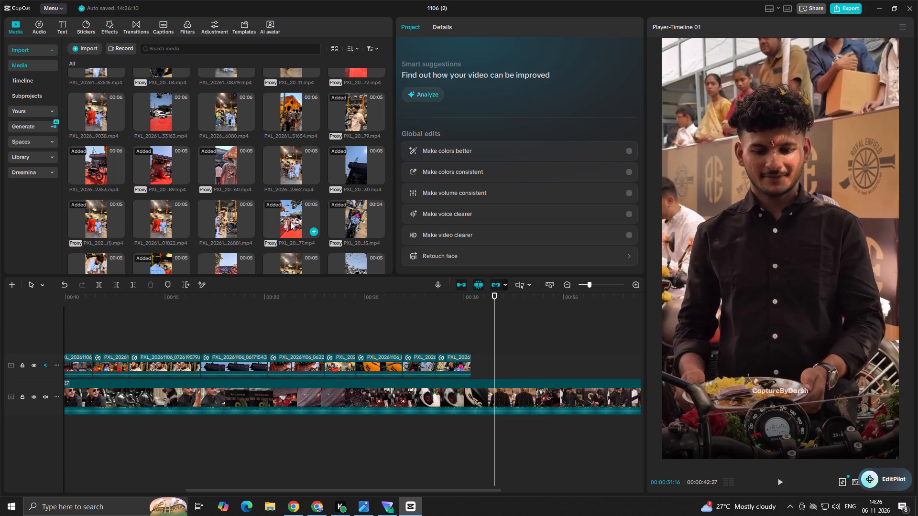
key(space)
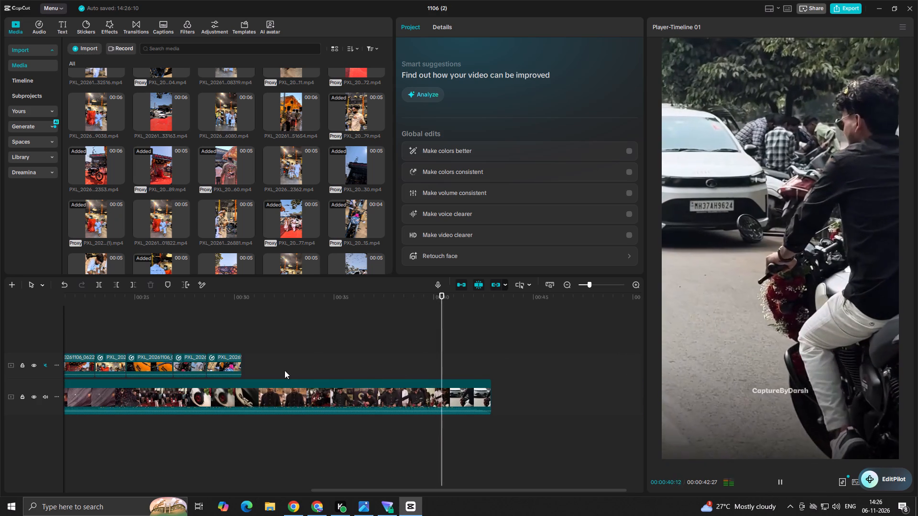
key(space)
click(223, 342)
key(space)
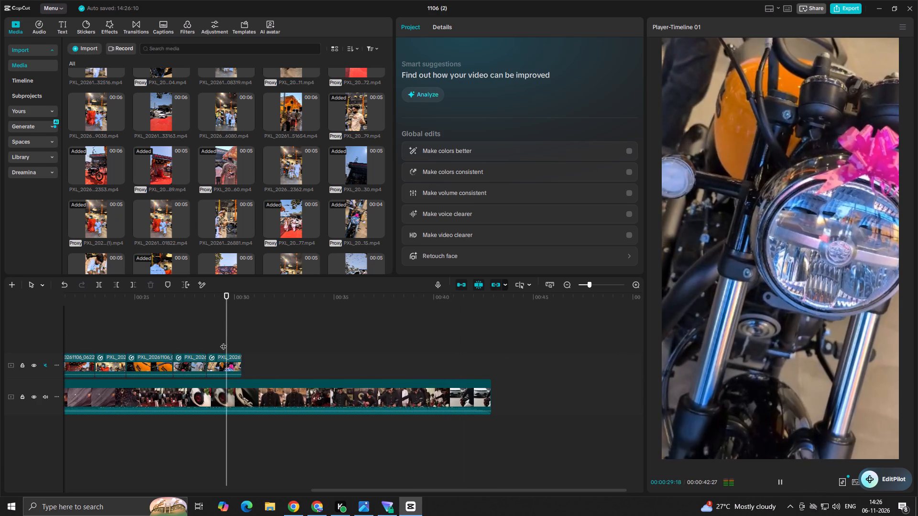
key(space)
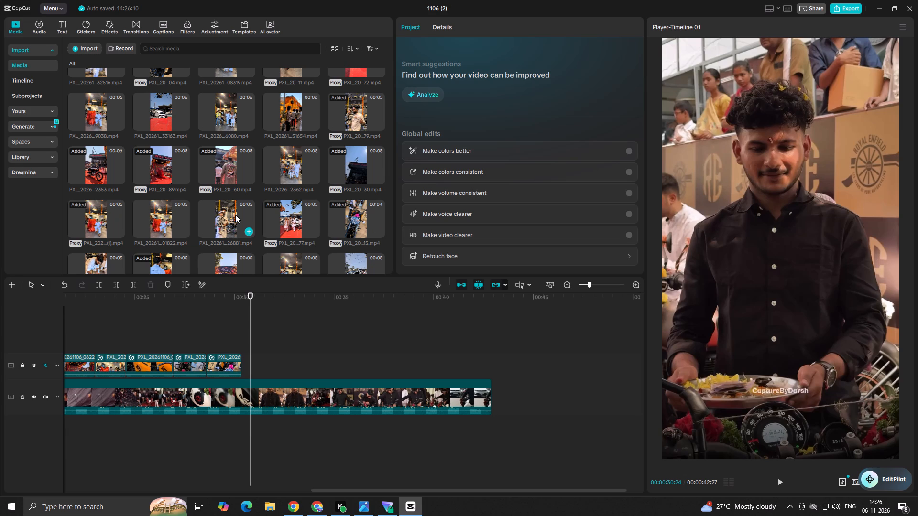
Preview the seated-man clip and the two document-signing clips in the media library as candidates for the following shot.
click(157, 221)
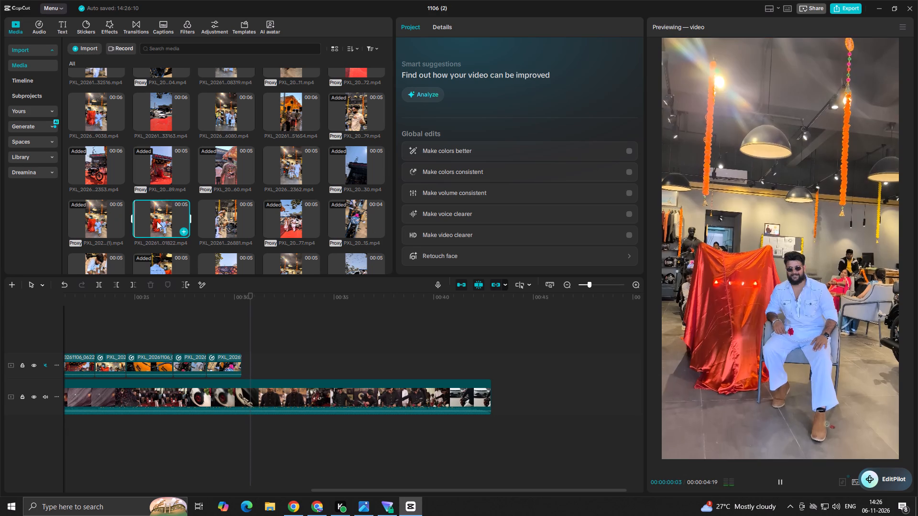
key(space)
scroll(174, 212, down, 3)
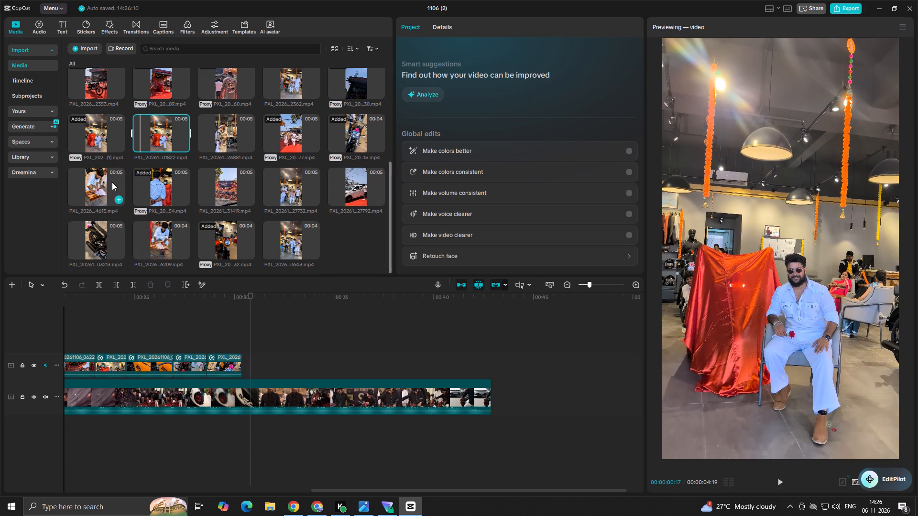
click(106, 185)
key(space)
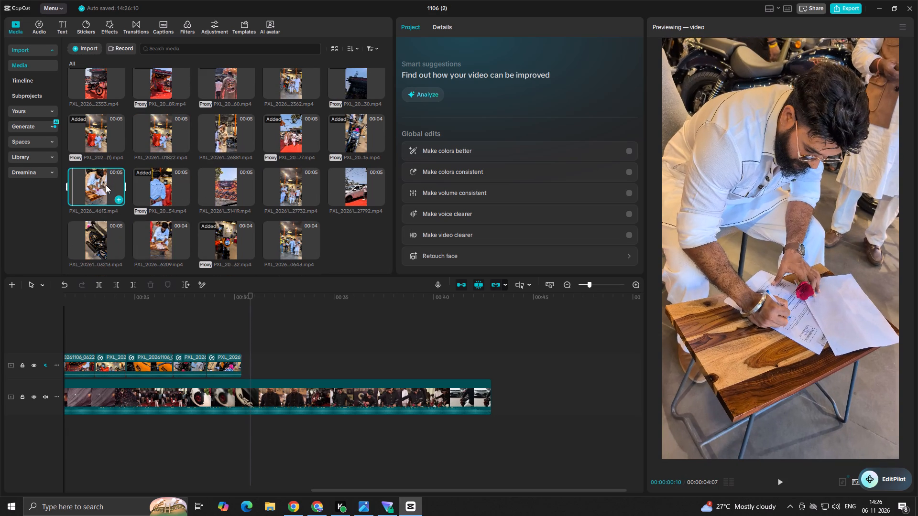
key(space)
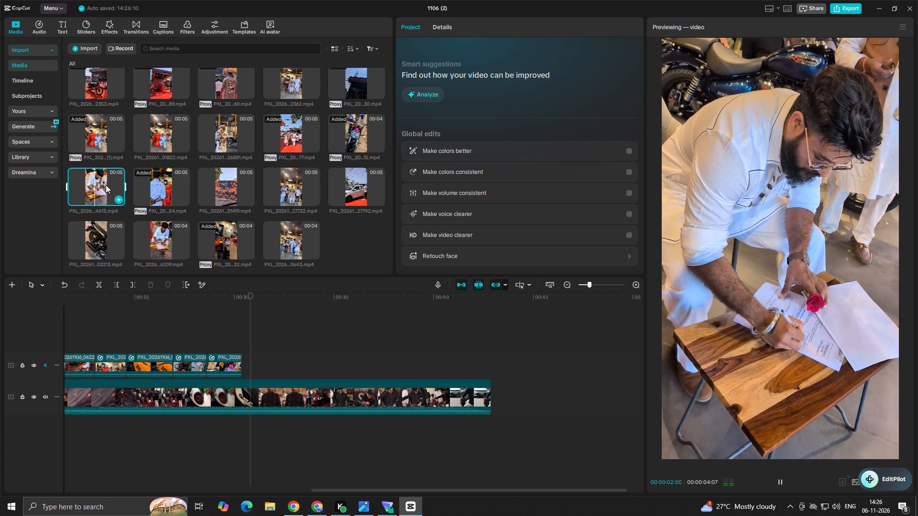
key(space)
click(160, 247)
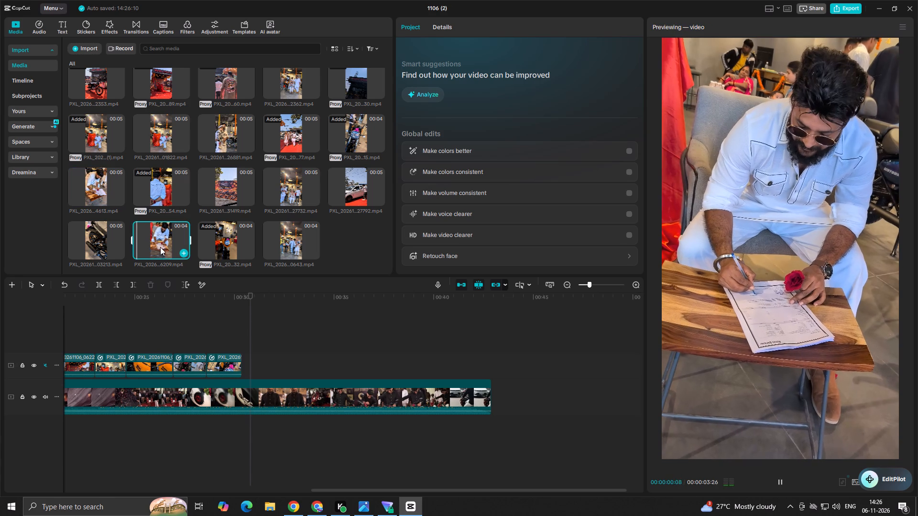
key(space)
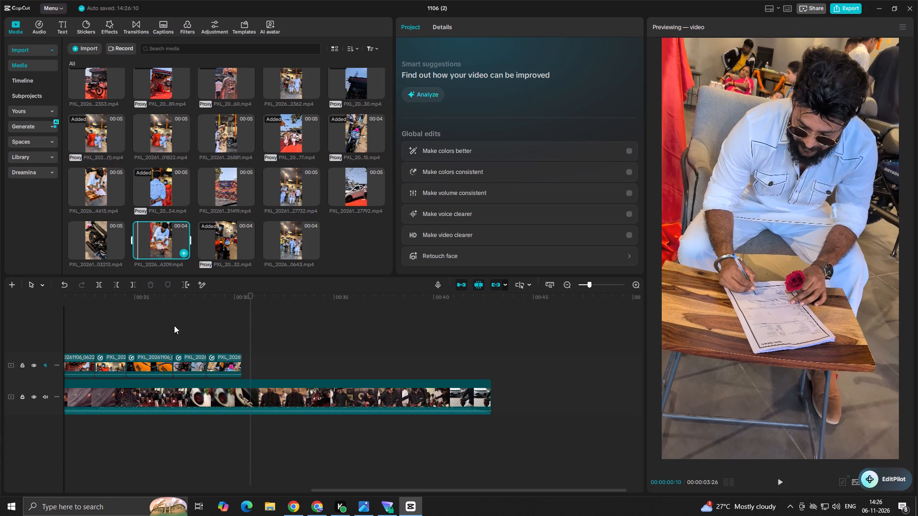
Play the earlier part of the timeline through the dark showroom-exterior clip into the covered-bike delivery-zone shot.
click(175, 325)
drag(178, 325, 54, 351)
click(172, 349)
drag(170, 339, 169, 337)
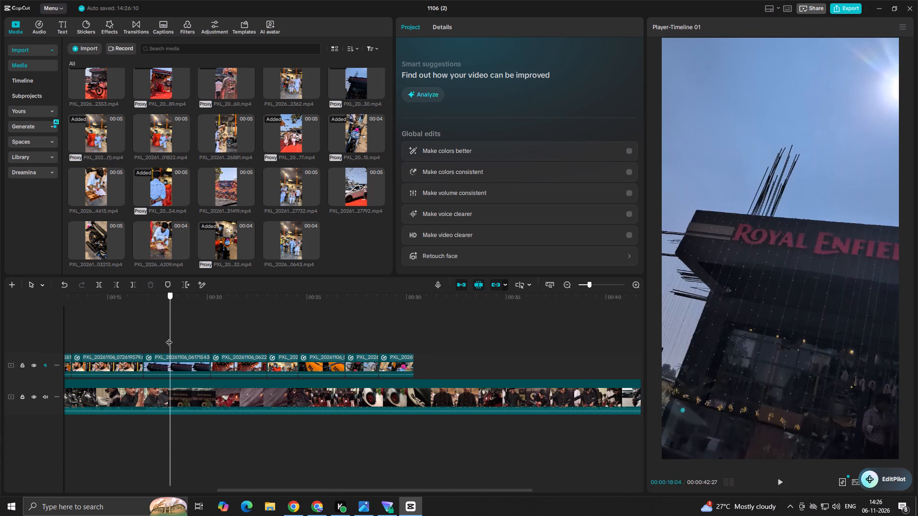
drag(169, 337, 215, 358)
key(space)
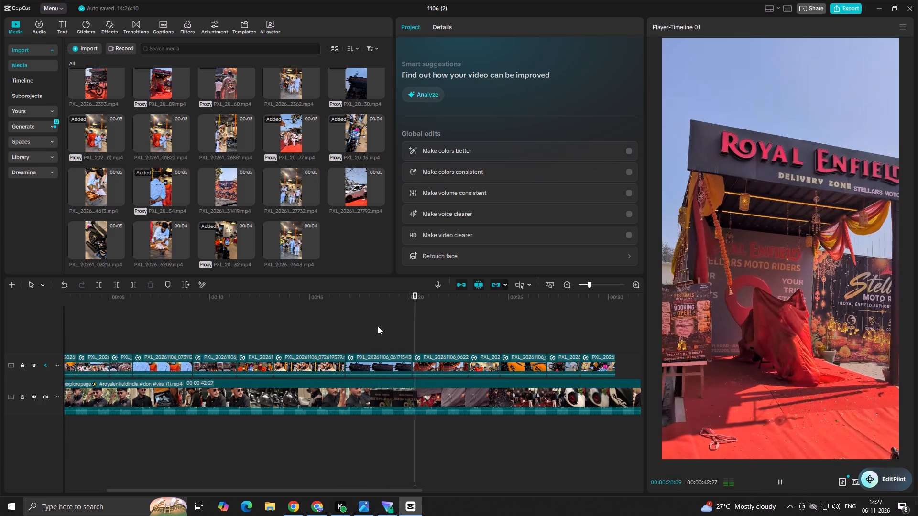
key(space)
Compare the two document-signing clips and replace the dark showroom-exterior clip with PXL_2026...4613.mp4, keeping the original video effect.
click(161, 237)
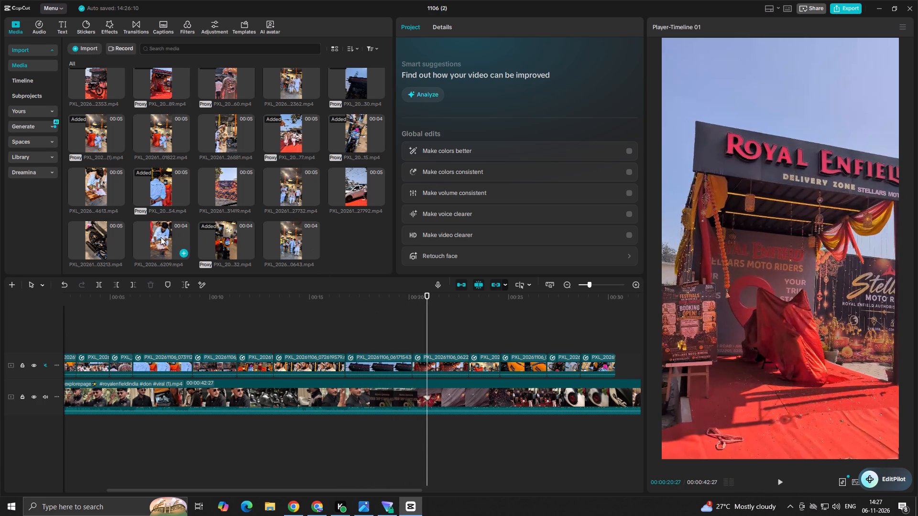
click(94, 191)
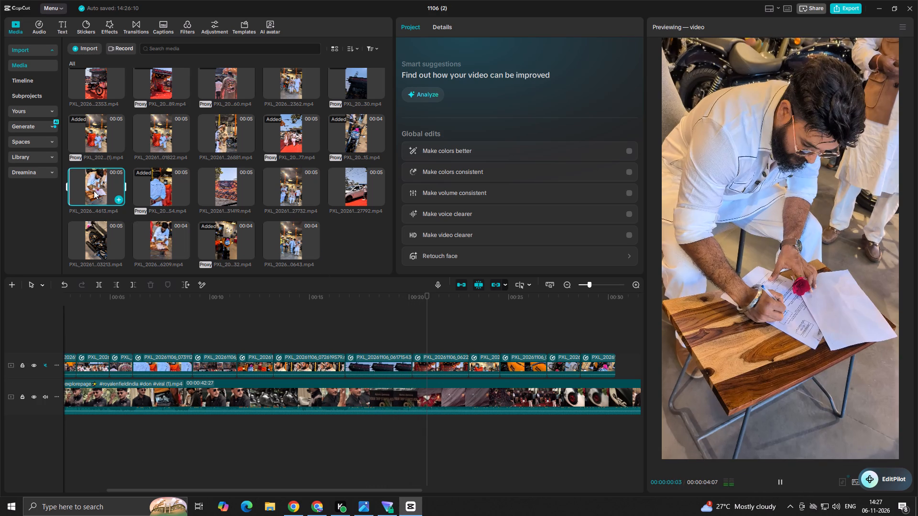
key(space)
click(153, 239)
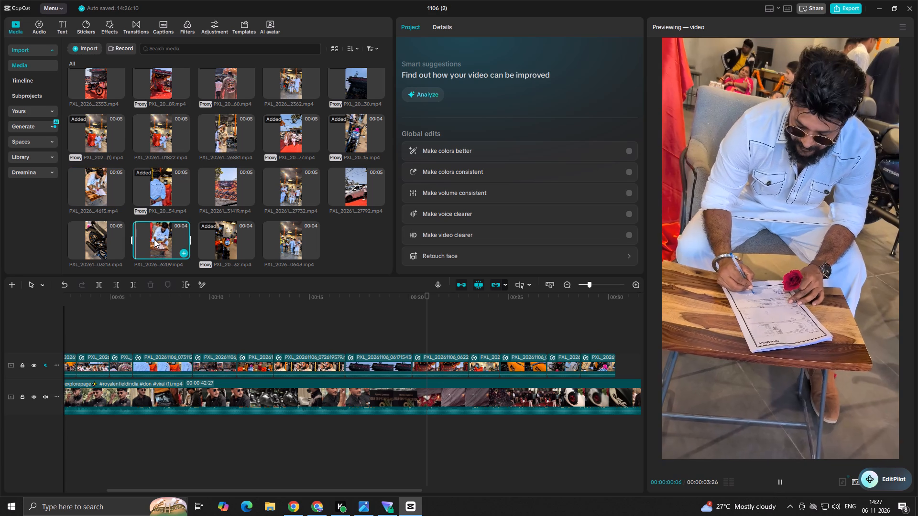
key(space)
click(101, 196)
key(space)
drag(101, 196, 355, 359)
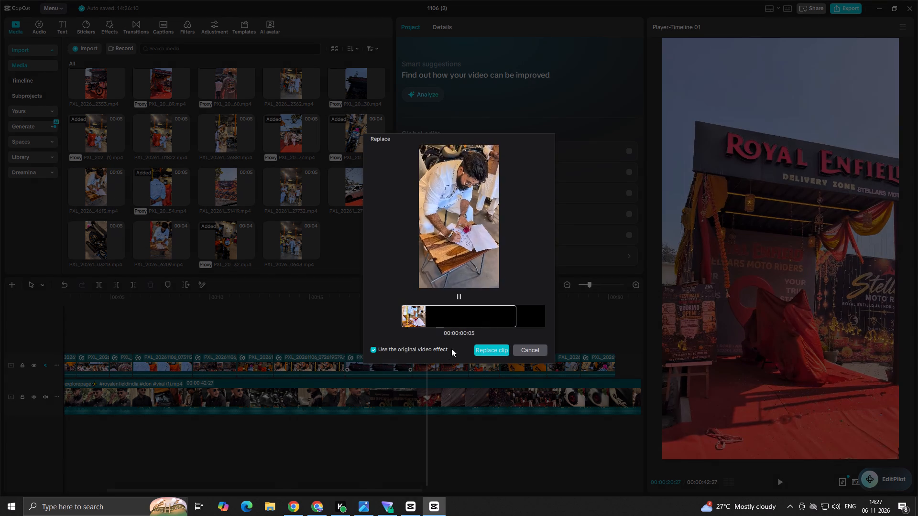
click(488, 355)
Play from just before the replaced signing clip to the reference shot of the man holding the plate.
click(335, 346)
key(space)
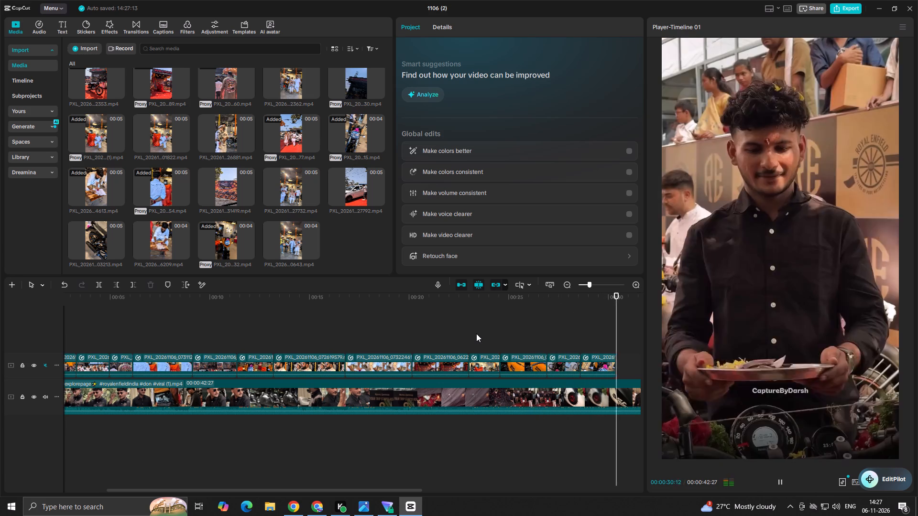
key(space)
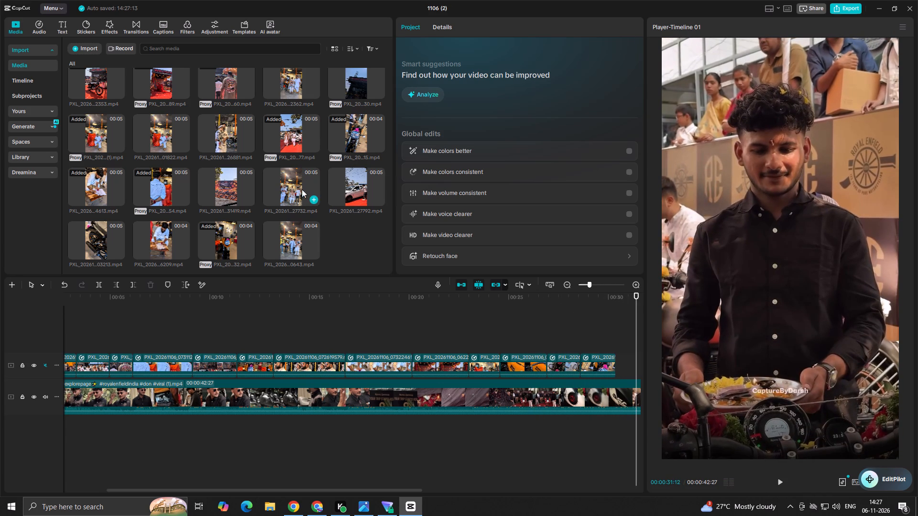
Preview the showroom family-portrait clips and add PXL_20261106_073608319.mp4 to the overlay track after the headlight clip.
click(285, 189)
key(space)
key(space)
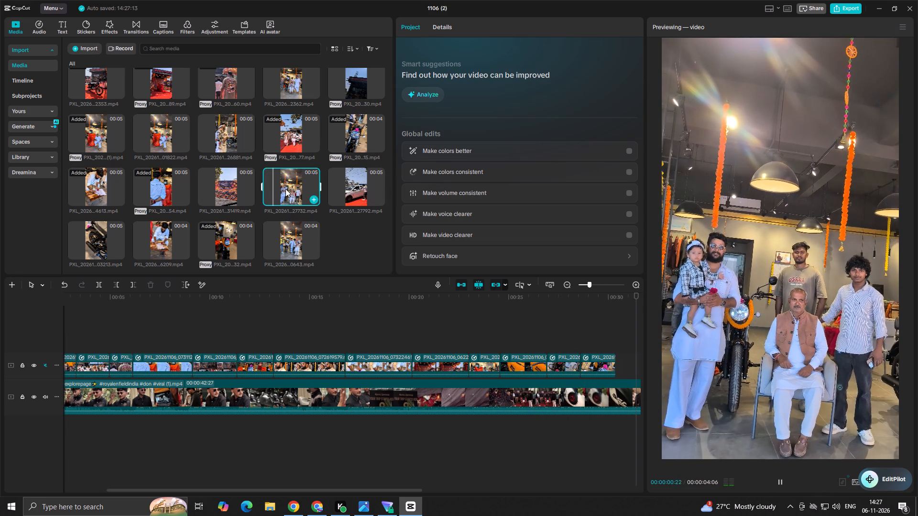
key(space)
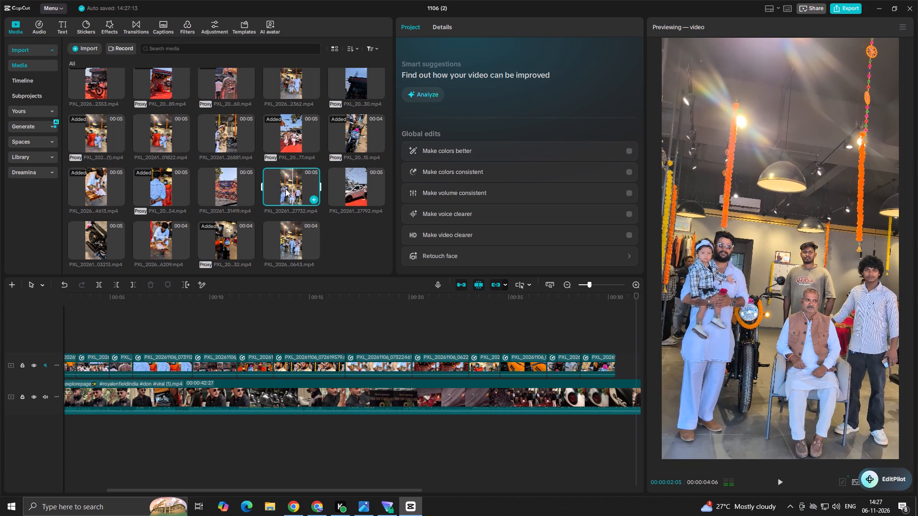
scroll(285, 189, up, 5)
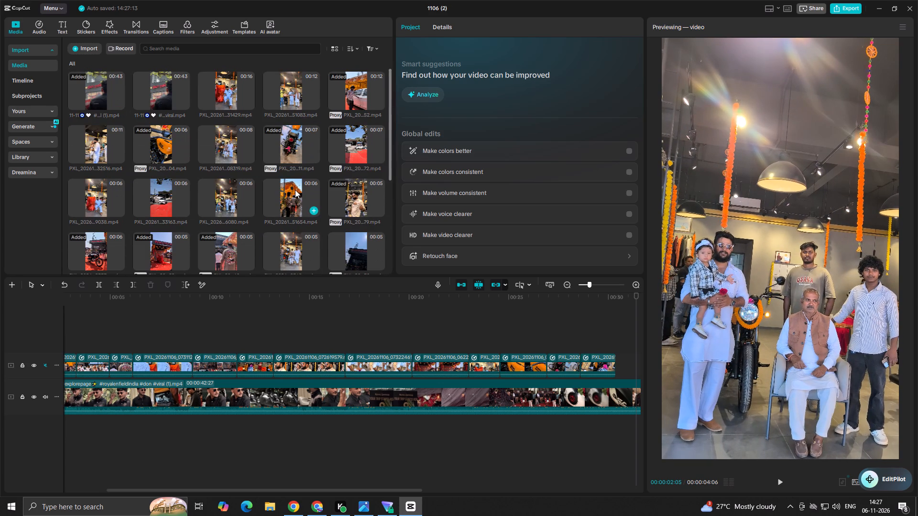
click(229, 145)
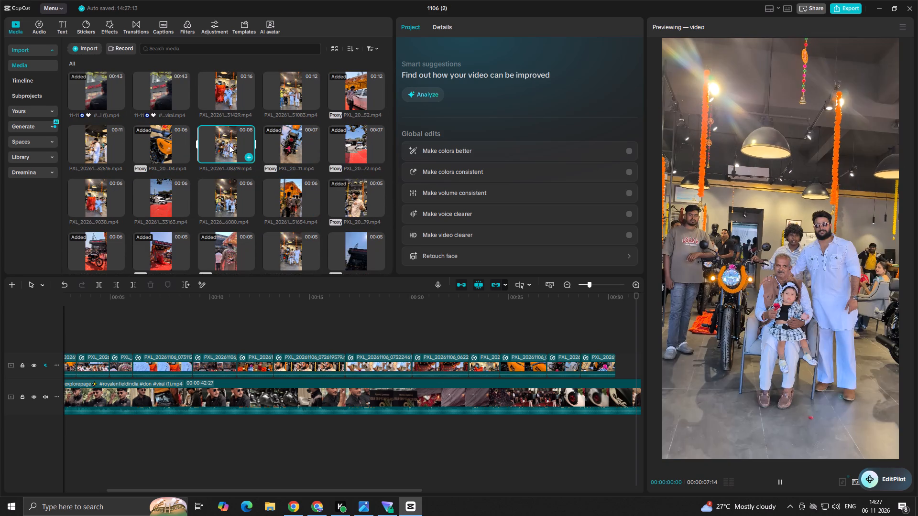
key(space)
drag(229, 145, 581, 302)
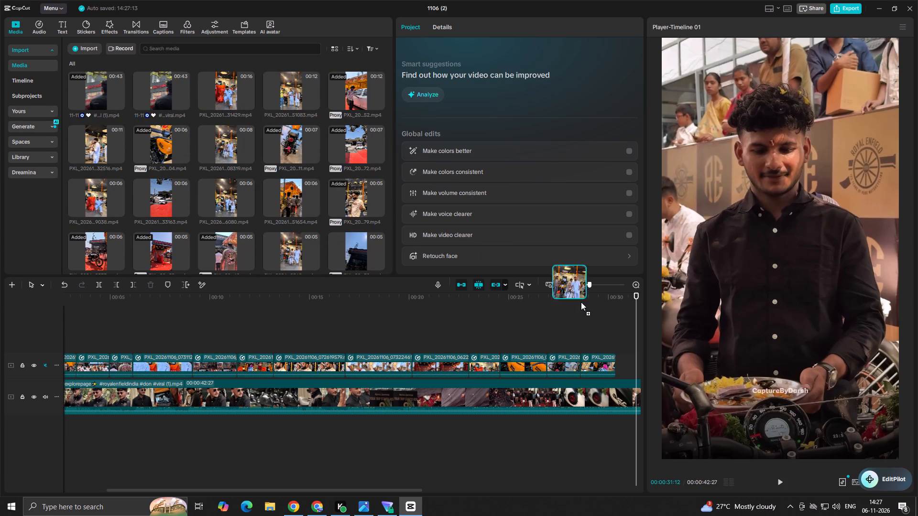
drag(581, 302, 620, 358)
Trim the start of the family-portrait clip to 00:00:31:27 and move it directly against the headlight clip.
drag(627, 342, 641, 344)
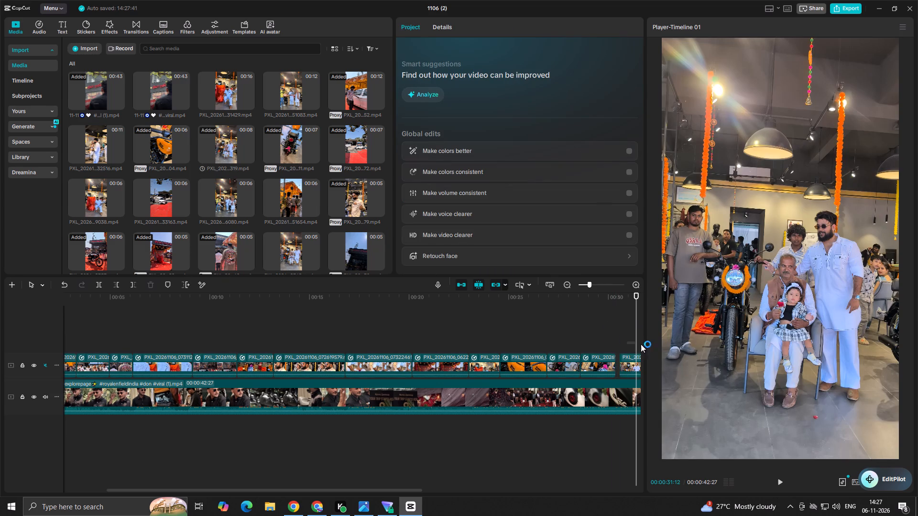
drag(641, 344, 651, 344)
key(space)
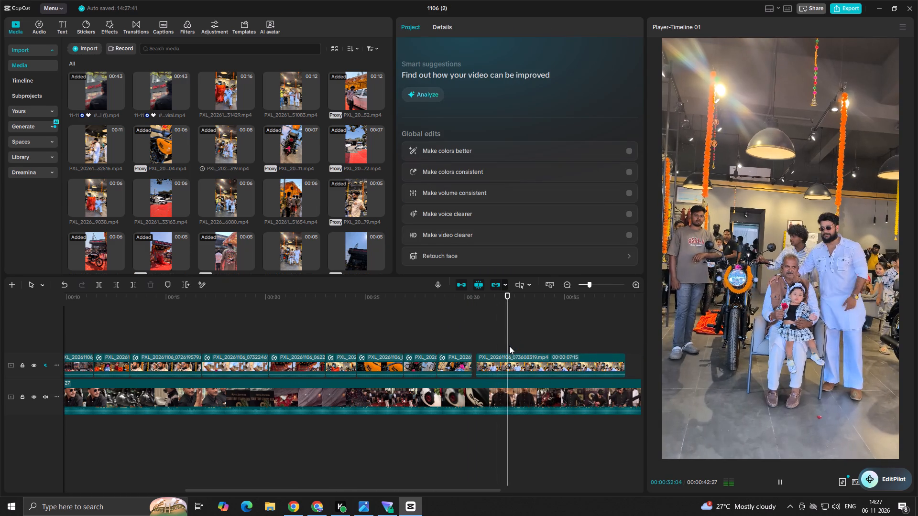
key(space)
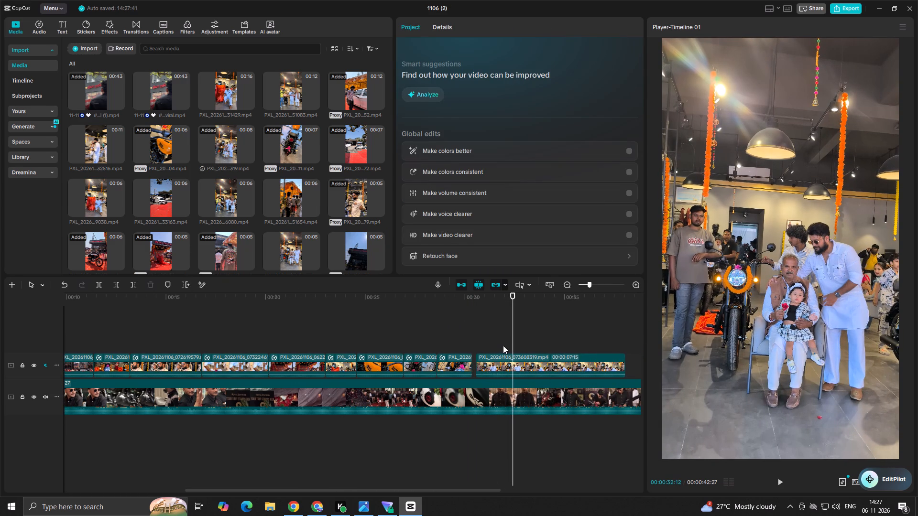
click(503, 345)
double_click(496, 362)
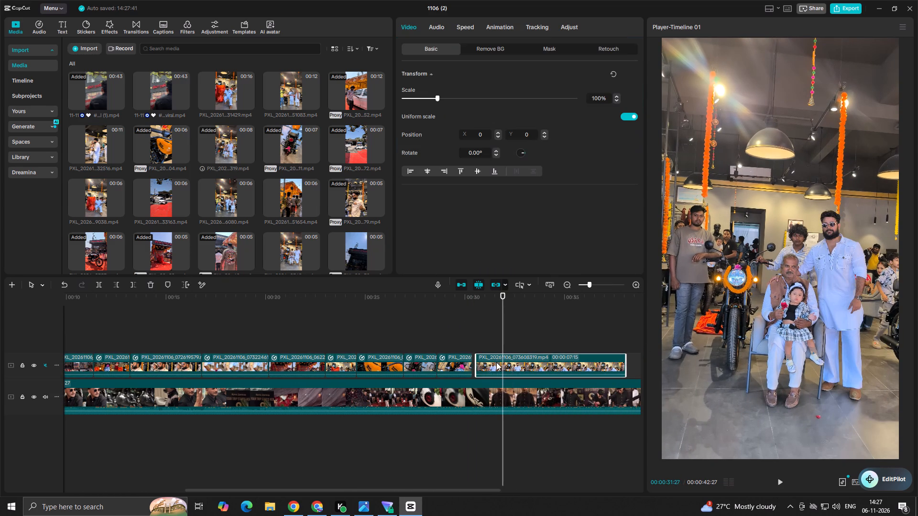
click(116, 286)
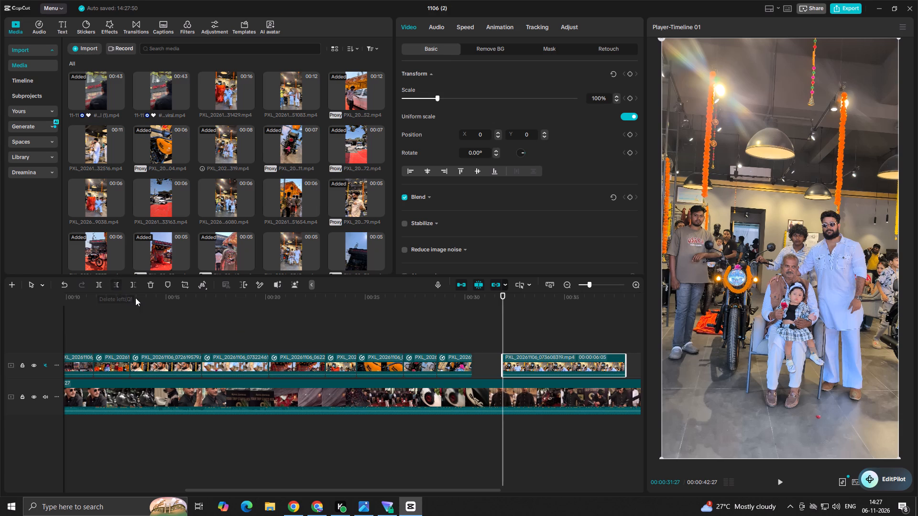
drag(521, 363, 490, 365)
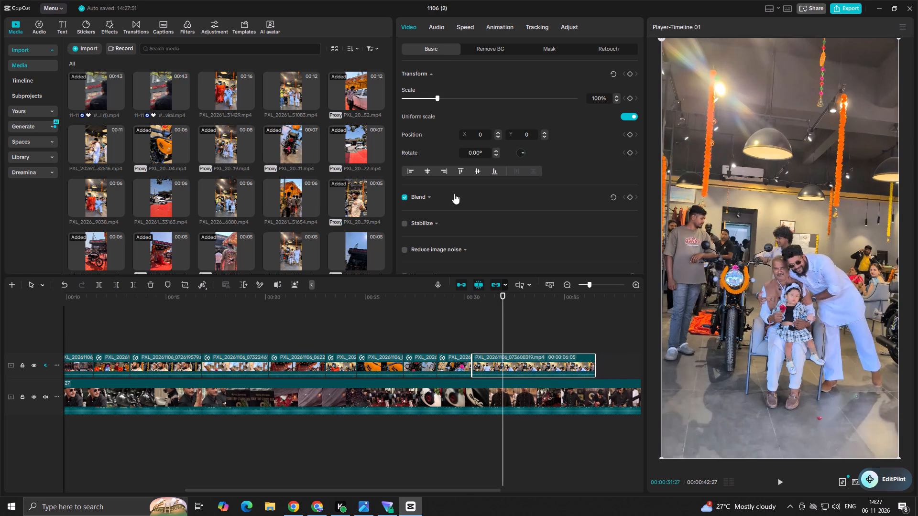
Apply the Bullet speed curve to the family-portrait clip, move its first two points earlier, and play the ramp.
click(470, 25)
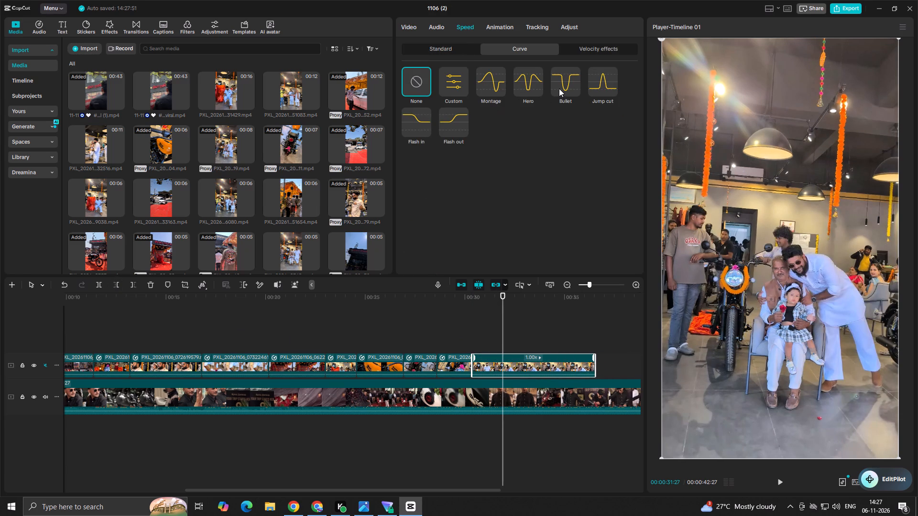
click(559, 88)
drag(497, 193, 457, 192)
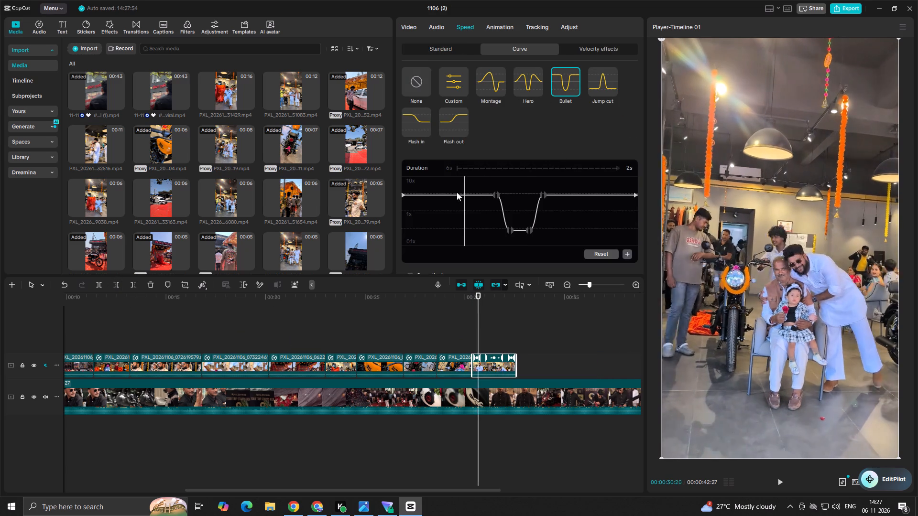
drag(457, 192, 448, 192)
drag(496, 195, 447, 196)
drag(508, 230, 446, 229)
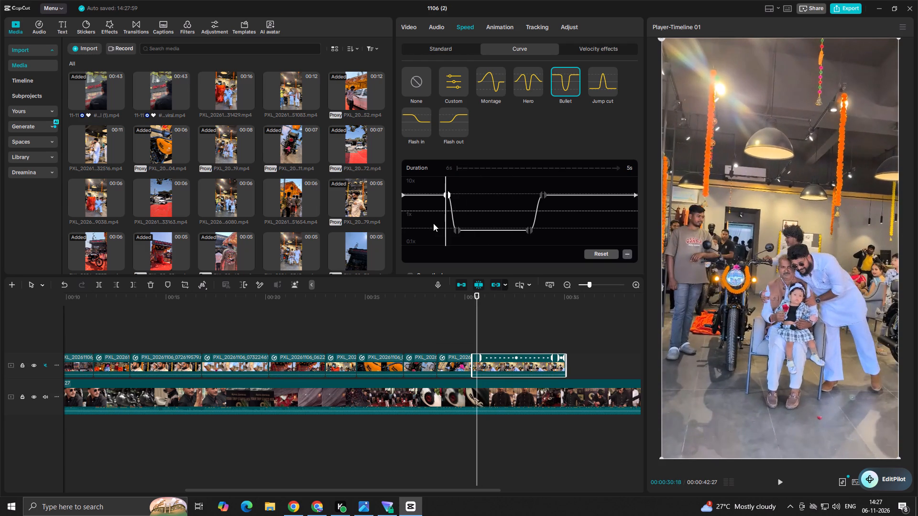
click(433, 223)
drag(433, 223, 390, 227)
key(space)
key(space)
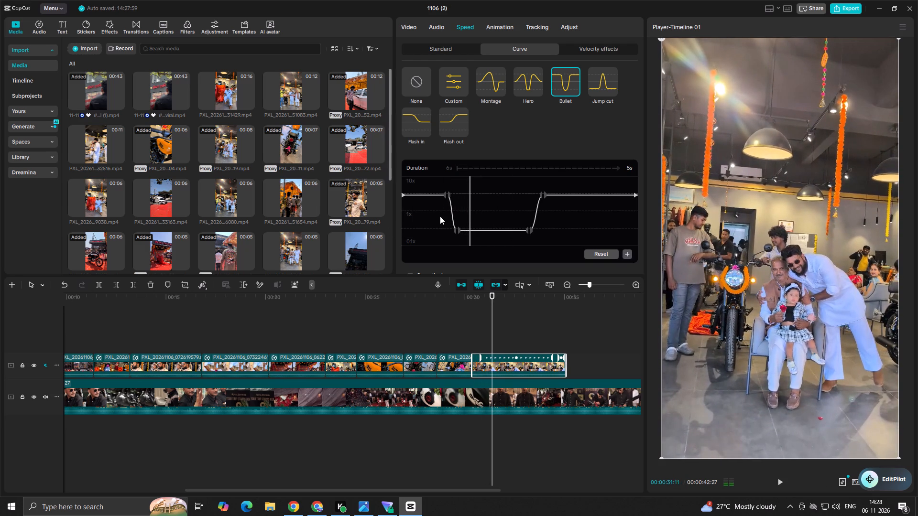
Shift the start of the family-portrait clip's slowdown further towards its beginning and play the ramp.
drag(447, 196, 427, 194)
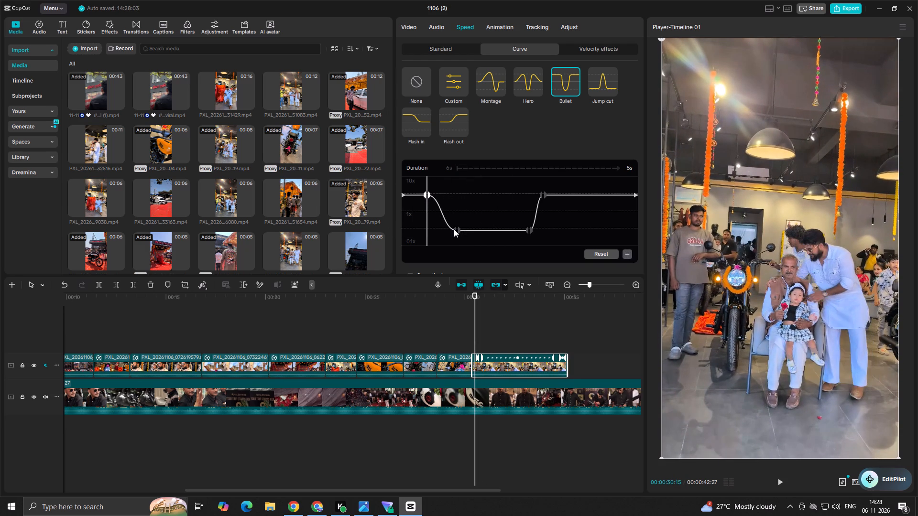
drag(454, 229, 431, 226)
click(420, 219)
drag(420, 219, 406, 219)
drag(423, 221, 384, 221)
key(space)
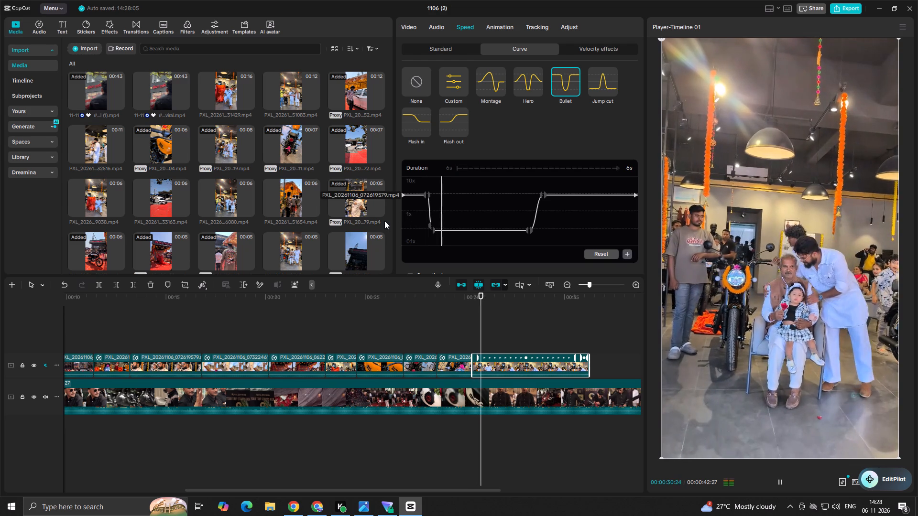
key(space)
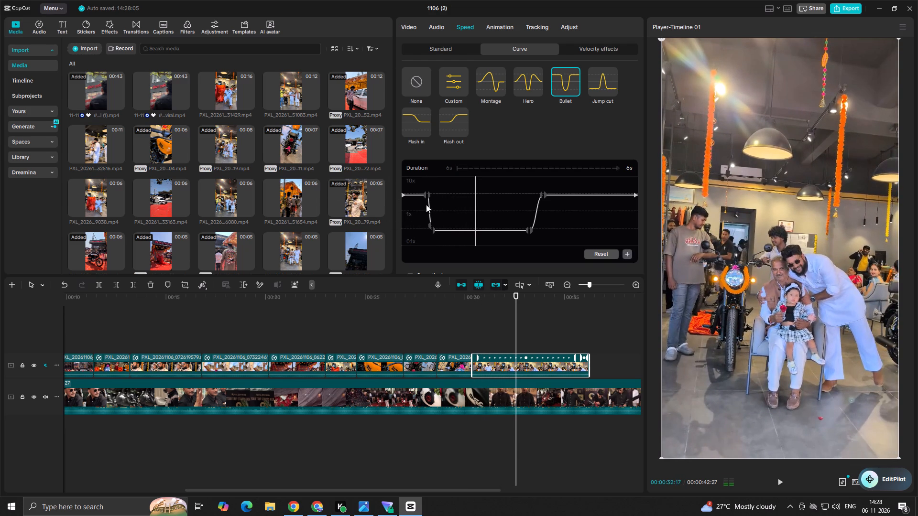
Lower the family-portrait clip's first inner speed point to about 2.00x and play to the end of its slow section.
drag(425, 194, 423, 205)
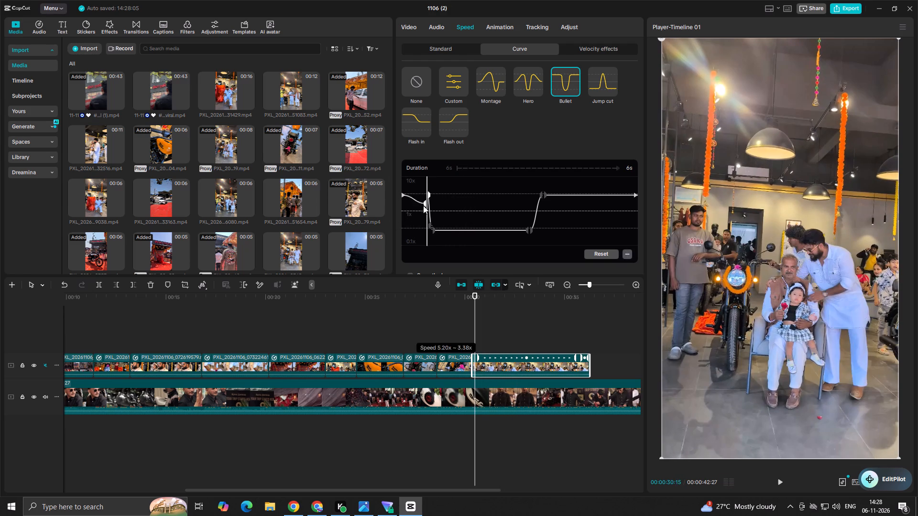
drag(423, 205, 422, 207)
drag(426, 196, 426, 210)
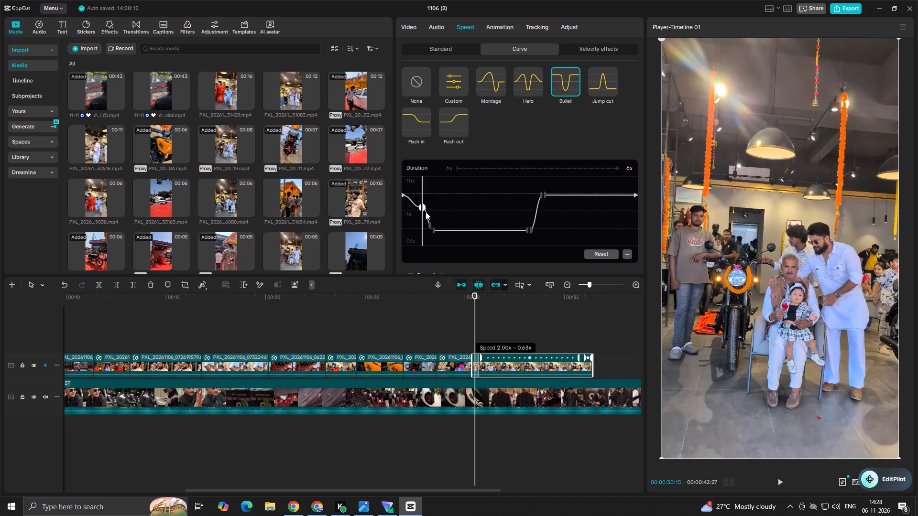
drag(418, 222, 403, 223)
key(space)
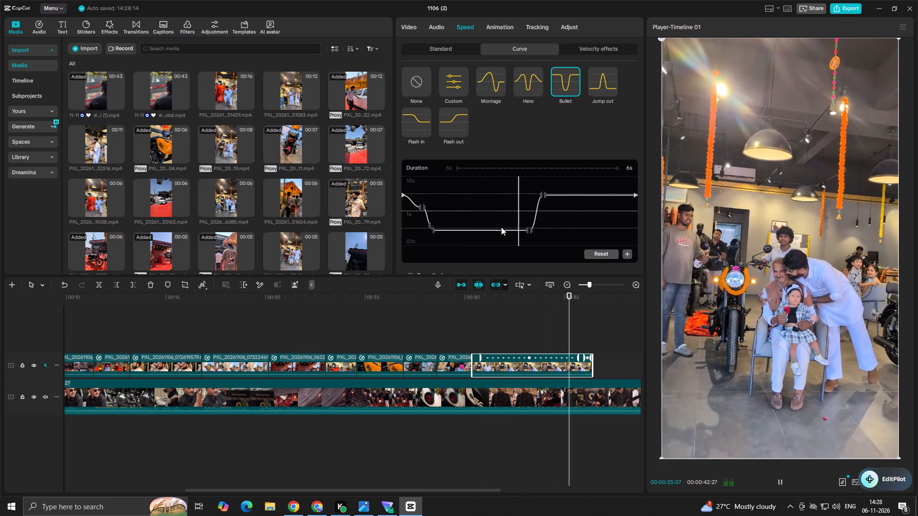
key(space)
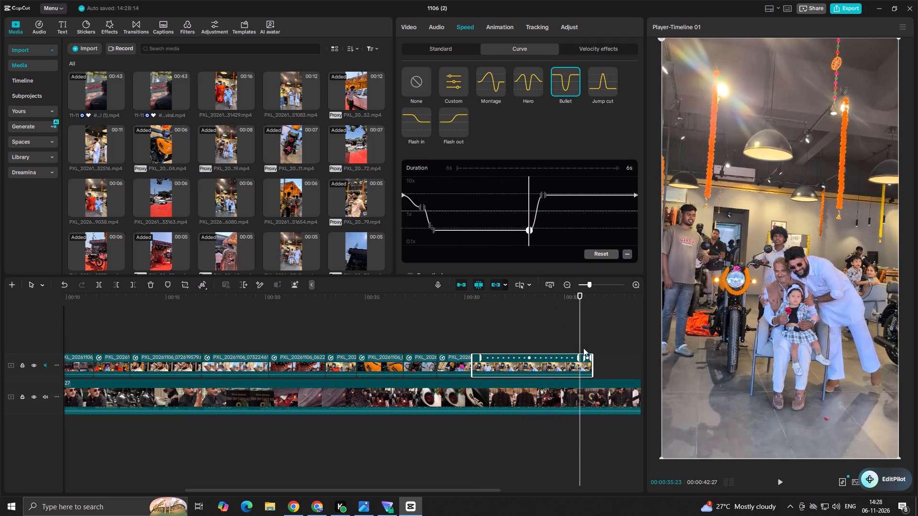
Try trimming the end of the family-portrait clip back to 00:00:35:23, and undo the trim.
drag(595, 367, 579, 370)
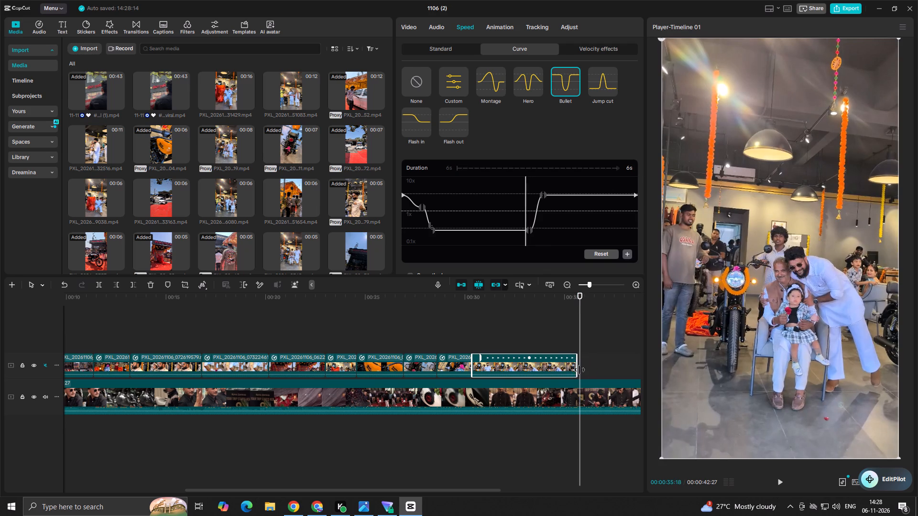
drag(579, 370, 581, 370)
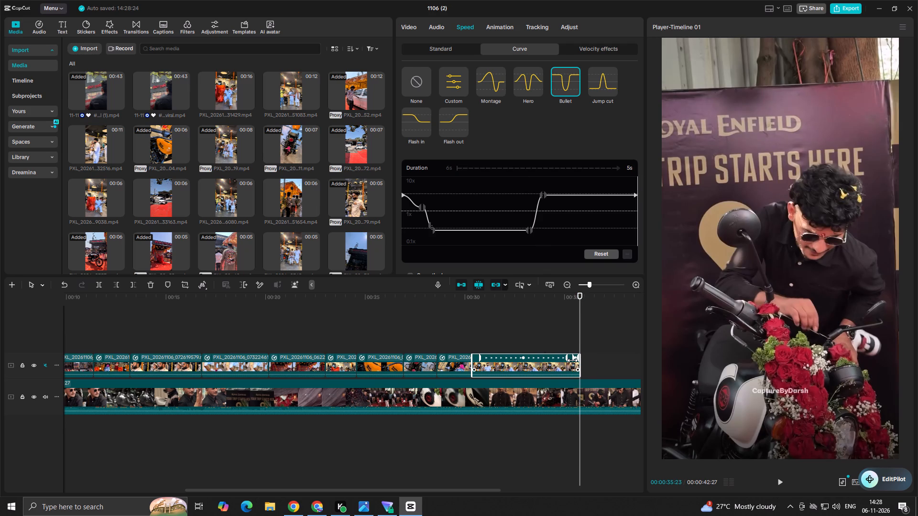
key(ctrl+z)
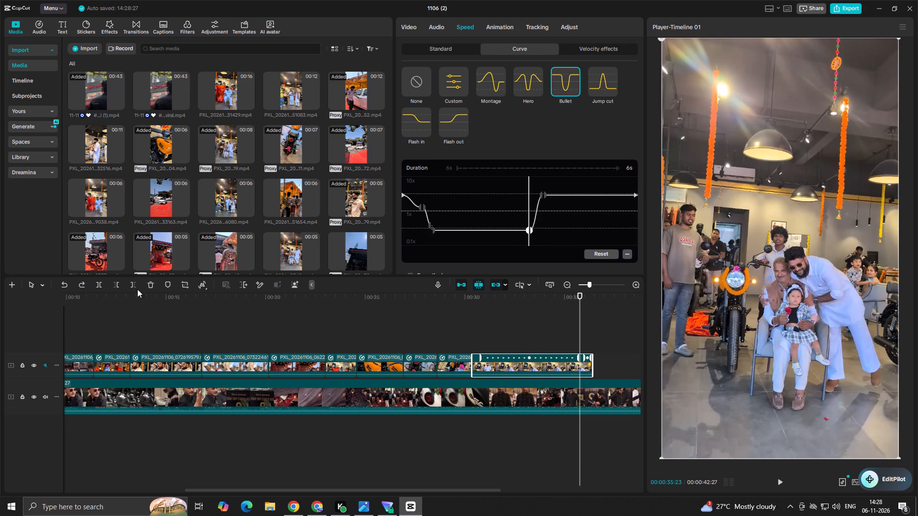
Split the family-portrait clip at 00:00:35:23 and delete the piece after the cut.
click(98, 284)
key(BackSpace)
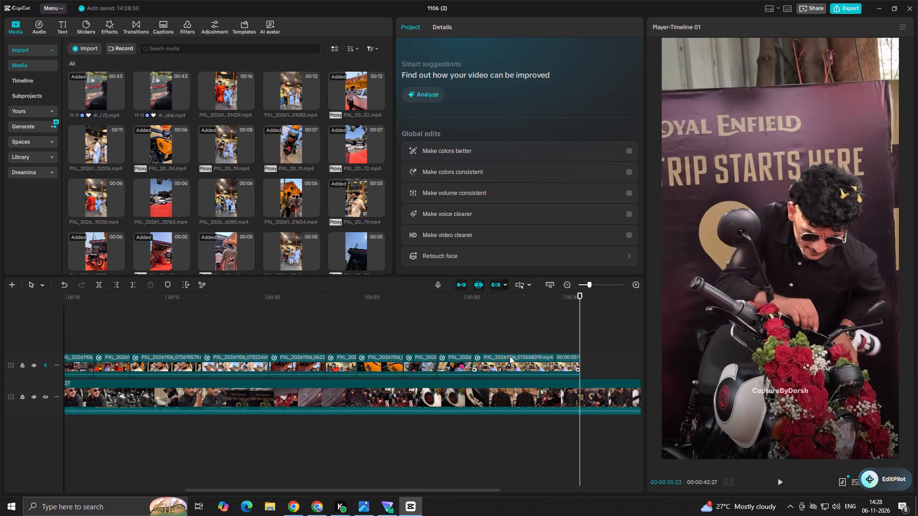
Play the end of the family-portrait clip and the reference footage that follows it.
click(452, 336)
key(space)
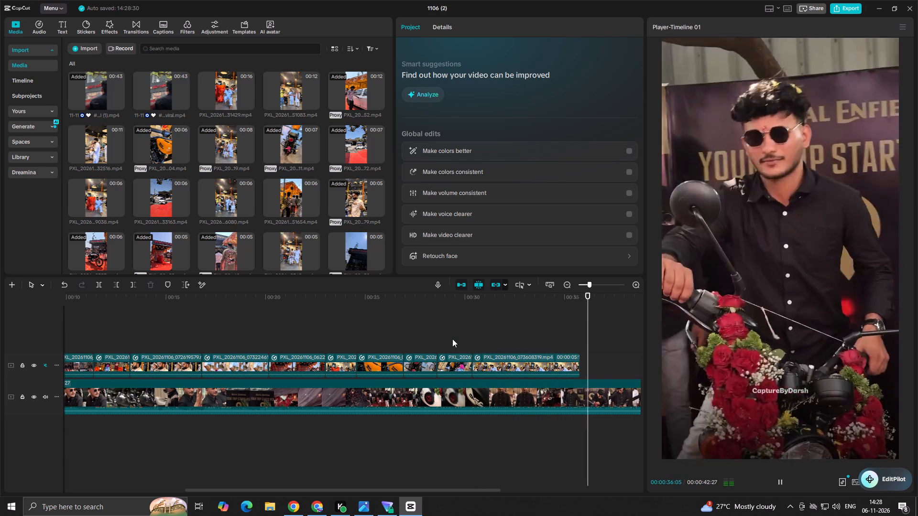
key(space)
click(557, 340)
key(space)
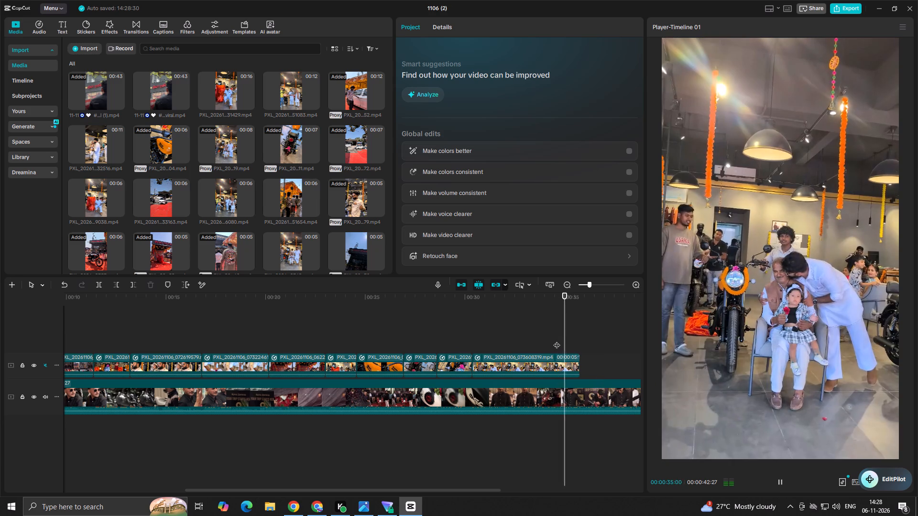
key(space)
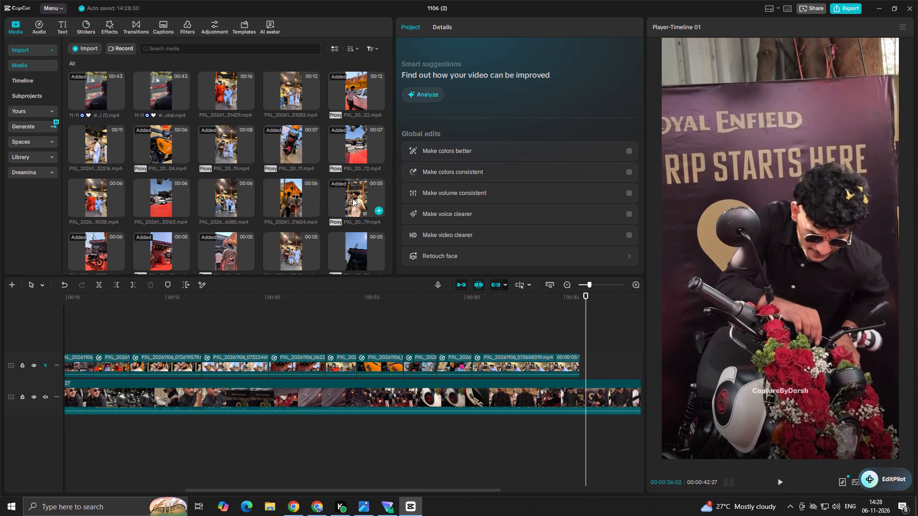
Preview the father-and-child, orange-tent and key-handover source clips in the media library to choose the next shot.
click(353, 204)
key(space)
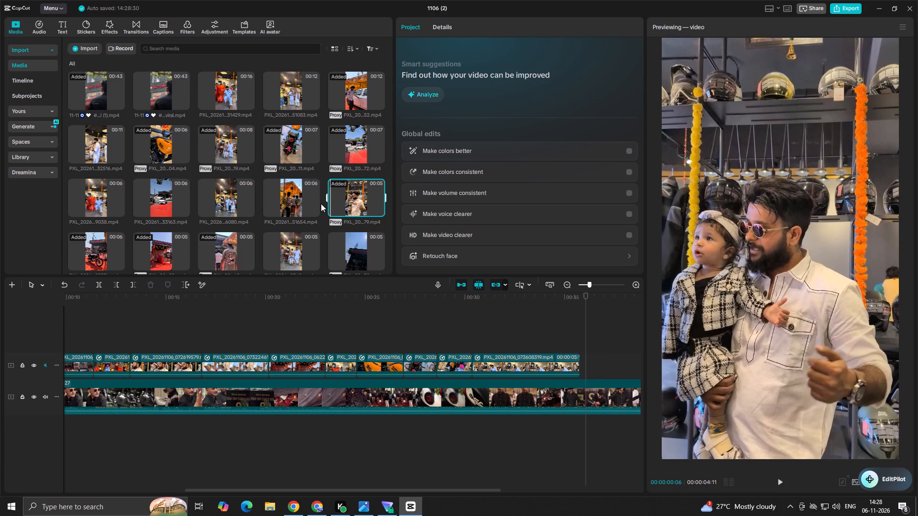
click(293, 202)
key(space)
key(space)
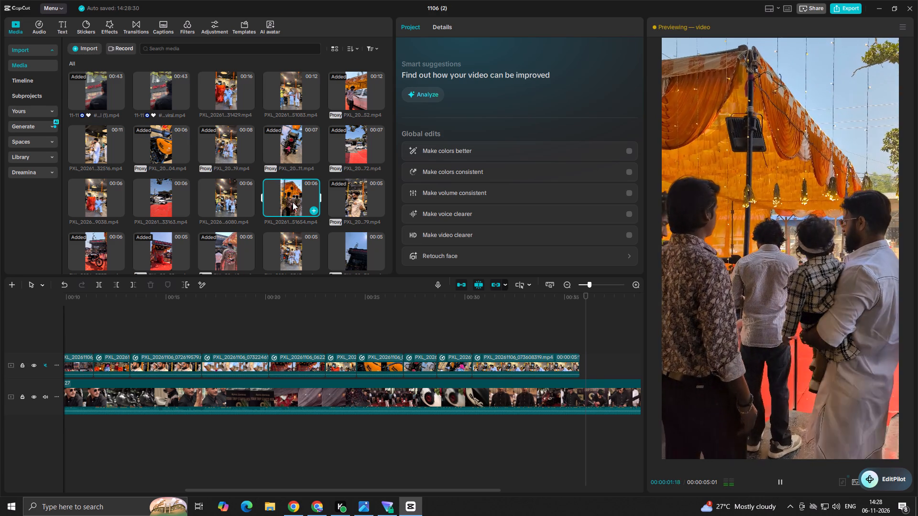
key(space)
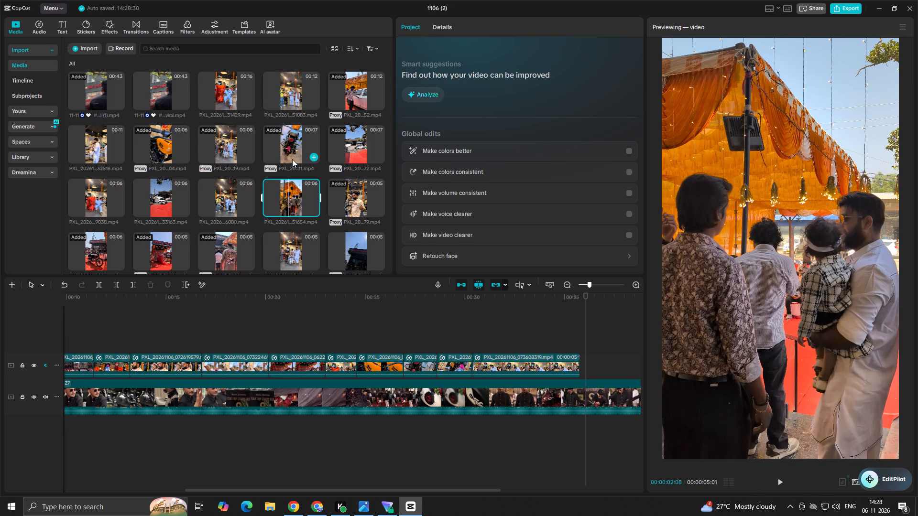
click(225, 204)
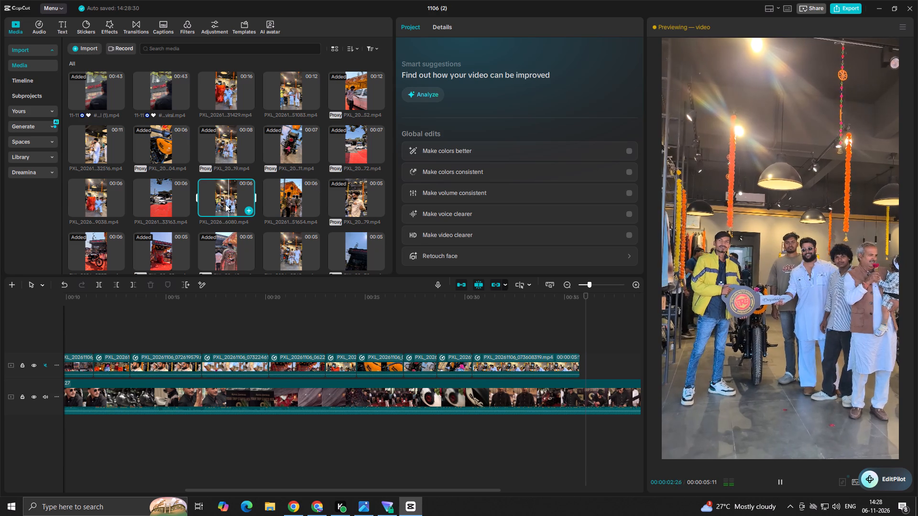
key(space)
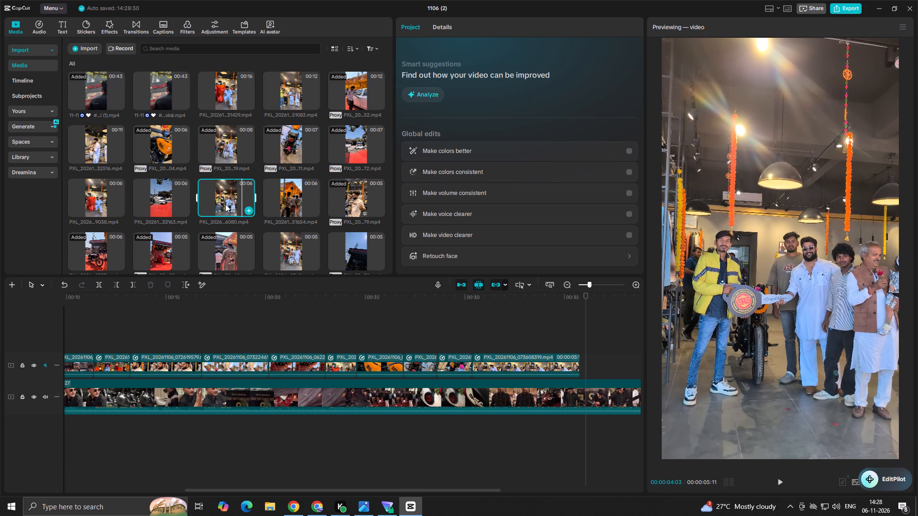
Move the family-portrait clip later on the overlay track so it ends with the reference at 00:00:42:27, and play it.
click(616, 326)
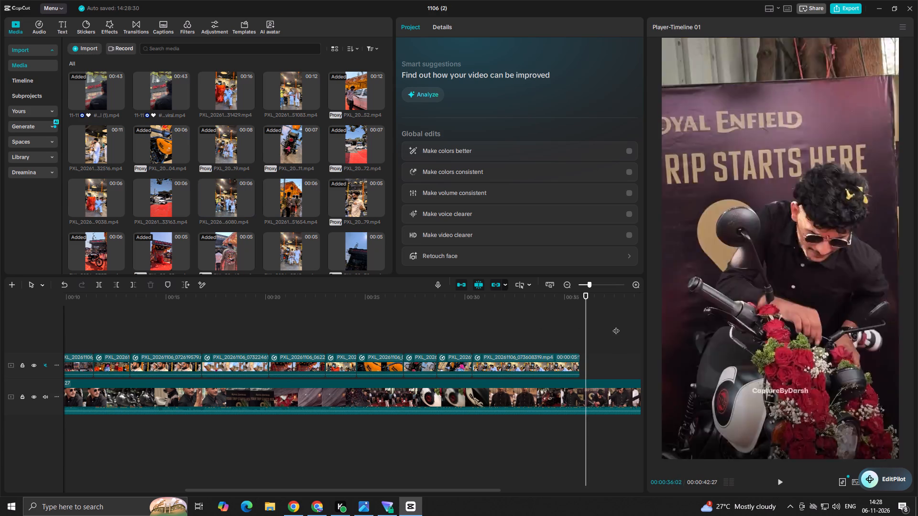
drag(616, 326, 521, 342)
click(400, 357)
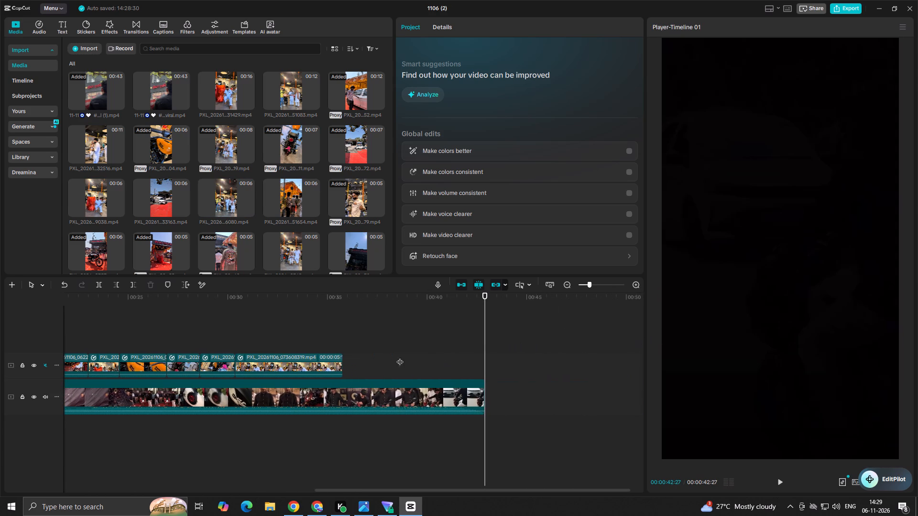
click(225, 338)
key(space)
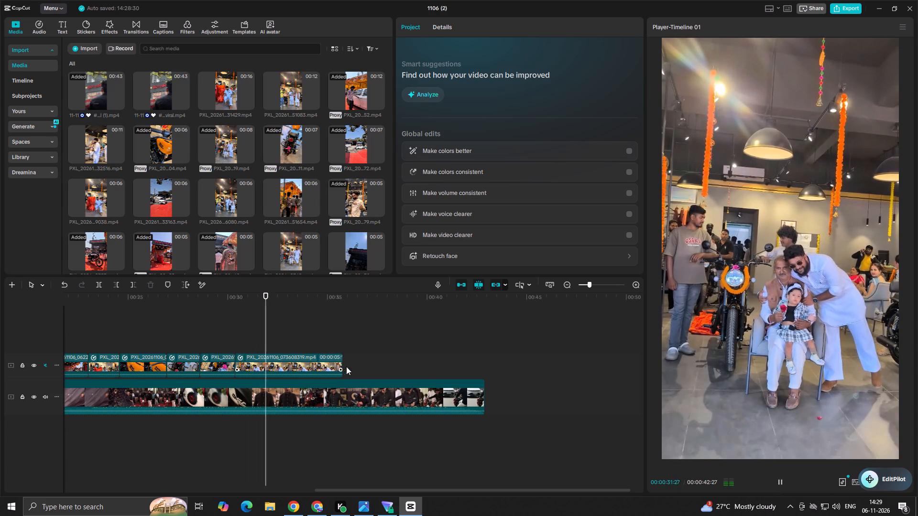
key(space)
drag(280, 362, 436, 334)
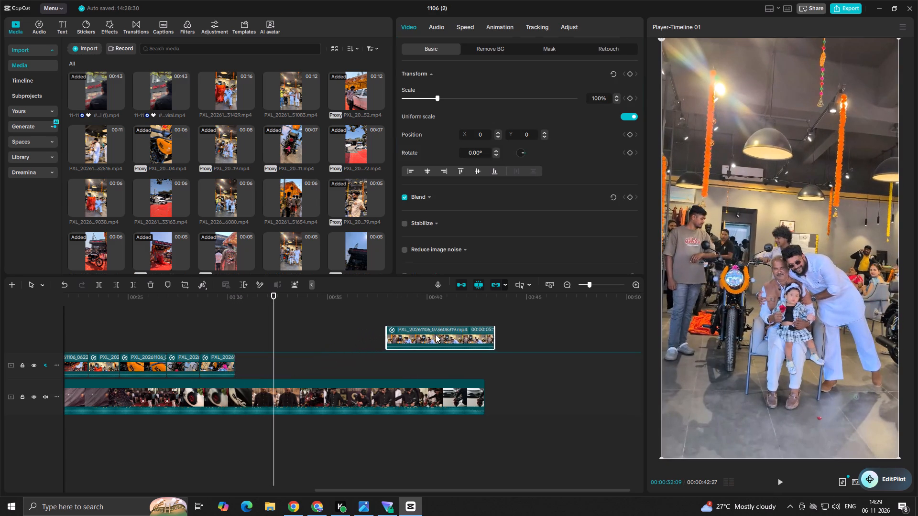
drag(436, 334, 424, 359)
click(373, 343)
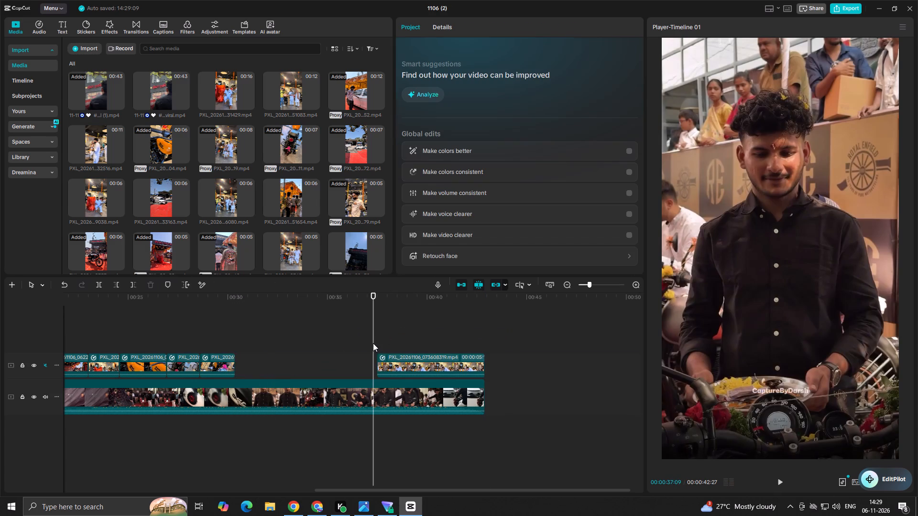
key(space)
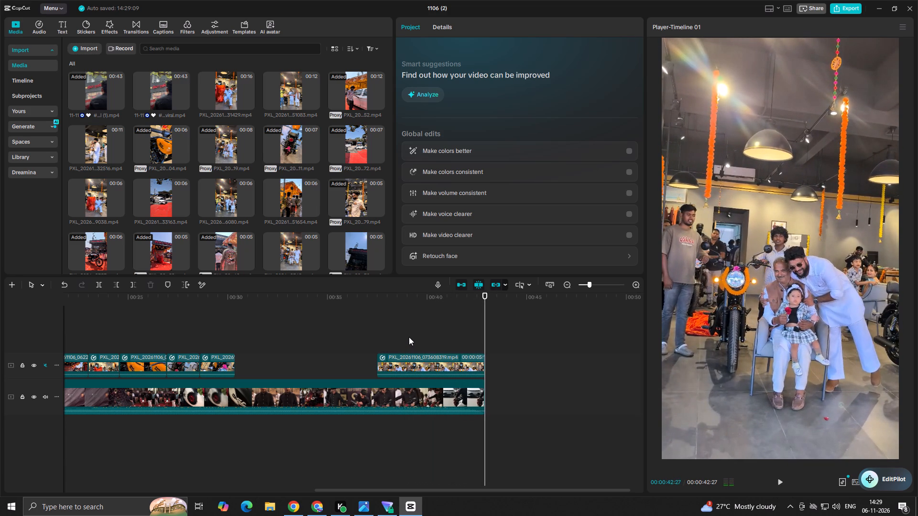
Add the key-handover clip PXL_20261106_073736080.mp4 to the overlay track directly after the headlight close-up clip.
click(359, 341)
drag(359, 341, 225, 342)
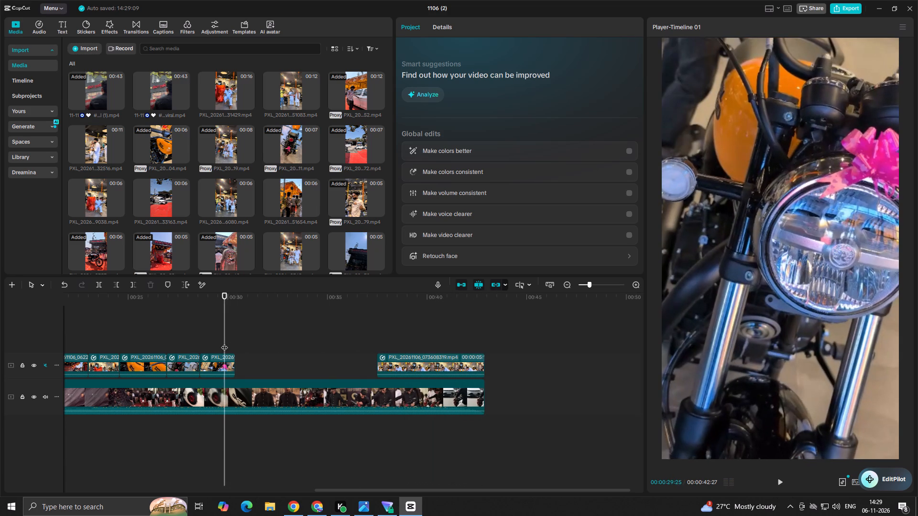
key(space)
key(space)
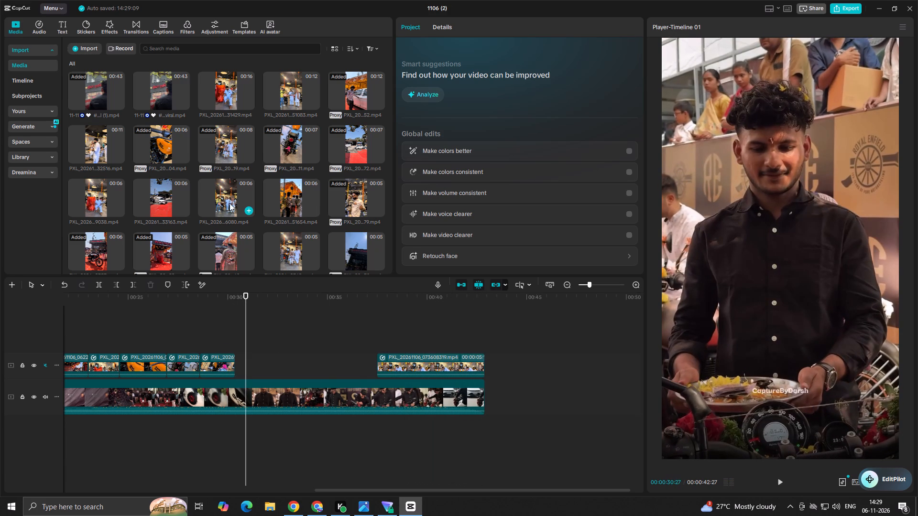
drag(226, 205, 244, 365)
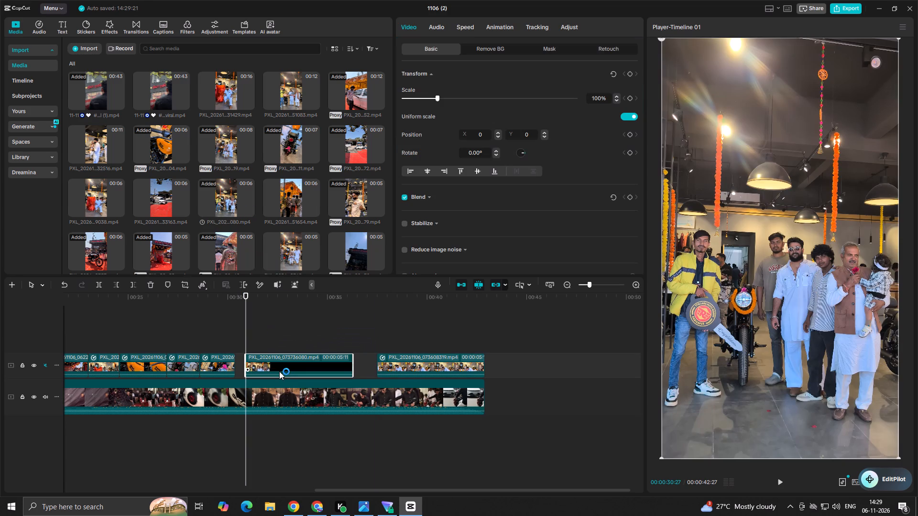
drag(279, 369, 276, 370)
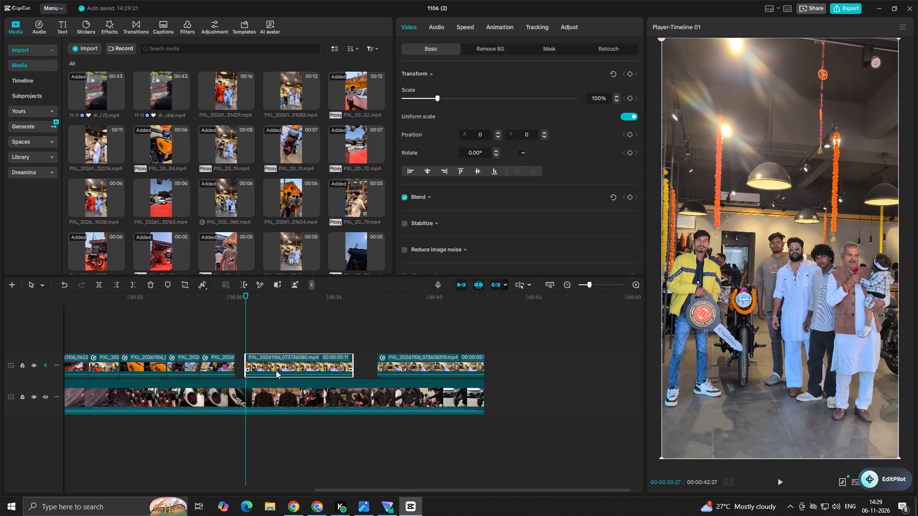
drag(276, 370, 270, 371)
Trim the start of the key-handover clip to 00:00:30:24 and close the gap to the headlight close-up clip.
click(240, 340)
key(space)
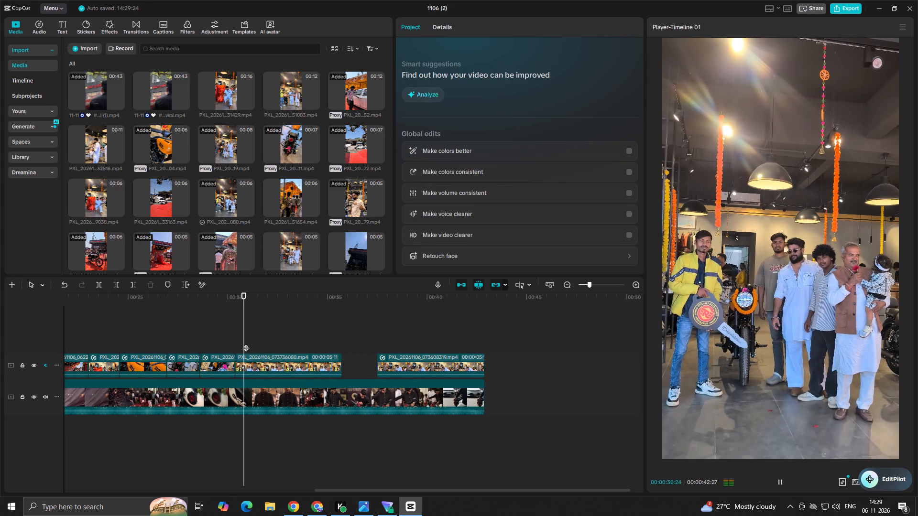
key(space)
click(251, 345)
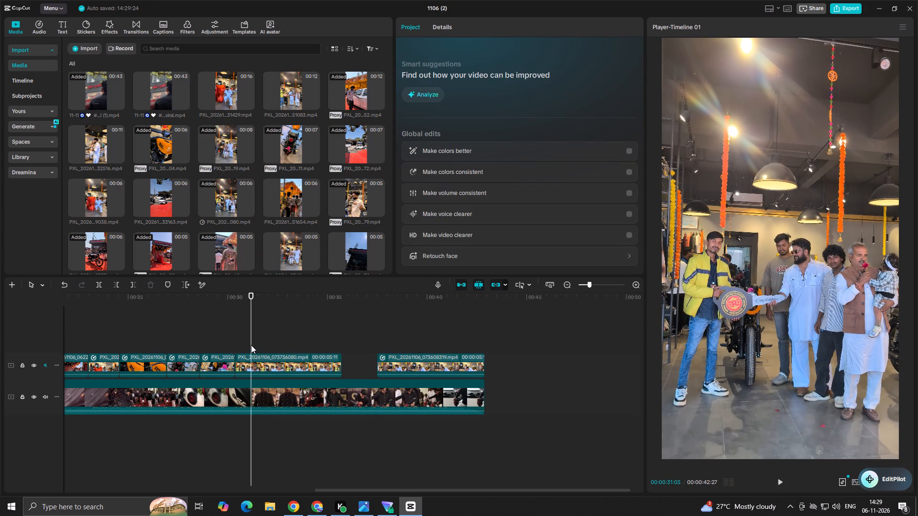
drag(251, 347, 244, 353)
click(244, 360)
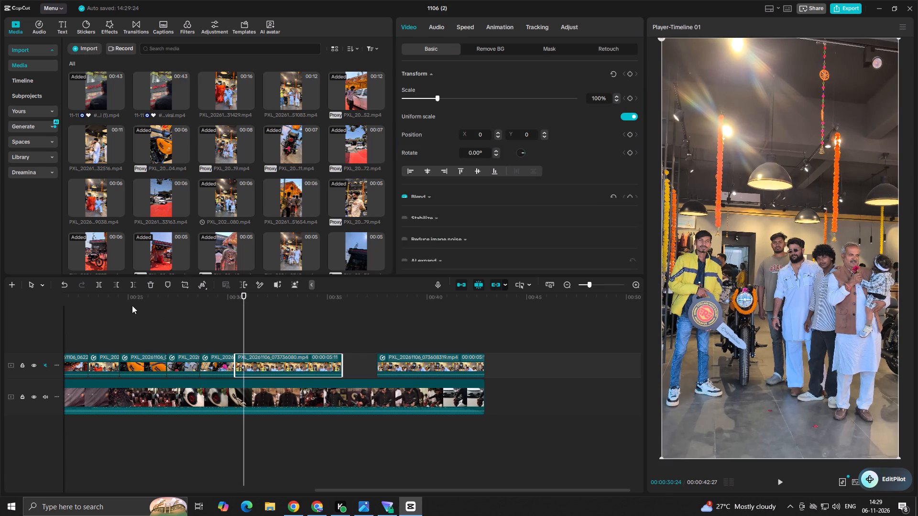
click(116, 280)
drag(266, 365, 256, 364)
drag(256, 343, 258, 373)
click(256, 366)
Apply the Bullet speed curve to the key-handover clip and shift its first upper speed point towards the clip's beginning.
click(459, 29)
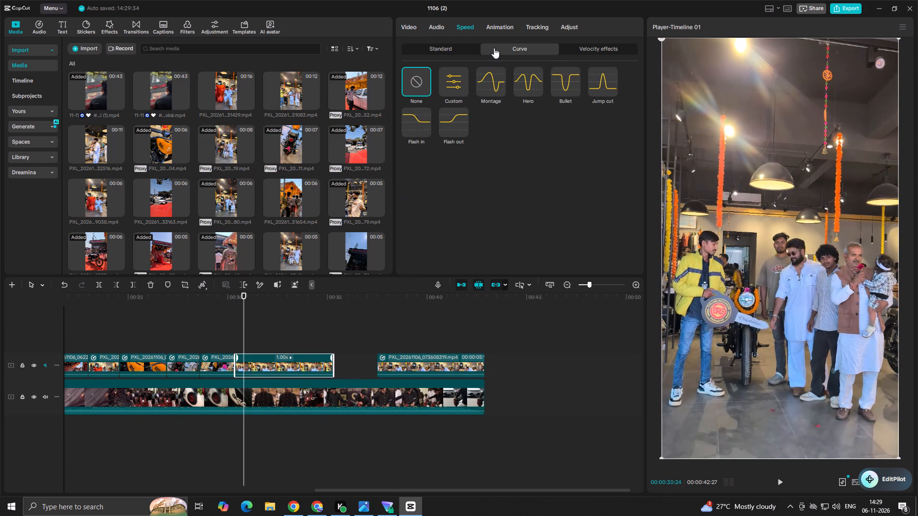
click(566, 90)
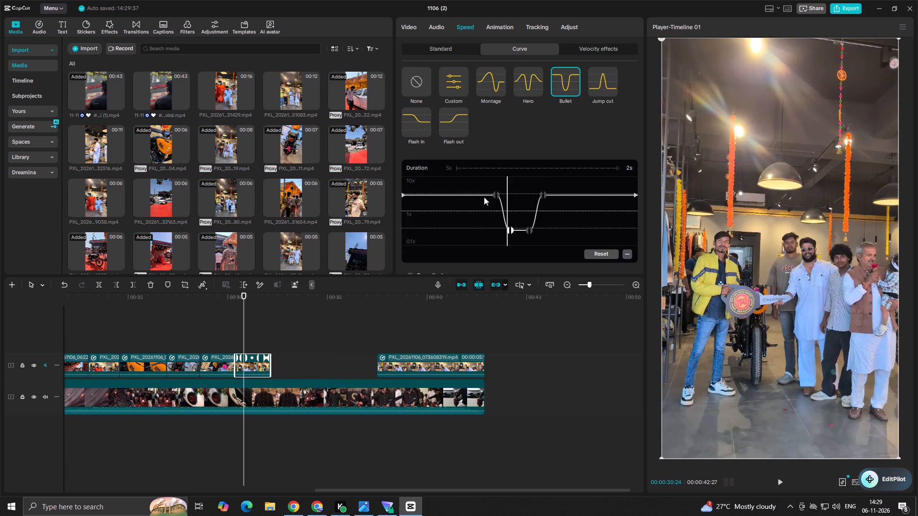
drag(500, 194, 477, 194)
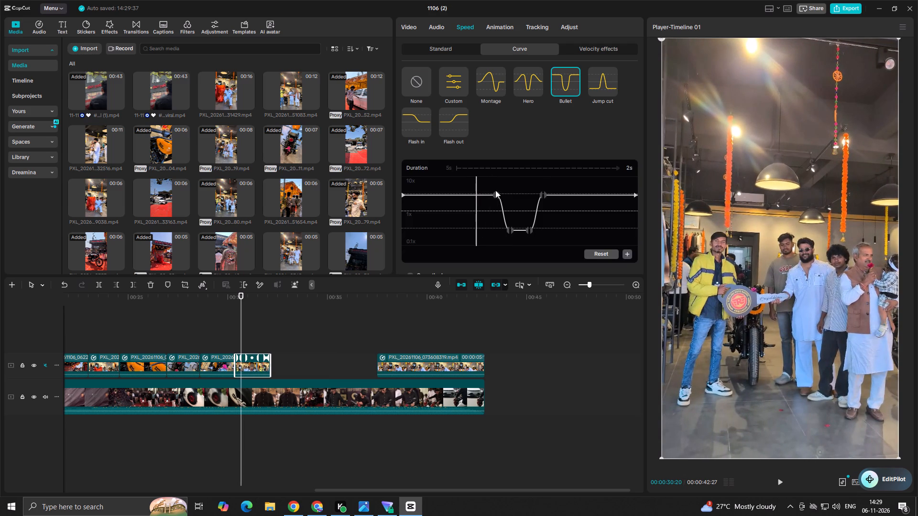
drag(496, 191, 448, 189)
drag(495, 196, 495, 195)
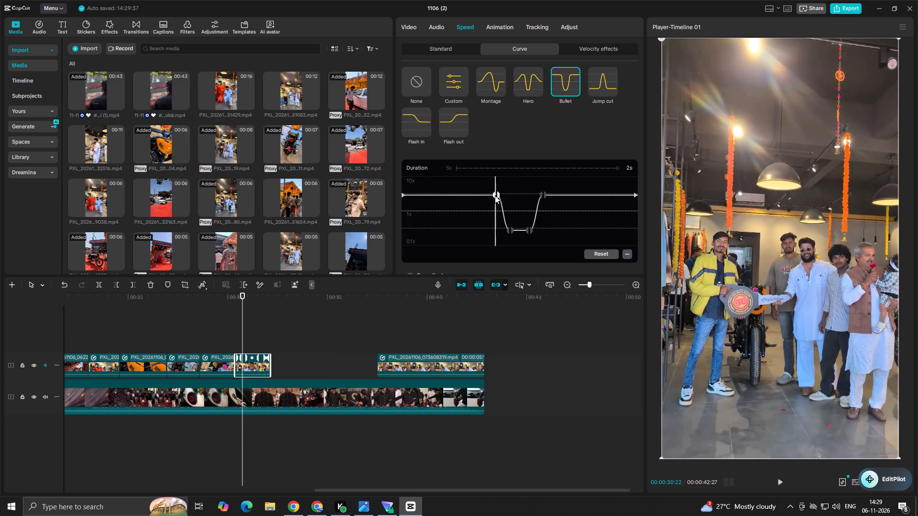
drag(495, 195, 473, 194)
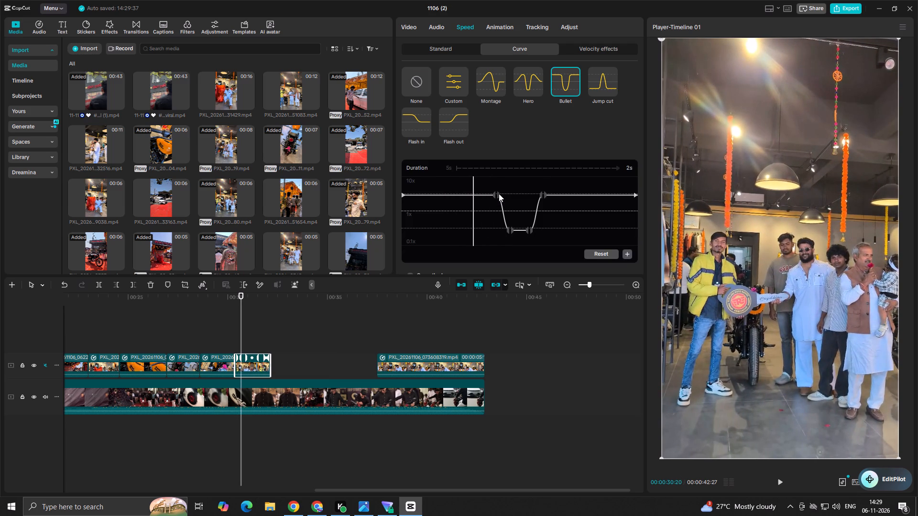
click(499, 193)
drag(499, 193, 439, 197)
Move the key-handover clip's first slow point earlier and raise it to about 0.63x, and play the ramp.
drag(512, 232, 453, 226)
click(441, 221)
drag(441, 220, 392, 220)
key(space)
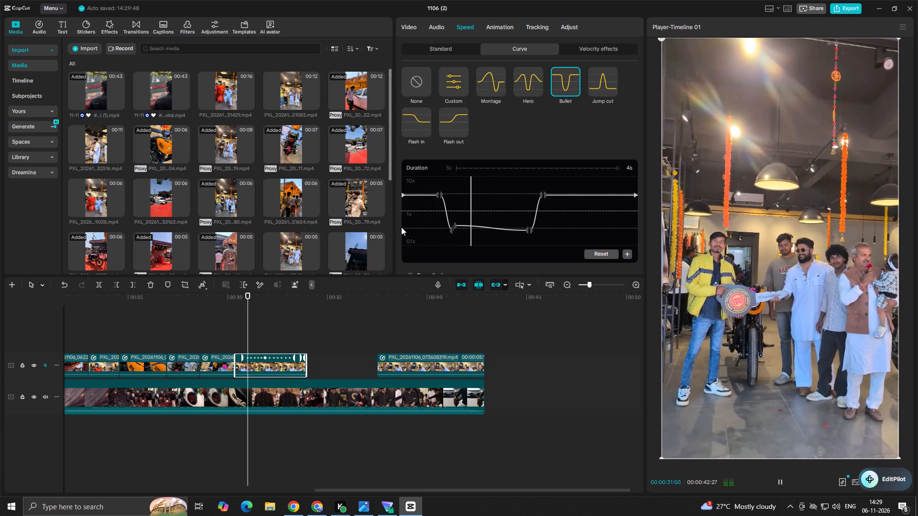
key(space)
click(415, 226)
drag(415, 225, 375, 224)
key(space)
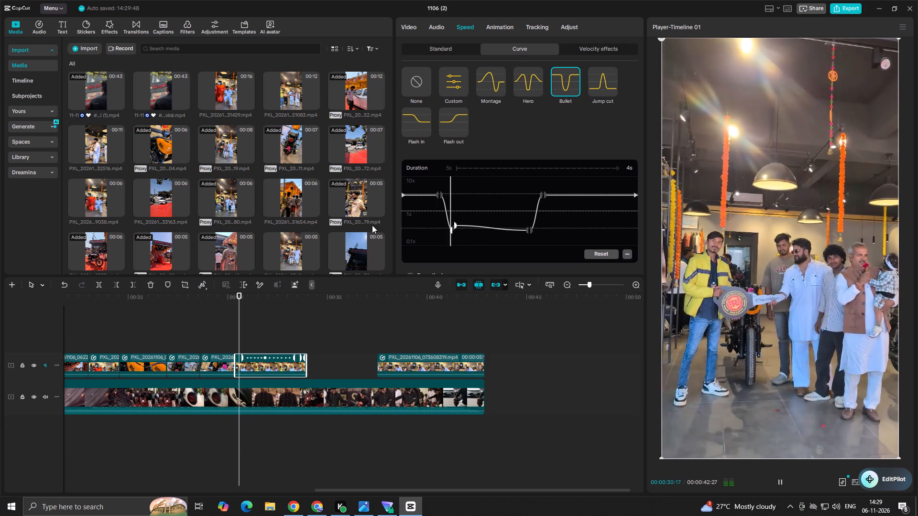
key(space)
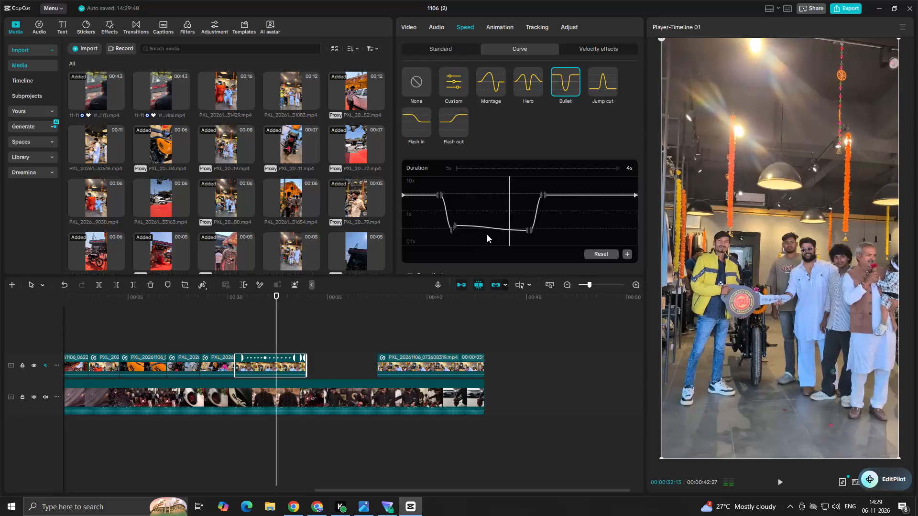
key(space)
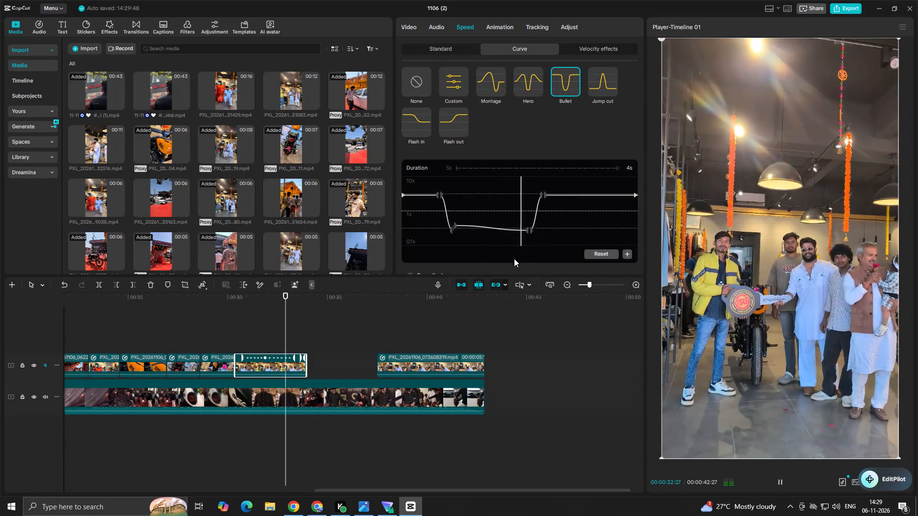
key(space)
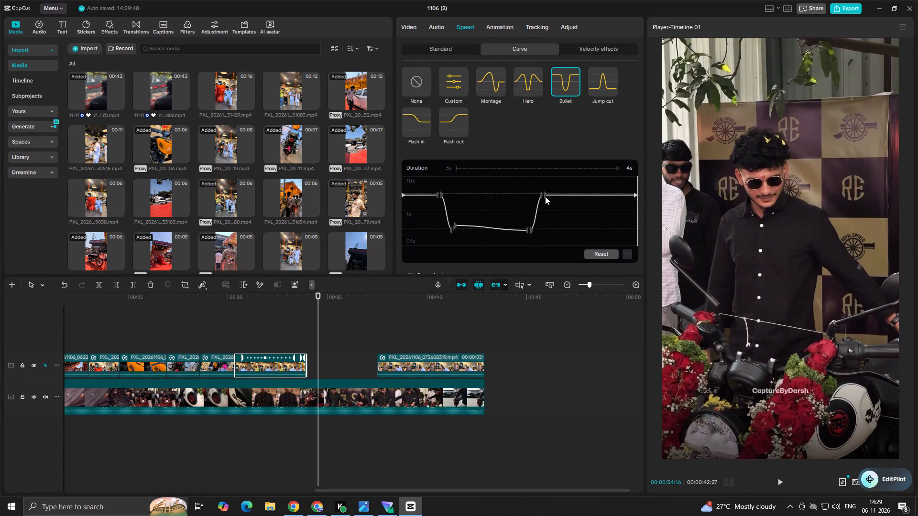
Extend the key-handover clip's slowdown towards its end with the second slow point at about 0.47x, and play the ramp.
drag(542, 196, 556, 199)
drag(529, 231, 551, 231)
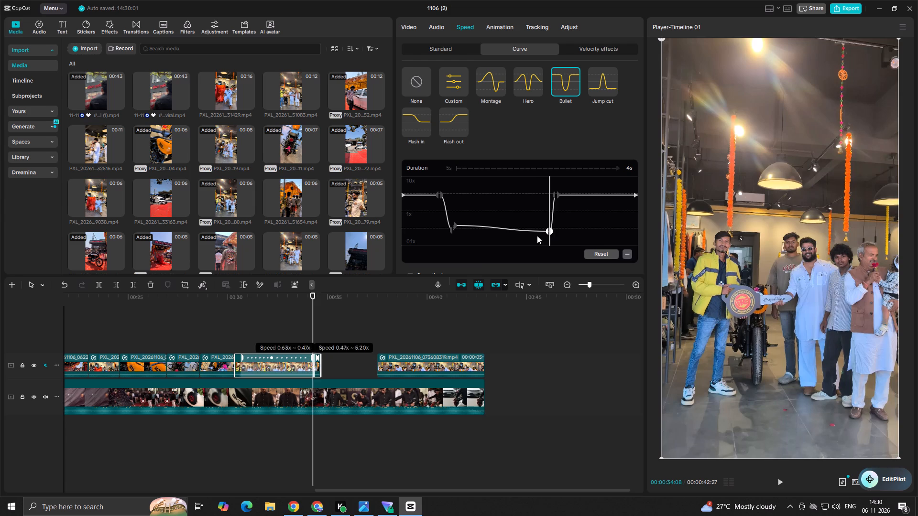
click(229, 339)
key(space)
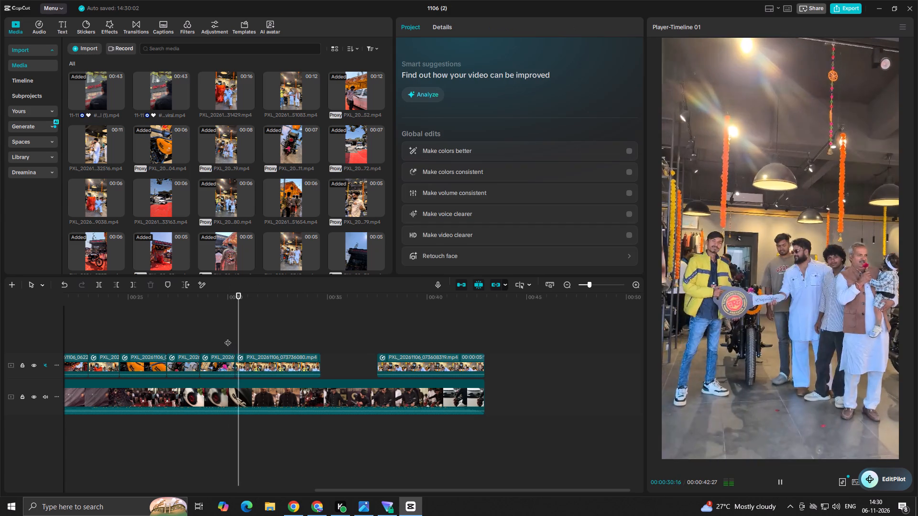
key(space)
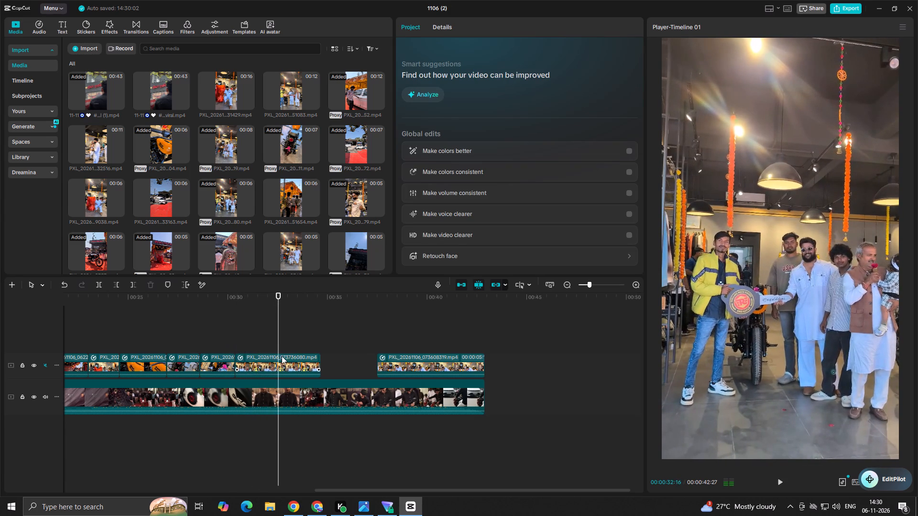
key(space)
key(space)
Split the key-handover clip at 00:00:32:22, delete the part after the cut, and play through the edit.
click(282, 358)
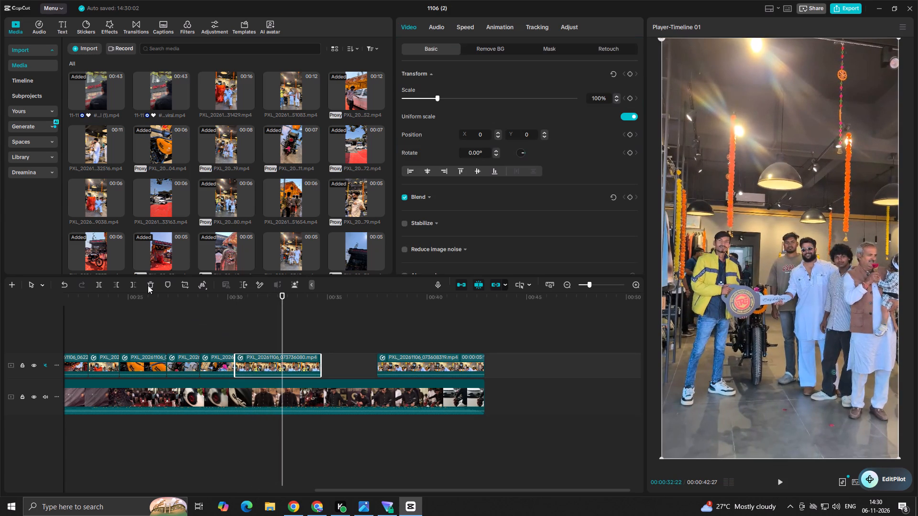
click(100, 282)
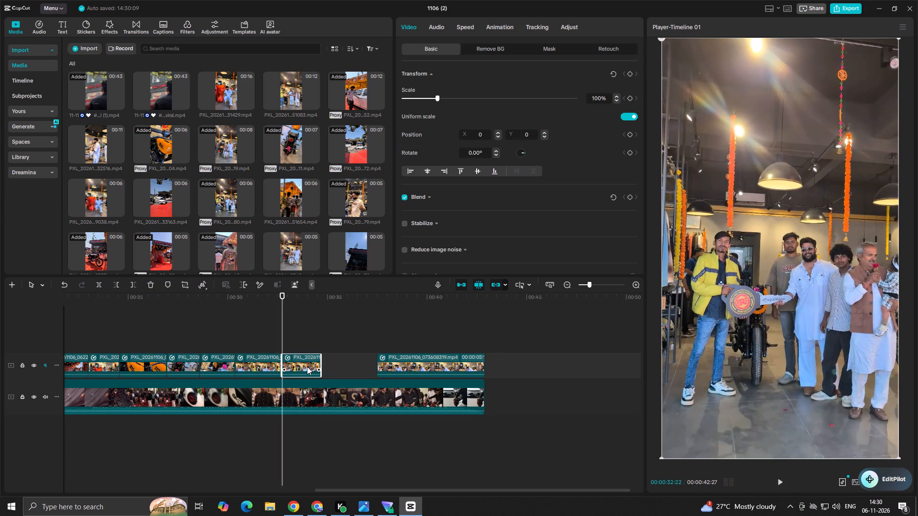
key(BackSpace)
click(265, 348)
key(space)
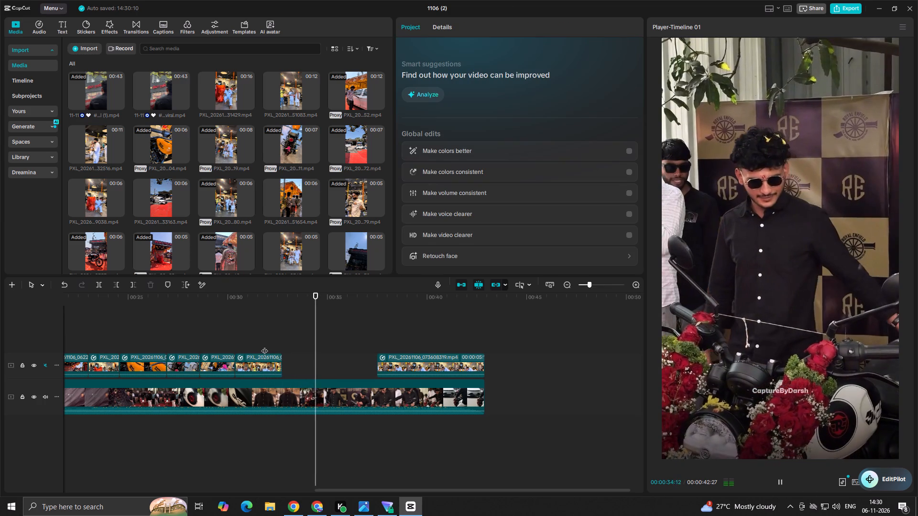
key(space)
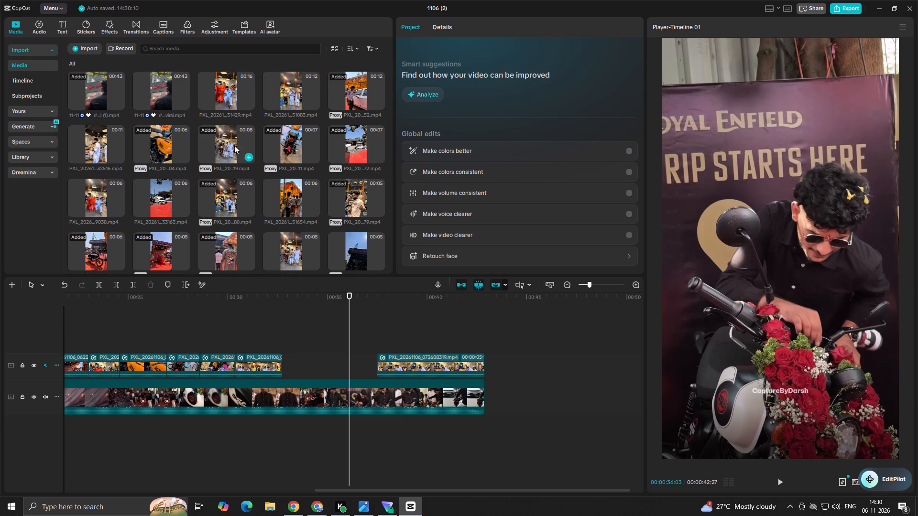
Preview the unused clips of the man holding the child, the Stellars banner, the showroom group and the white car as gap fillers.
scroll(234, 174, down, 3)
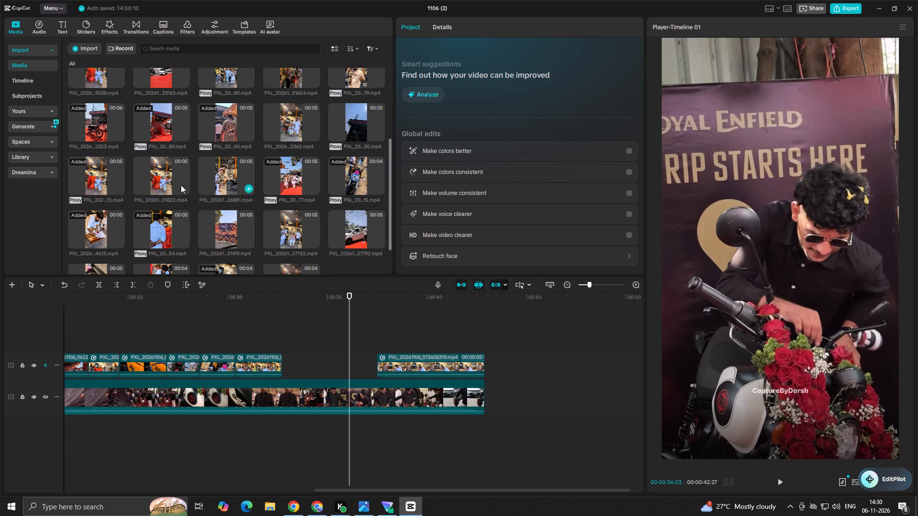
scroll(239, 167, down, 4)
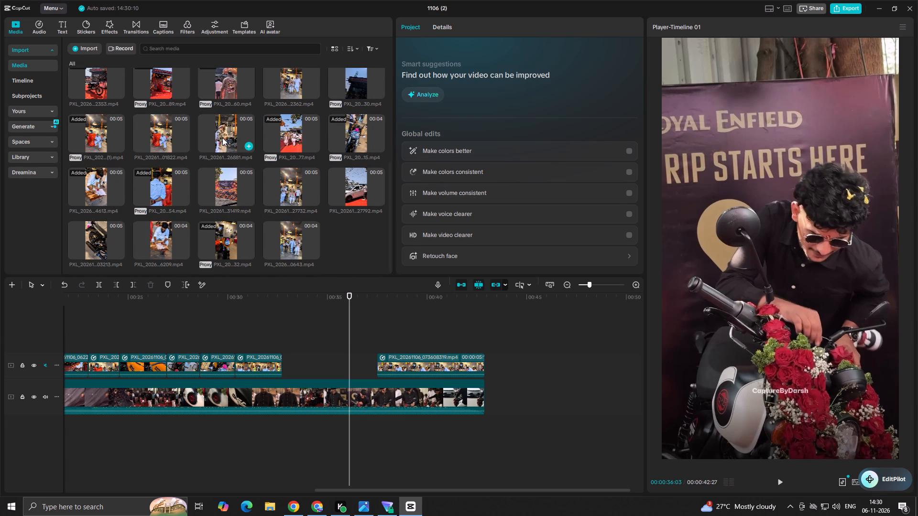
click(222, 138)
key(space)
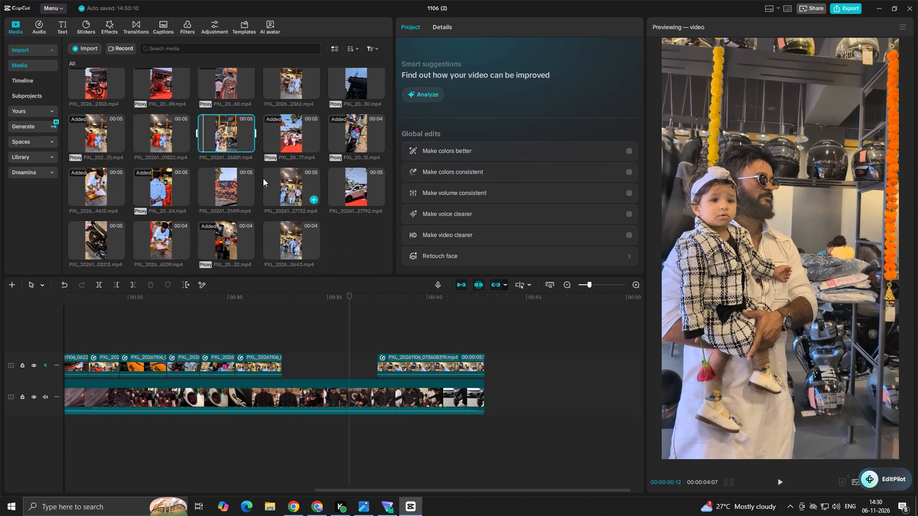
click(224, 188)
key(space)
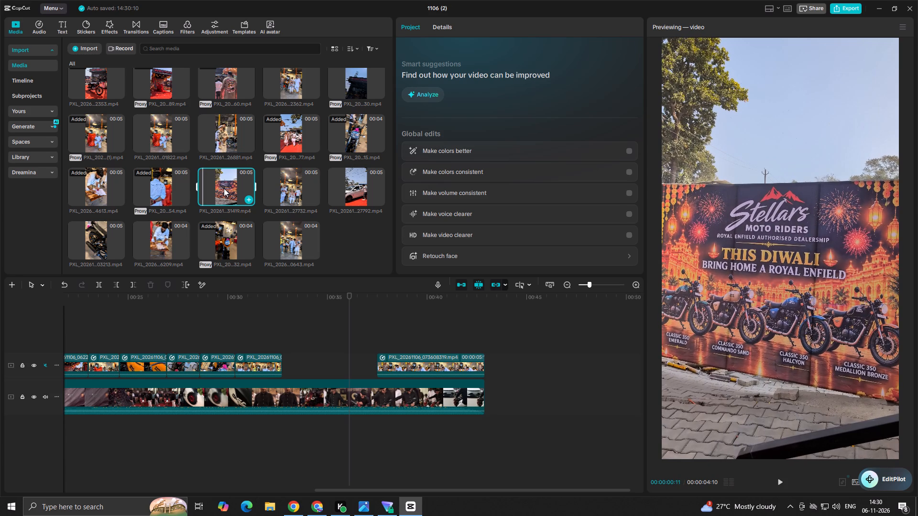
click(296, 193)
key(space)
click(349, 195)
key(space)
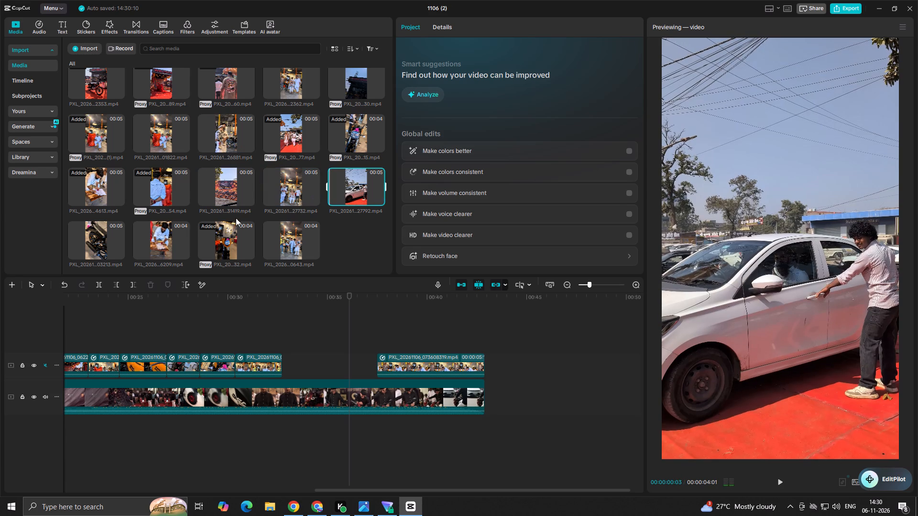
Preview the garlanded headlight clip PXL_20261106_073459832, place it directly after the key-handover clip on the overlay track, and play the join.
click(229, 246)
key(space)
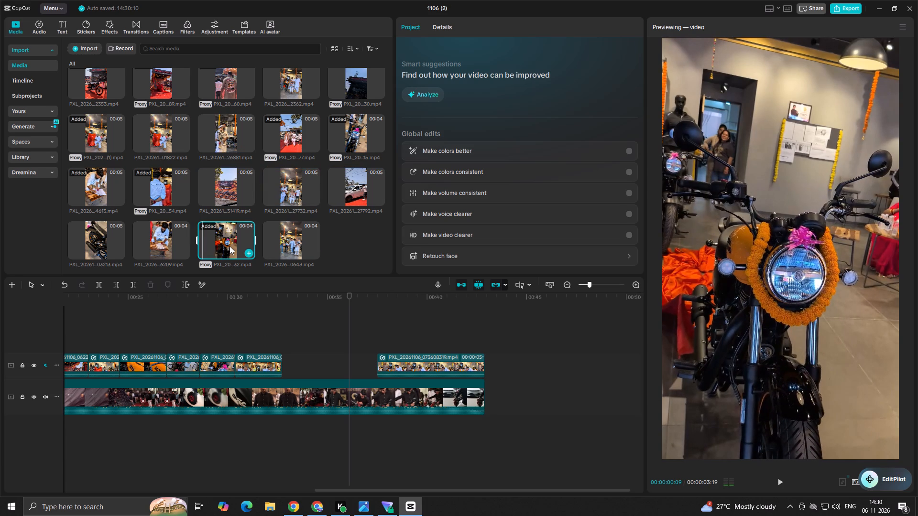
key(space)
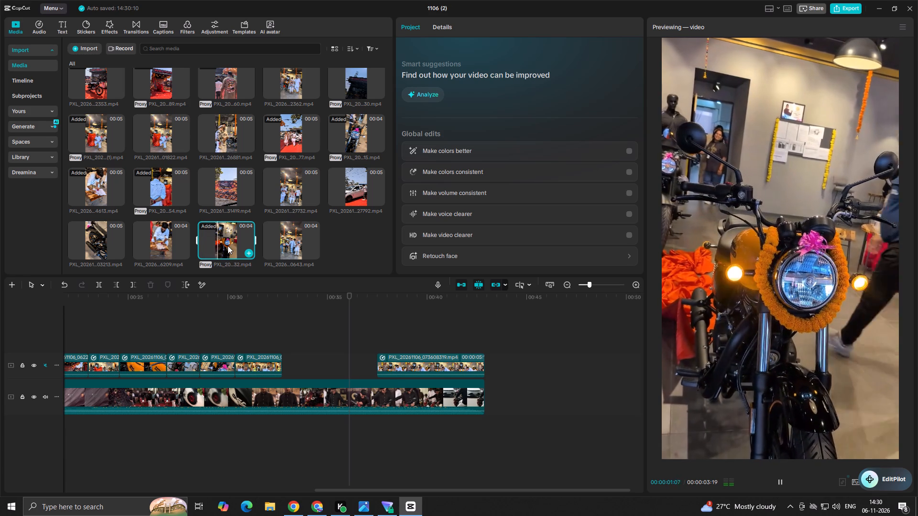
key(space)
drag(227, 247, 283, 349)
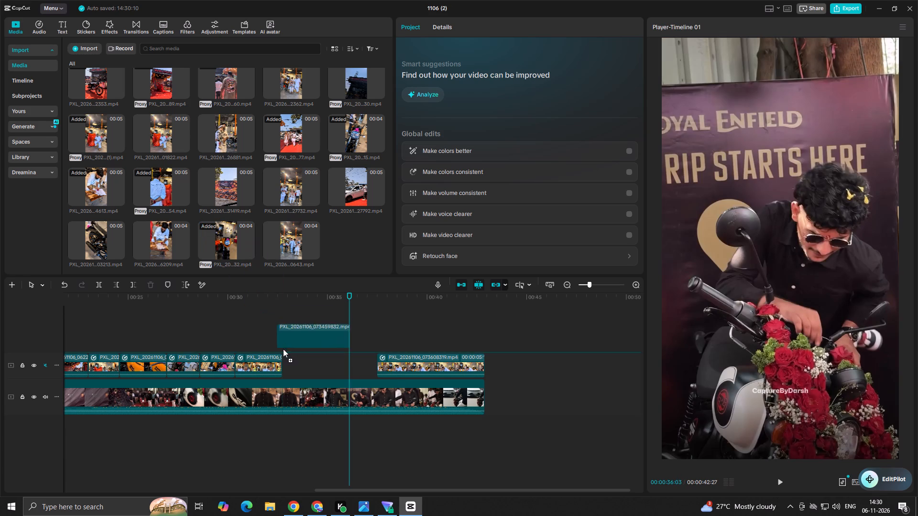
drag(283, 349, 284, 365)
click(270, 347)
key(space)
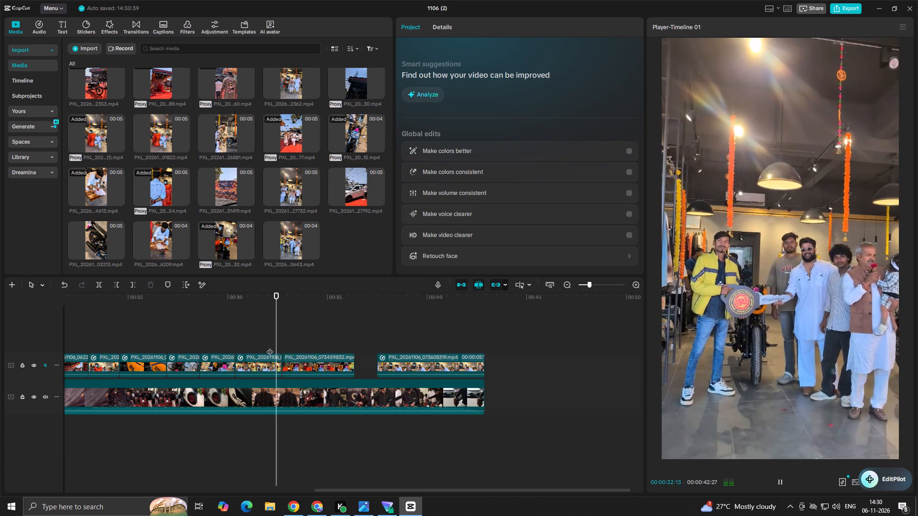
key(space)
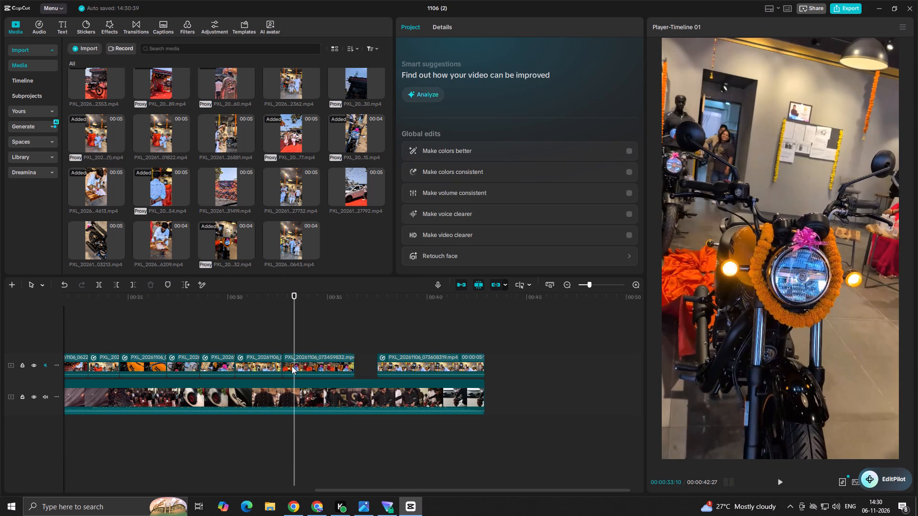
Apply the Bullet speed curve to the garlanded headlight clip, move its first upper and first slow points earlier, deepen the slow point, and play the ramp.
click(292, 366)
click(461, 26)
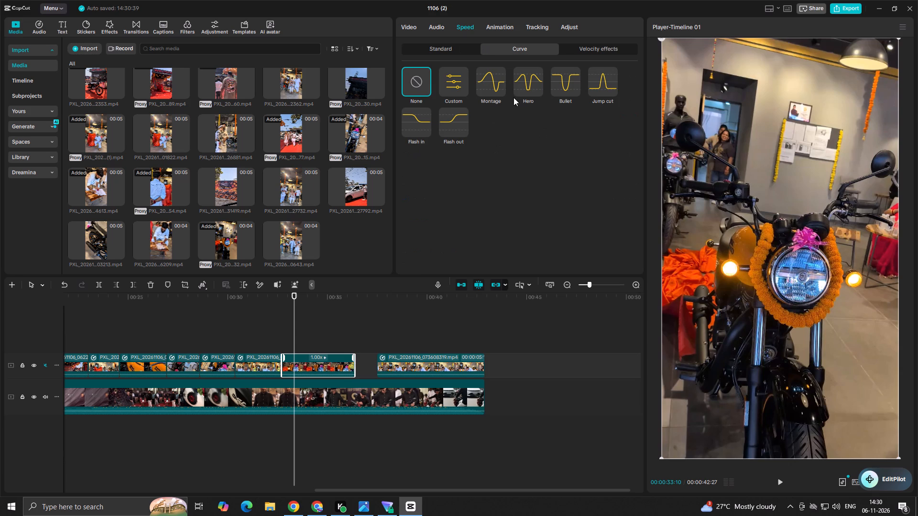
click(559, 86)
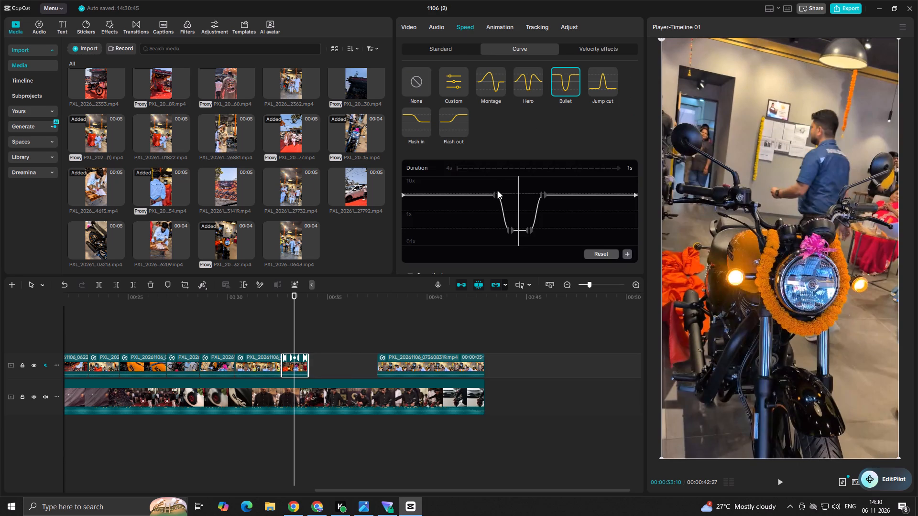
drag(496, 193, 450, 194)
drag(510, 226, 445, 236)
click(451, 218)
drag(442, 218, 366, 222)
key(space)
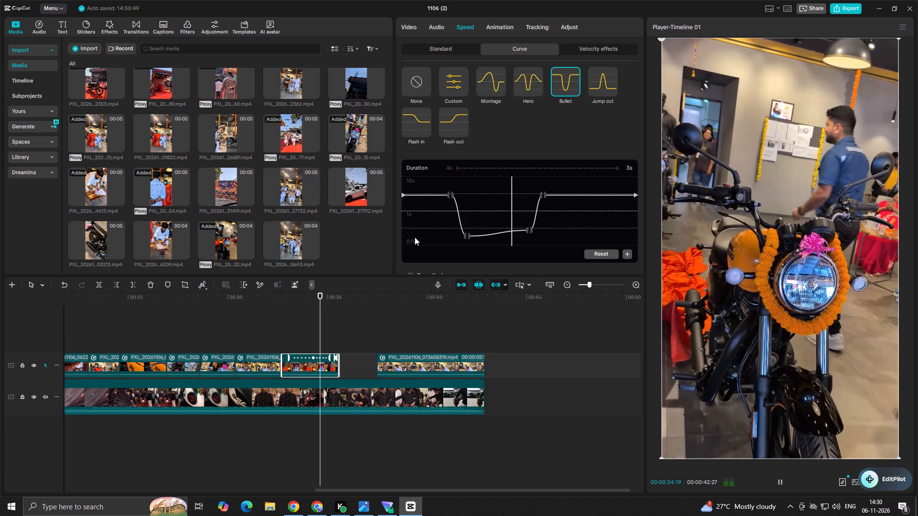
key(space)
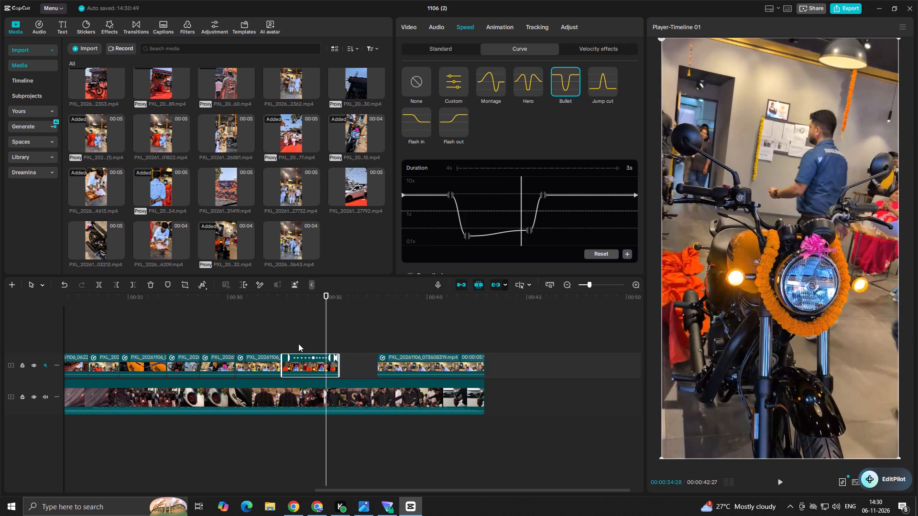
Play the ramped headlight clip, split it at 00:00:33:27, delete the part after the cut, and play the result.
click(280, 345)
key(space)
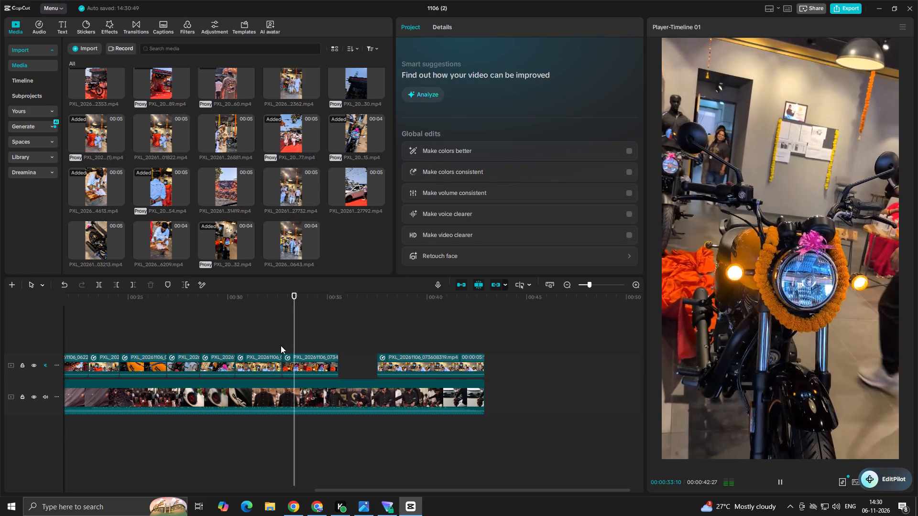
key(space)
key(space)
key(space)
click(306, 361)
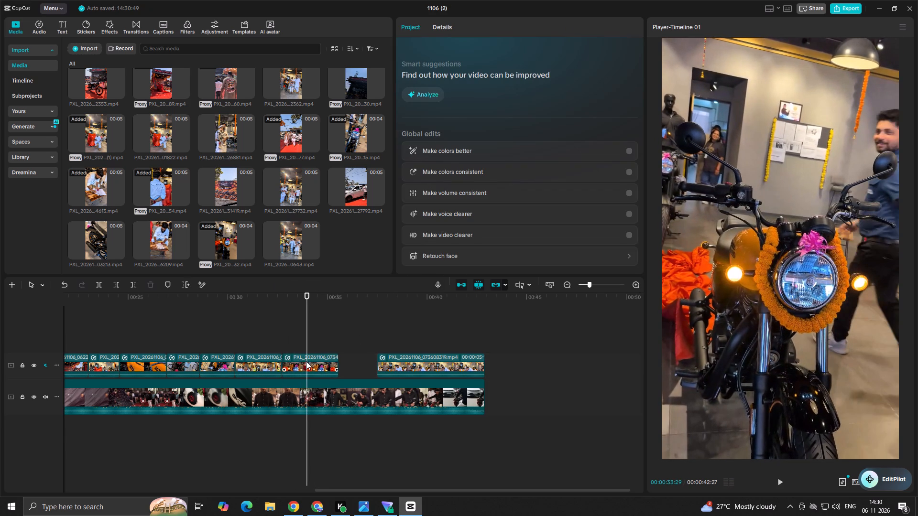
click(306, 347)
click(307, 361)
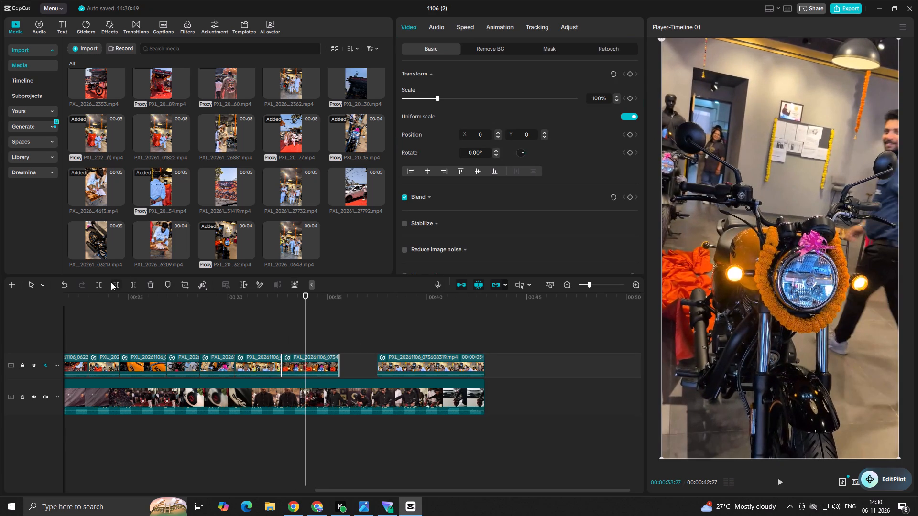
click(99, 282)
key(BackSpace)
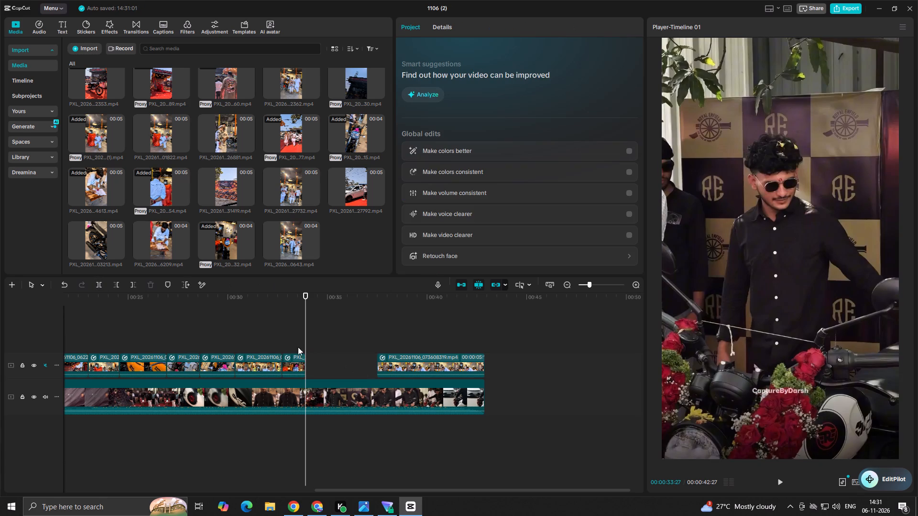
click(262, 341)
key(space)
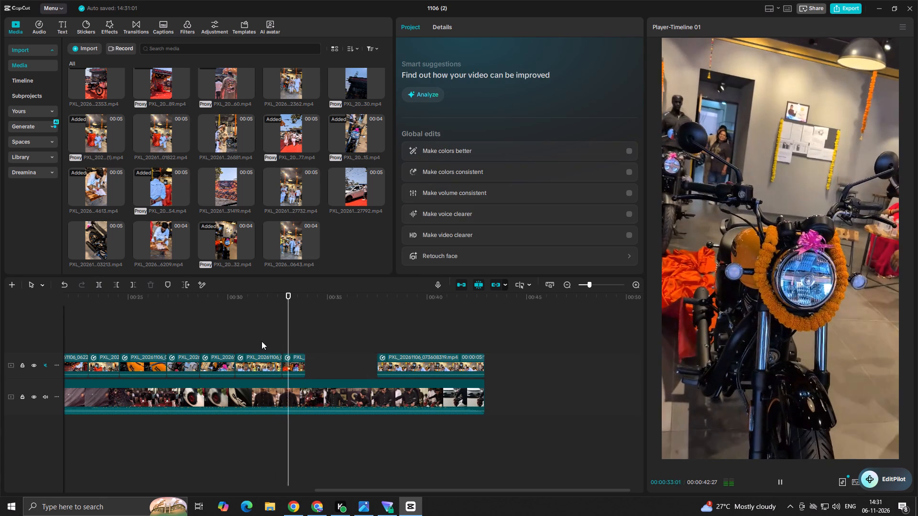
key(space)
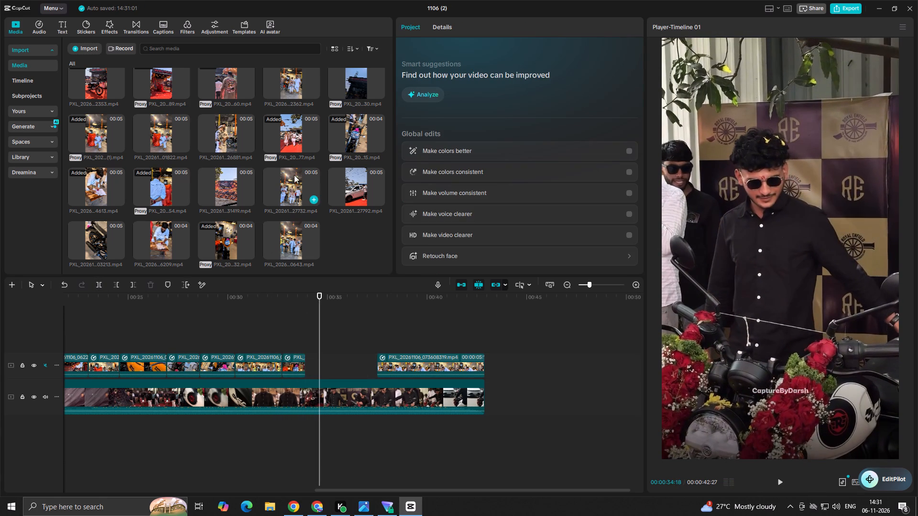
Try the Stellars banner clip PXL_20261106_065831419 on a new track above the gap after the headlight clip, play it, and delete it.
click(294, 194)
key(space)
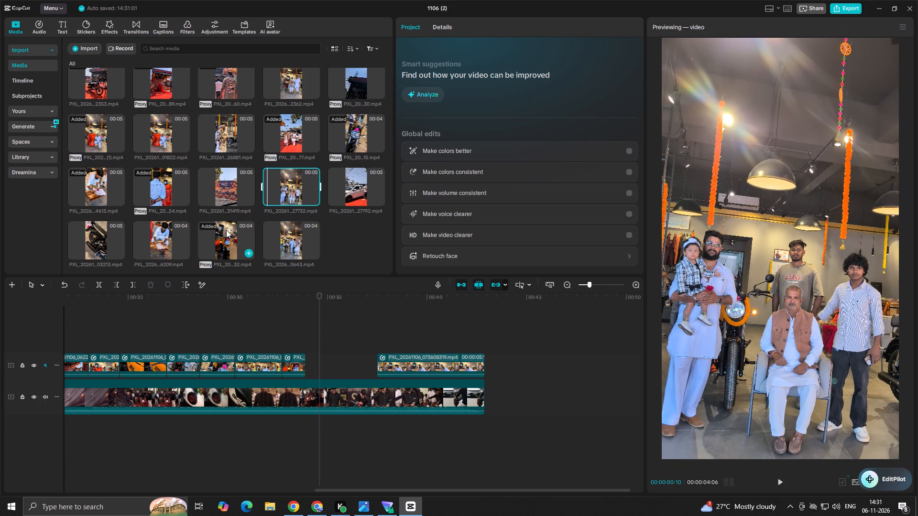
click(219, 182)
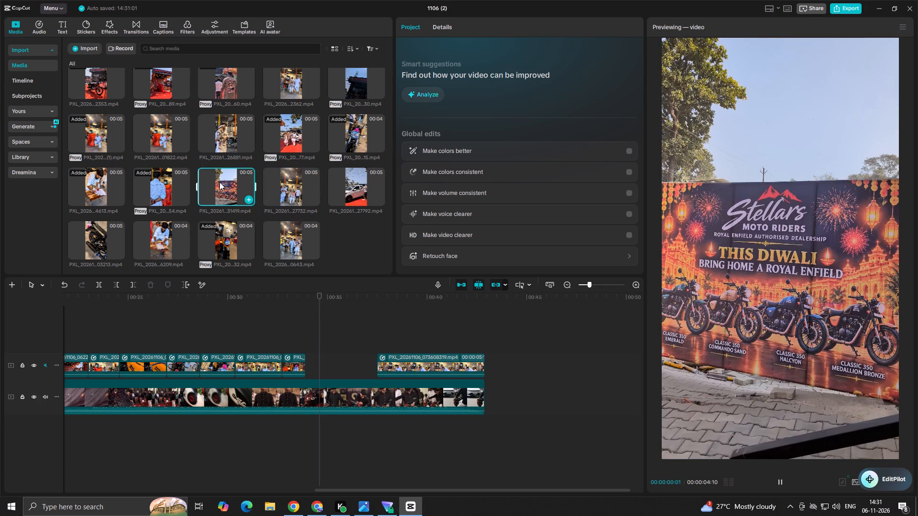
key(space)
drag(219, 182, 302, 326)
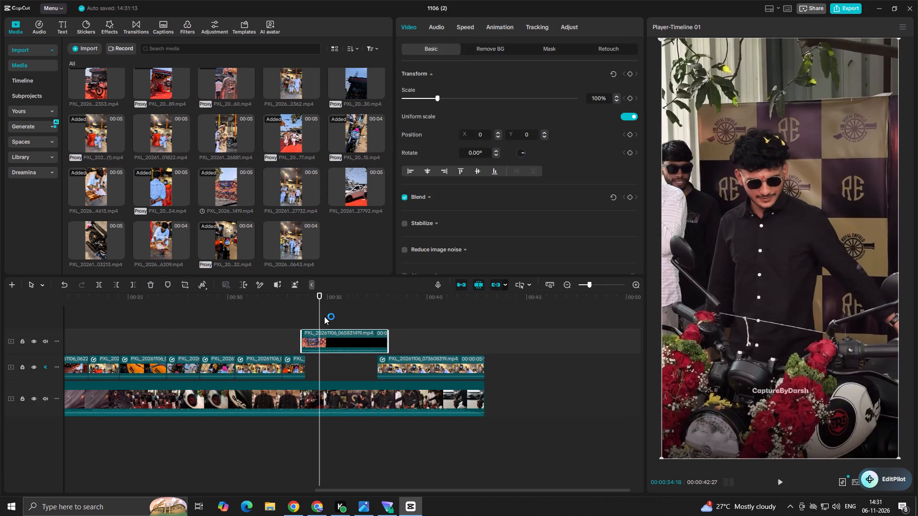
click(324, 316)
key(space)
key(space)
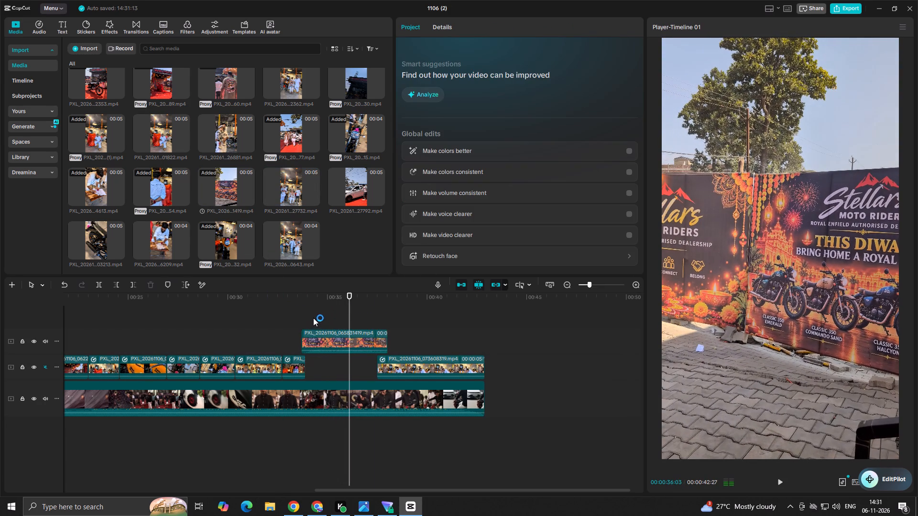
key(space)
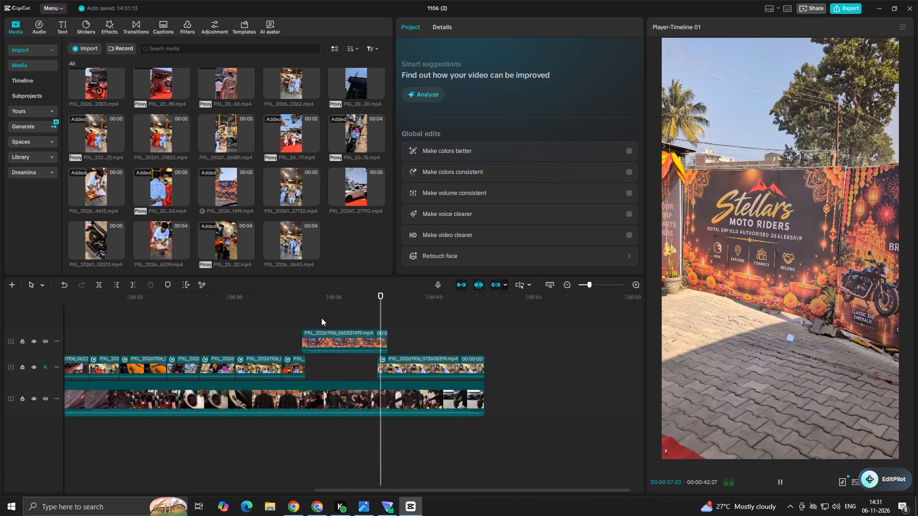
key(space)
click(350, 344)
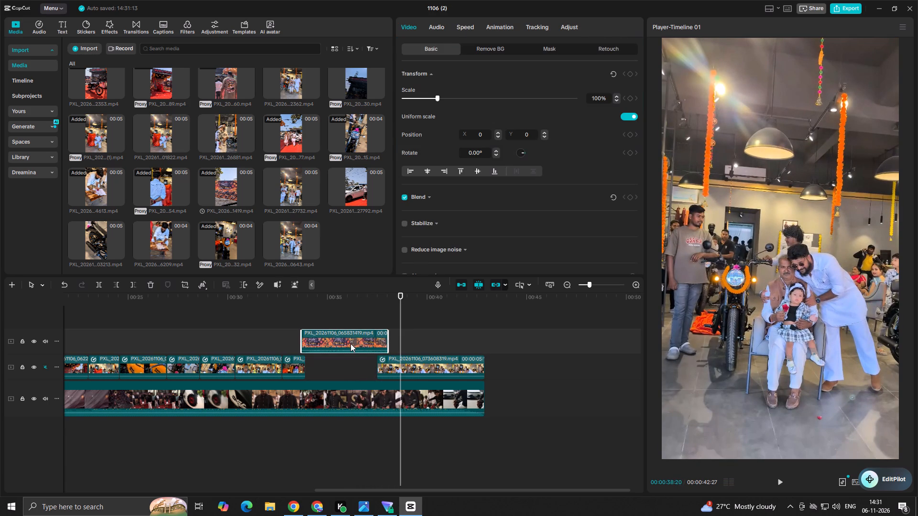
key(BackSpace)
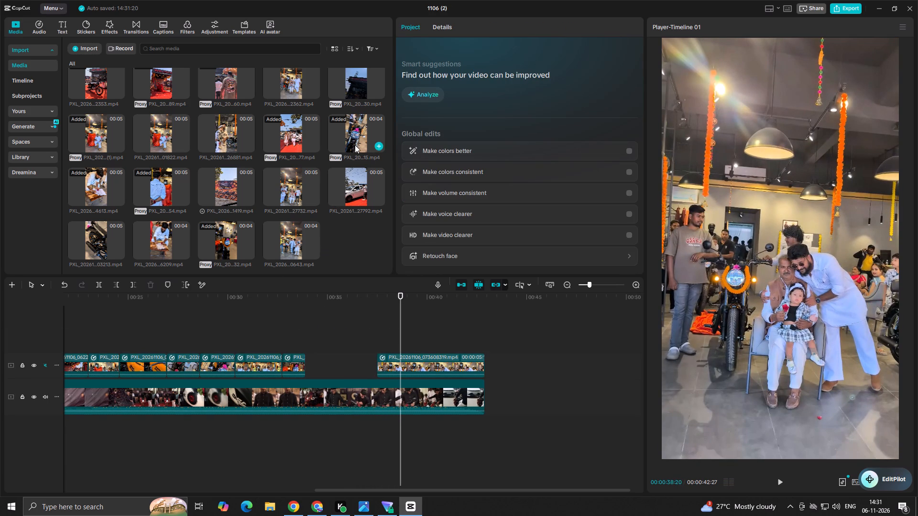
Preview the rear-wheel, red-draped motorcycle and white-kurta showroom clips in the media library to find a shot for the gap.
click(95, 238)
key(space)
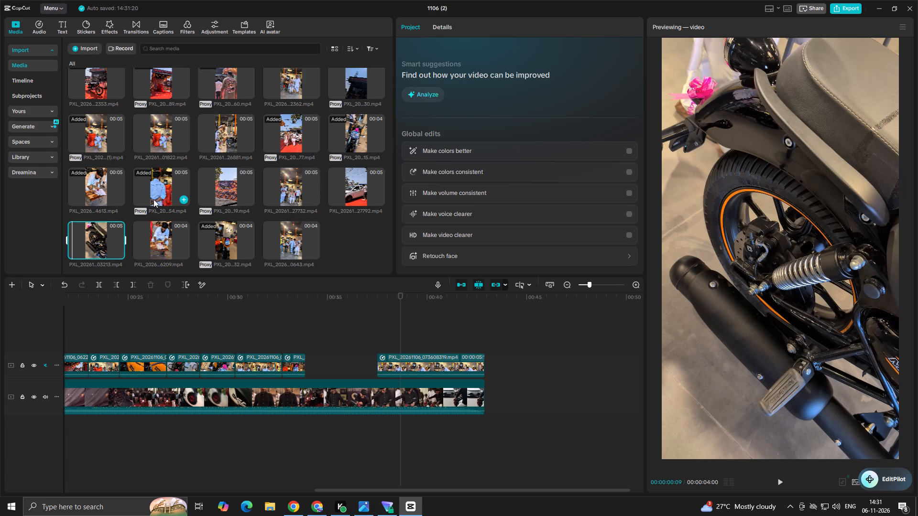
click(162, 142)
key(space)
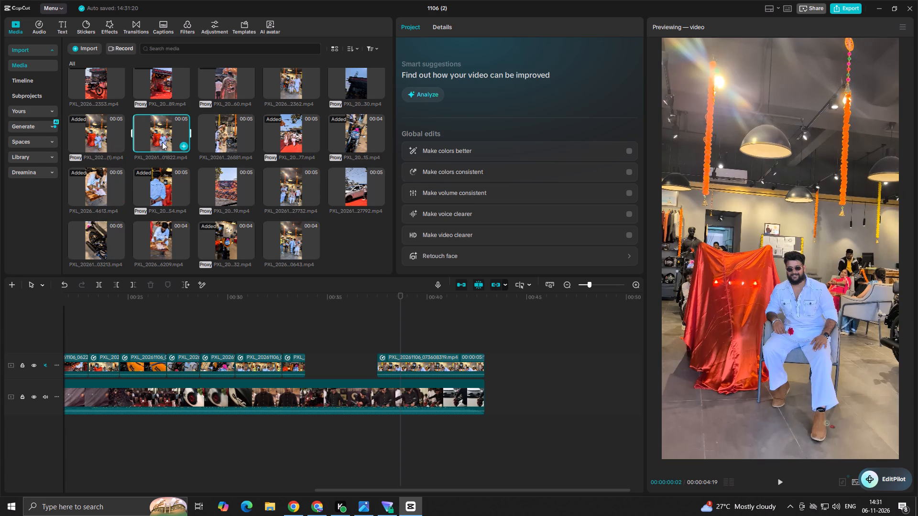
scroll(163, 143, up, 9)
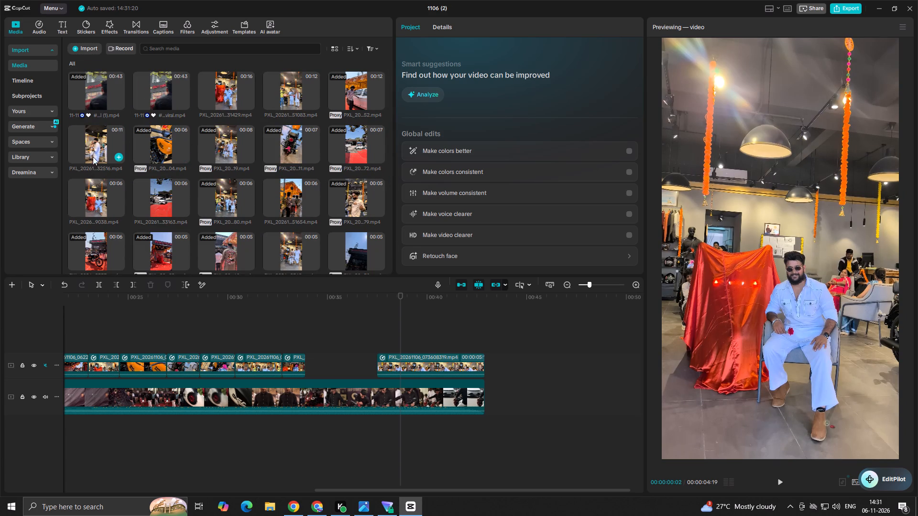
click(94, 154)
key(space)
key(space)
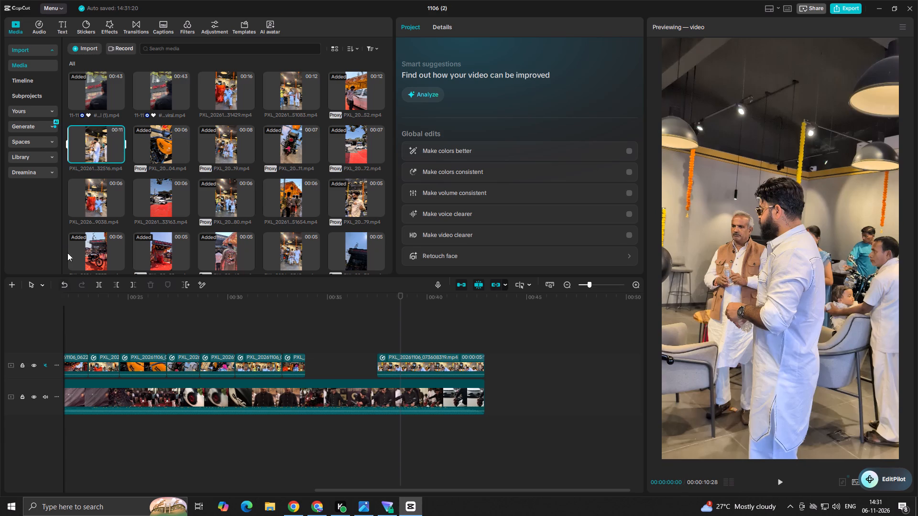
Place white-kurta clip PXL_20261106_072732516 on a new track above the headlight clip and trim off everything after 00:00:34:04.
drag(92, 146, 278, 324)
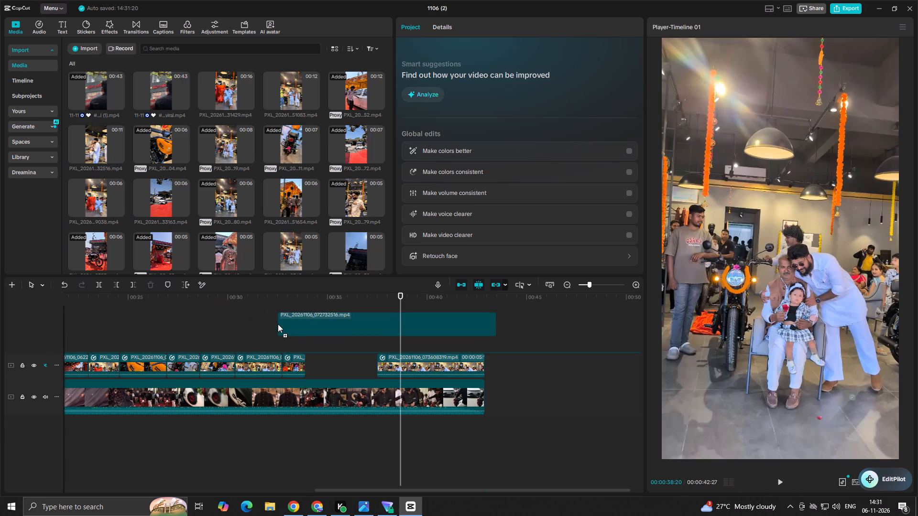
drag(278, 324, 282, 325)
click(312, 311)
drag(312, 312, 294, 324)
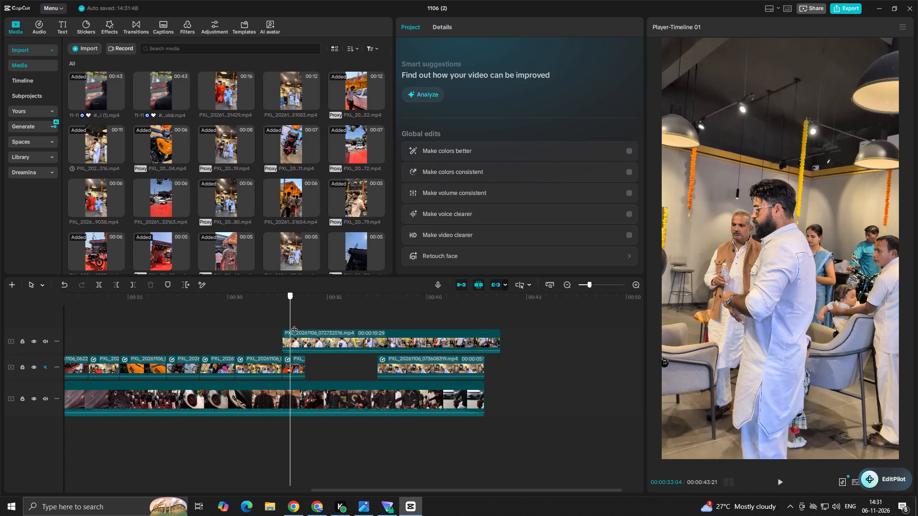
drag(294, 324, 316, 341)
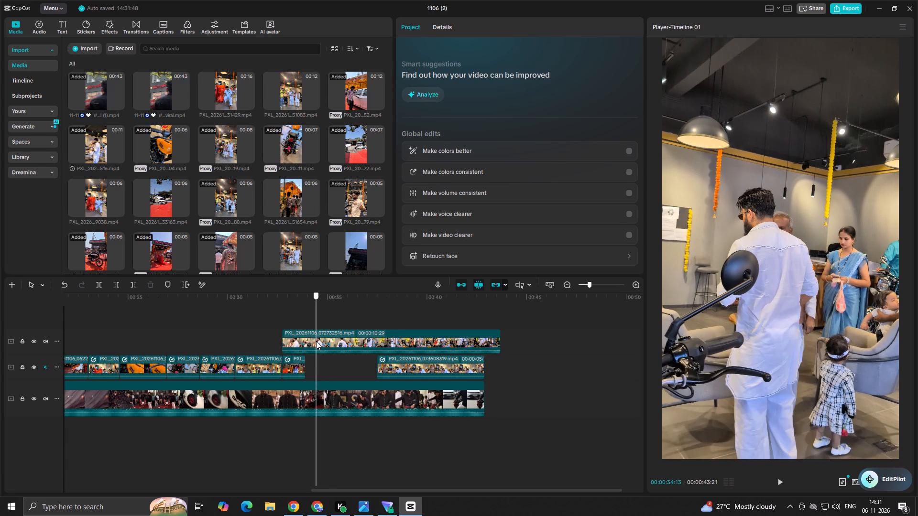
drag(316, 341, 310, 350)
click(316, 345)
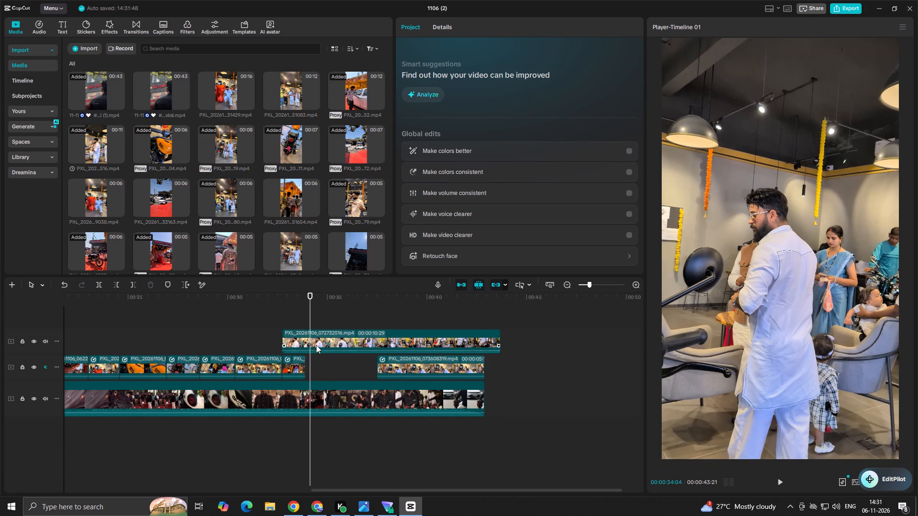
click(131, 284)
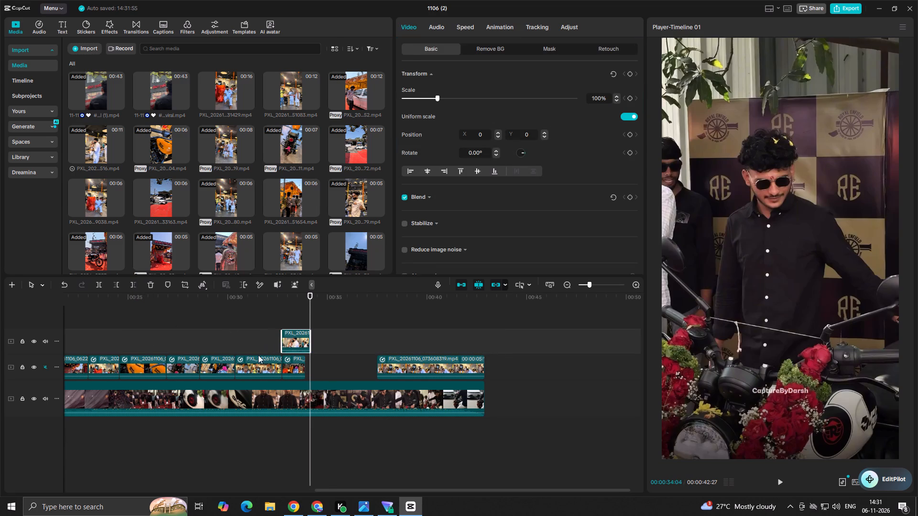
Move the trimmed white-kurta clip above the gap, apply the Bullet speed curve, shift its first upper and slow points earlier, and play it.
drag(294, 334, 327, 354)
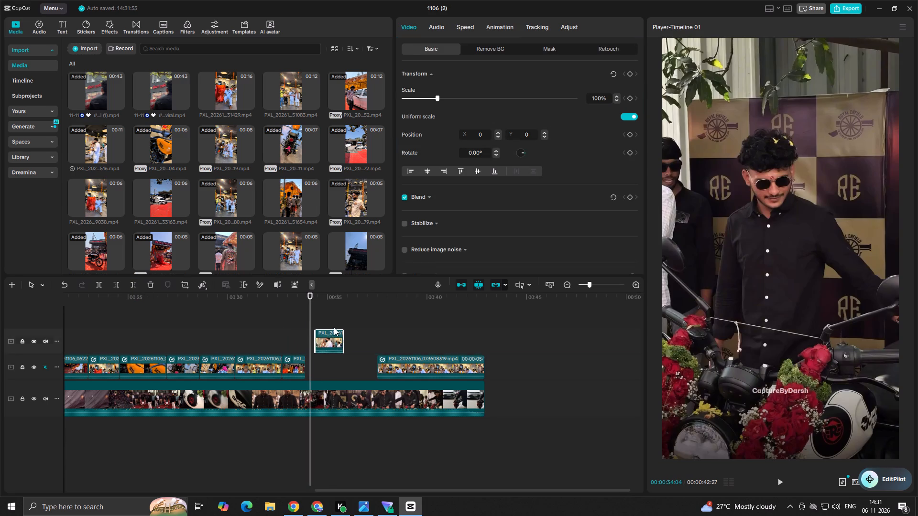
click(466, 25)
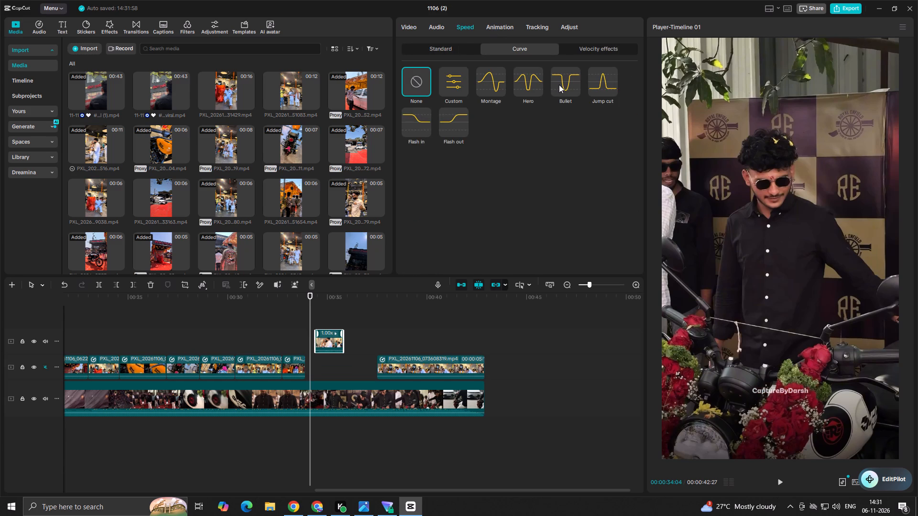
click(559, 85)
drag(500, 194, 469, 193)
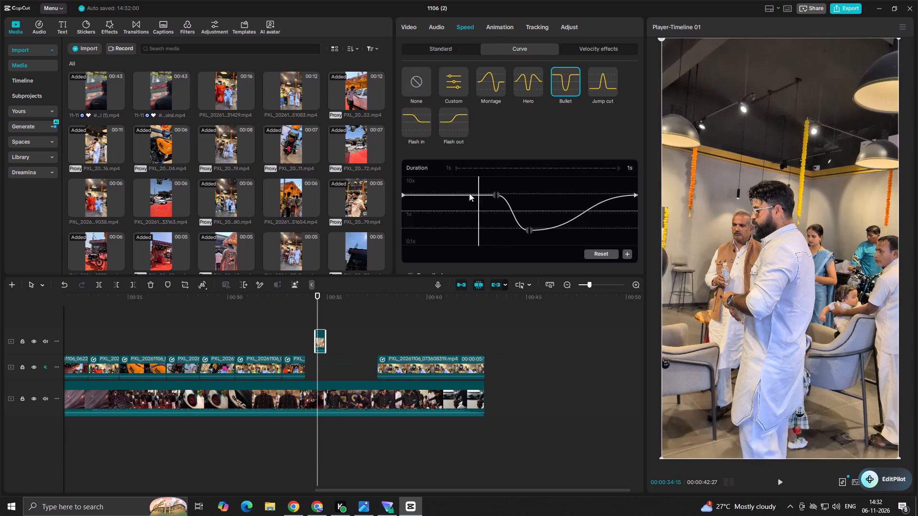
drag(469, 193, 457, 193)
drag(493, 193, 456, 194)
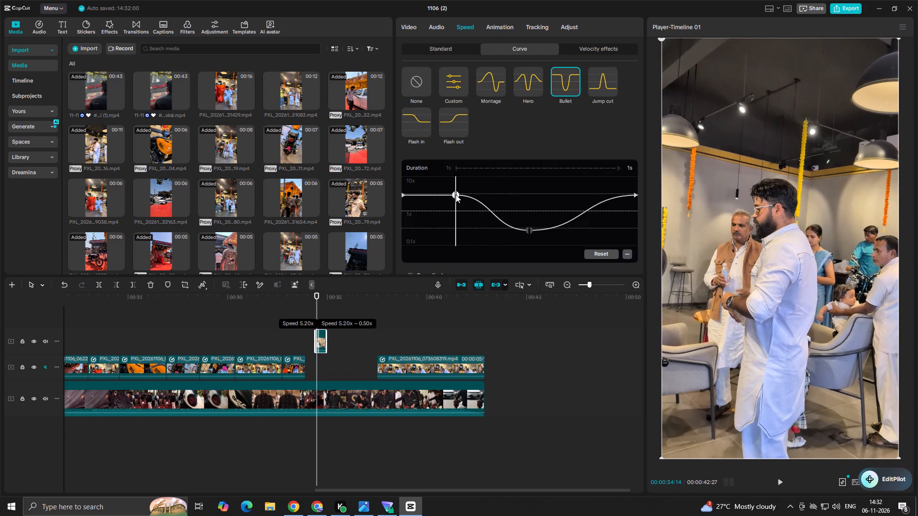
drag(456, 194, 454, 194)
drag(526, 233, 454, 233)
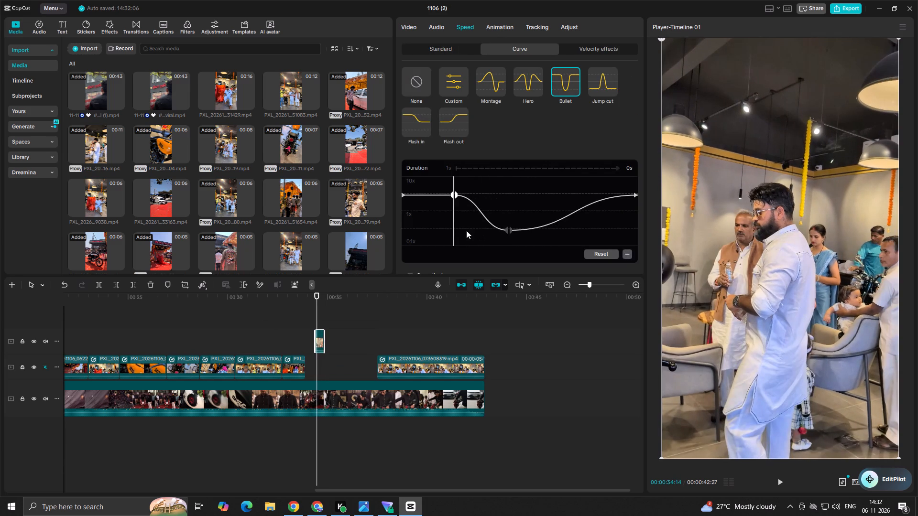
drag(467, 225, 400, 223)
key(space)
key(space)
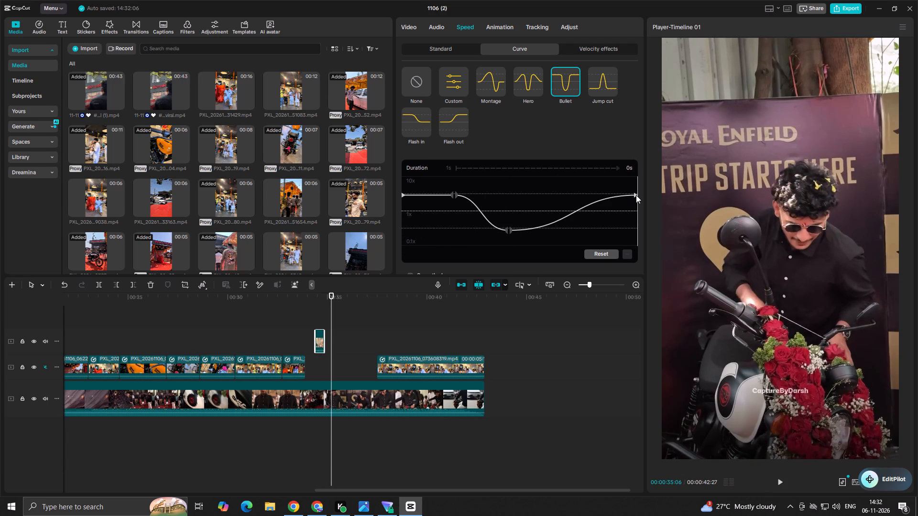
Lower the end point of the white-kurta clip's speed curve to the slow point's level and play the ramp.
drag(636, 194, 632, 232)
click(593, 215)
drag(592, 214, 486, 216)
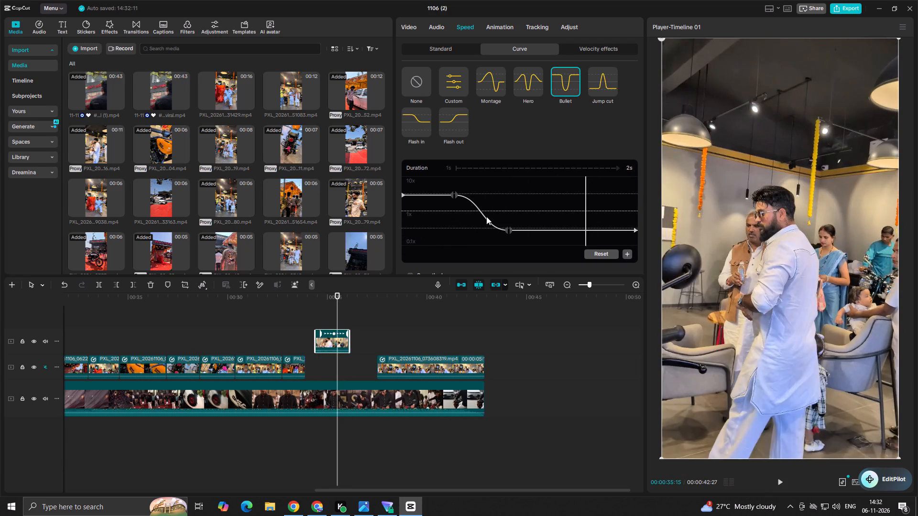
drag(486, 216, 382, 225)
key(space)
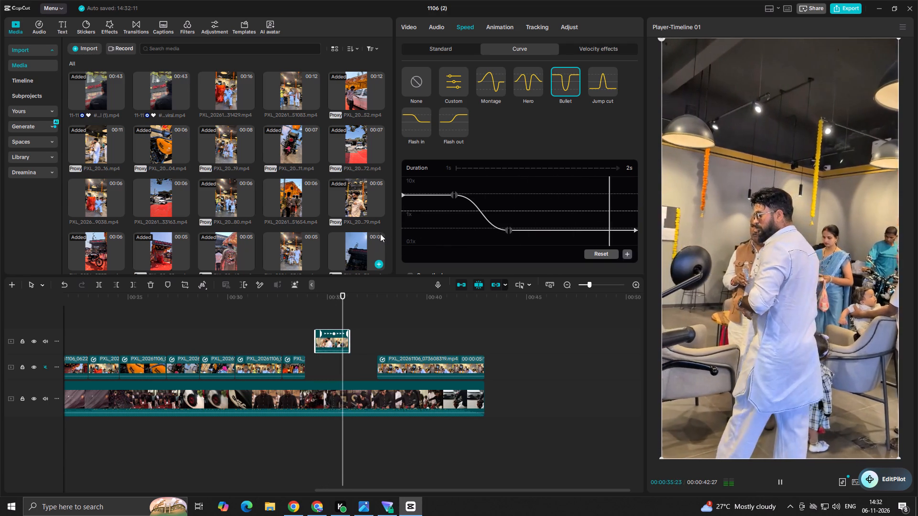
key(space)
Move the ramped white-kurta clip onto the overlay track directly after the garlanded headlight clip and play the join.
drag(332, 342, 326, 371)
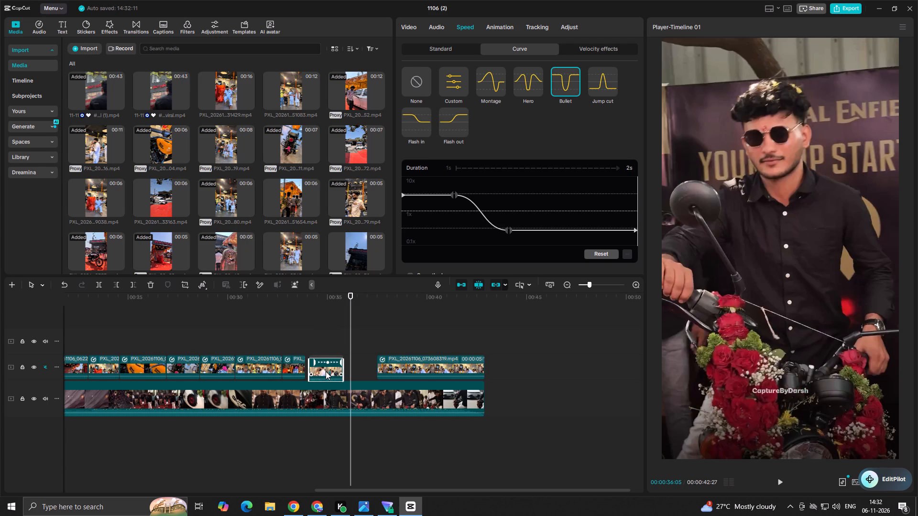
drag(326, 371, 324, 368)
click(295, 341)
key(space)
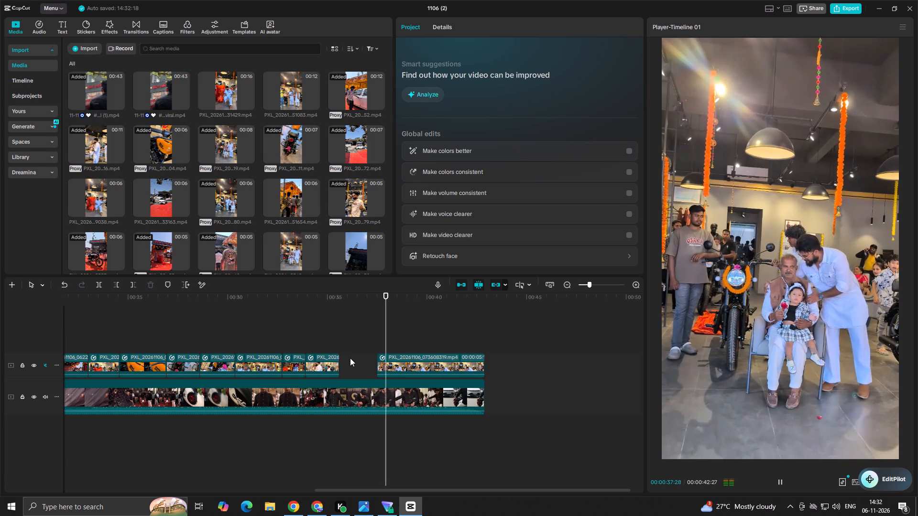
key(space)
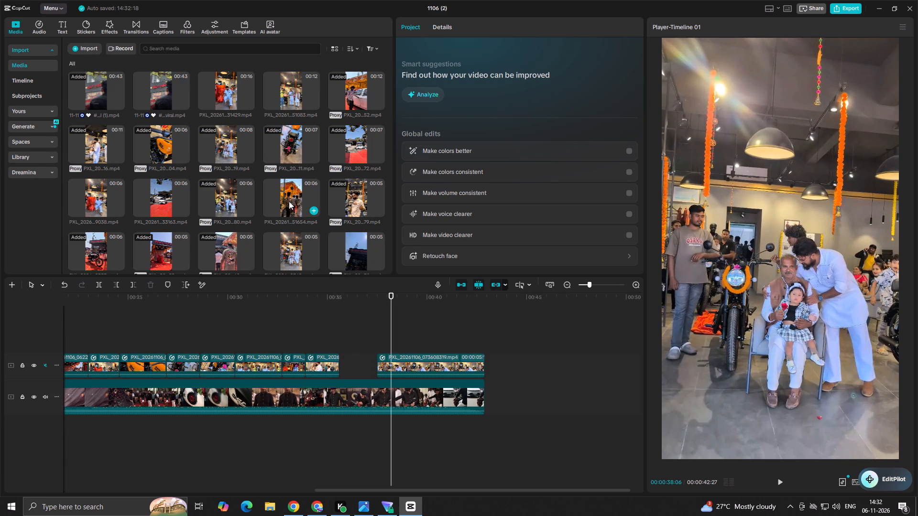
Preview the orange-canopy, rear-wheel, giant-key group and gift-box handover clips as candidates for the remaining gap.
click(289, 201)
key(space)
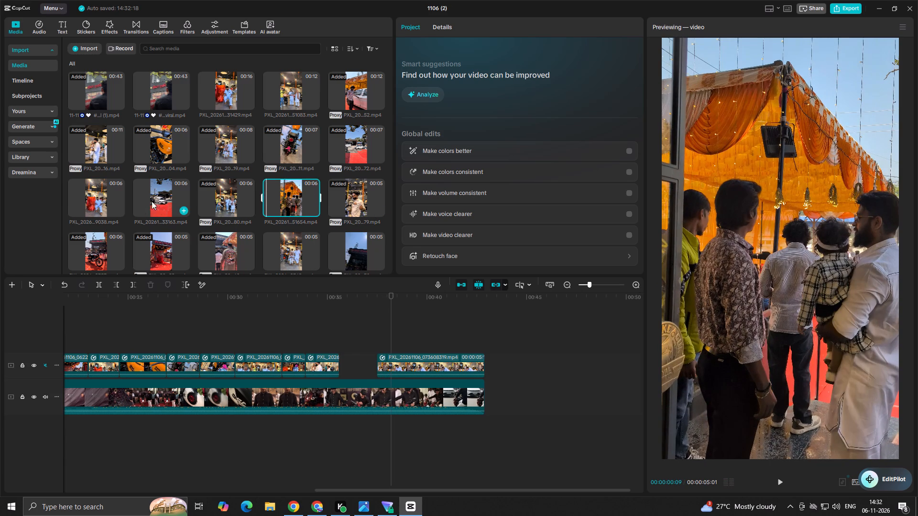
scroll(114, 214, down, 4)
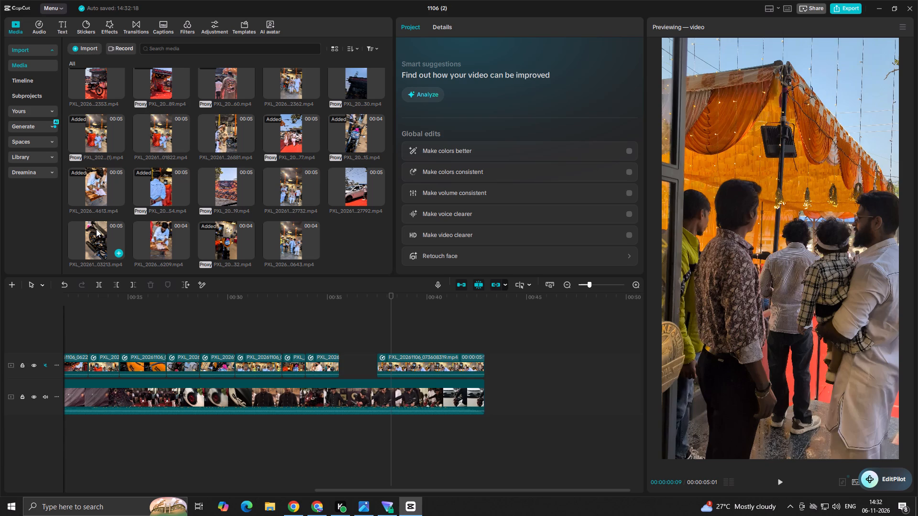
click(96, 231)
key(space)
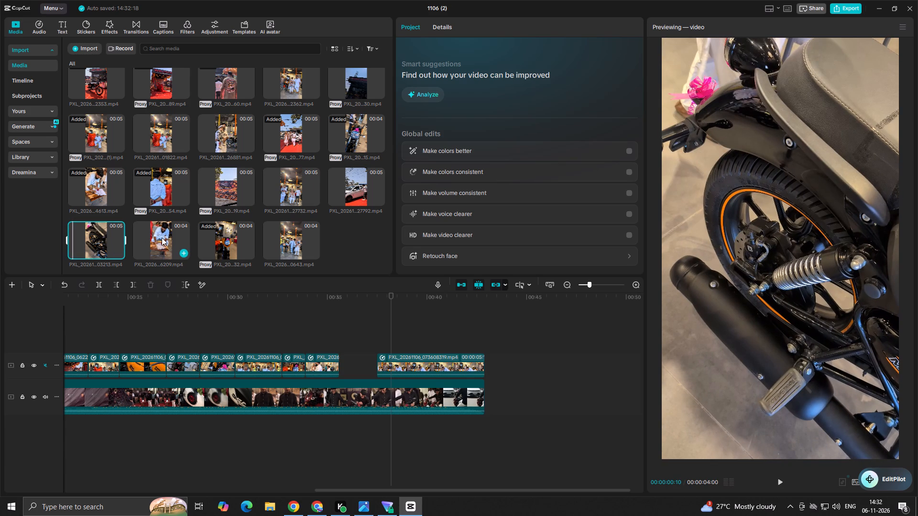
click(294, 248)
key(space)
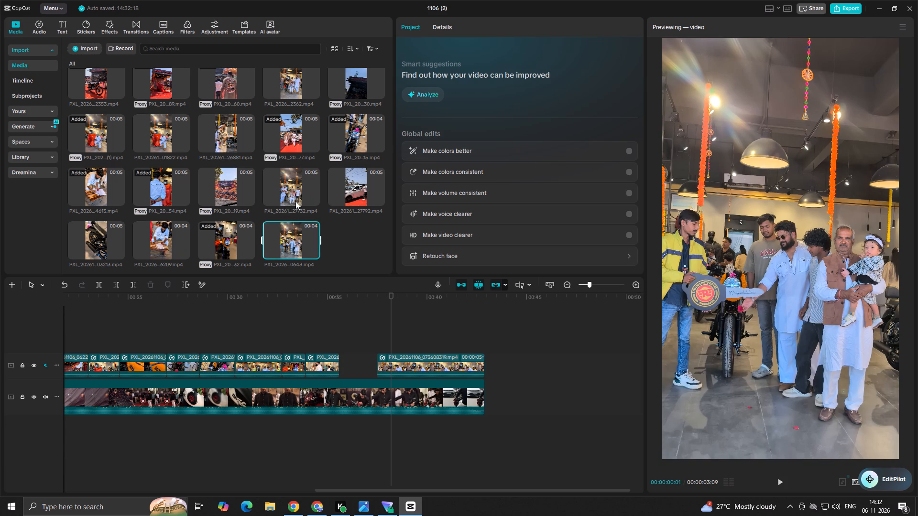
click(289, 194)
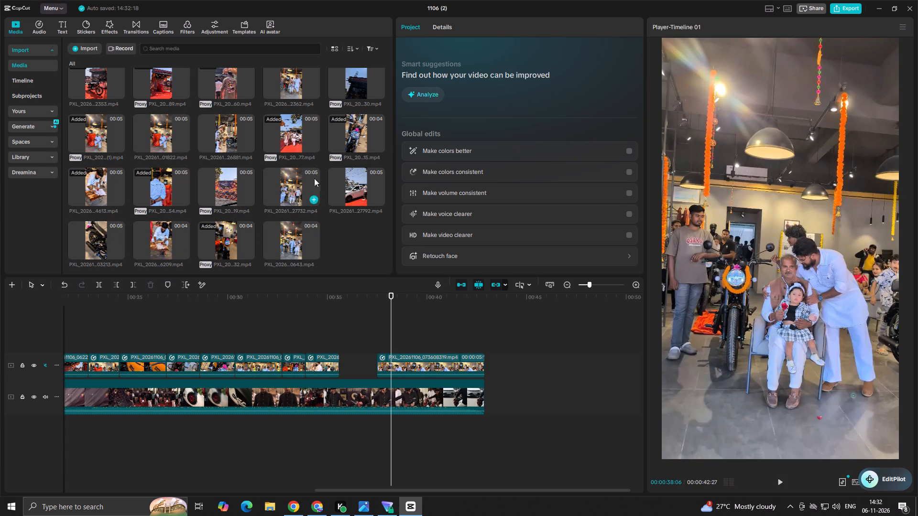
scroll(348, 152, up, 3)
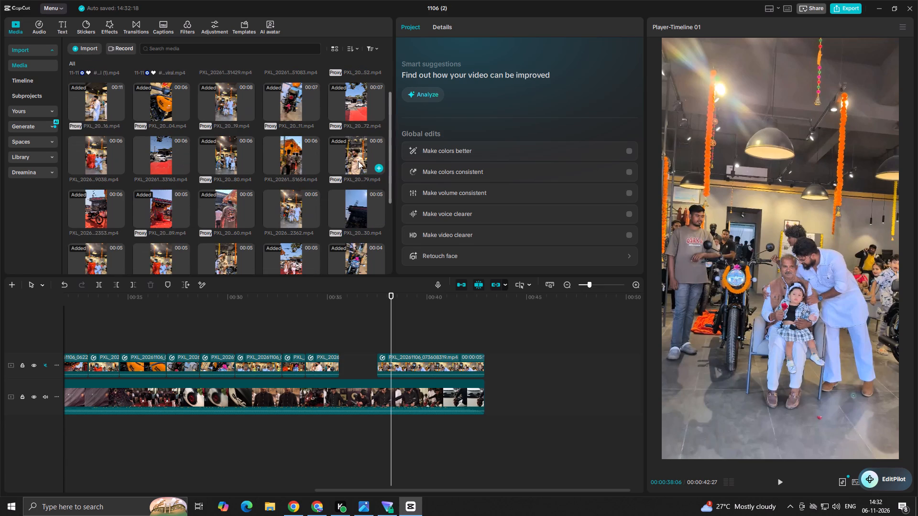
scroll(359, 158, up, 3)
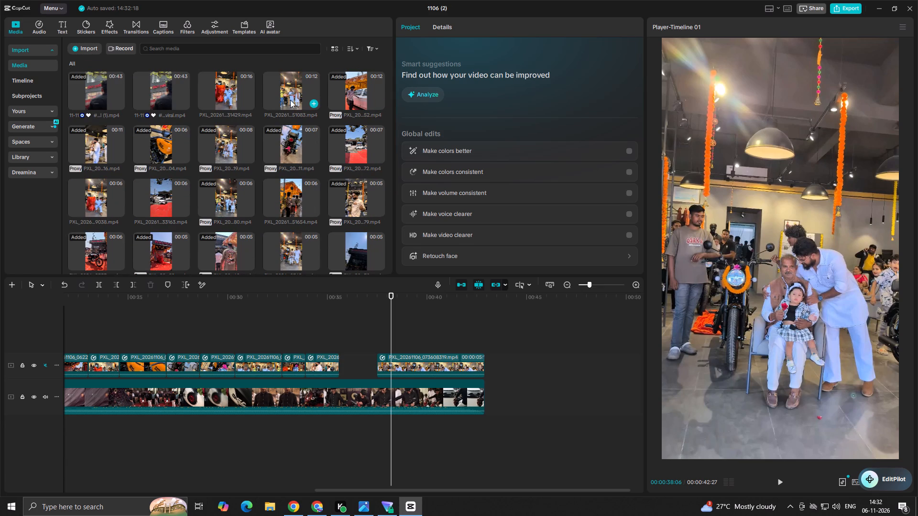
click(291, 100)
key(space)
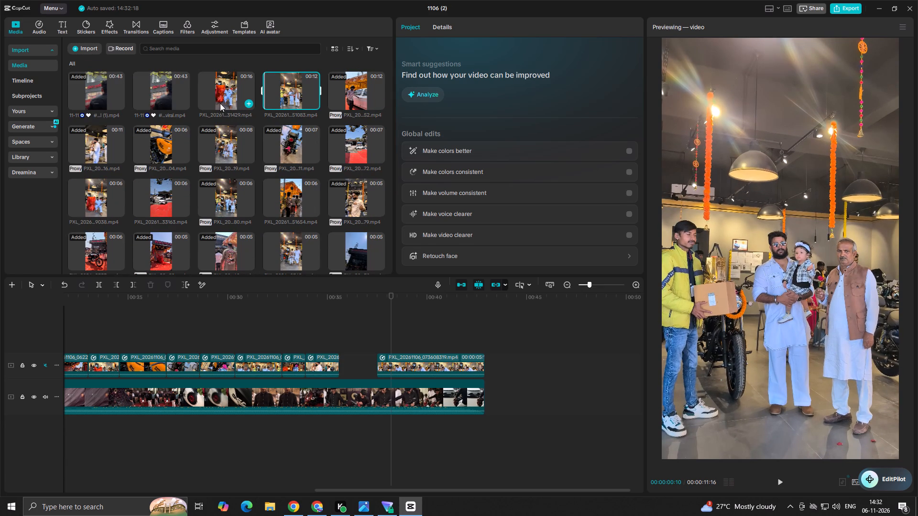
key(space)
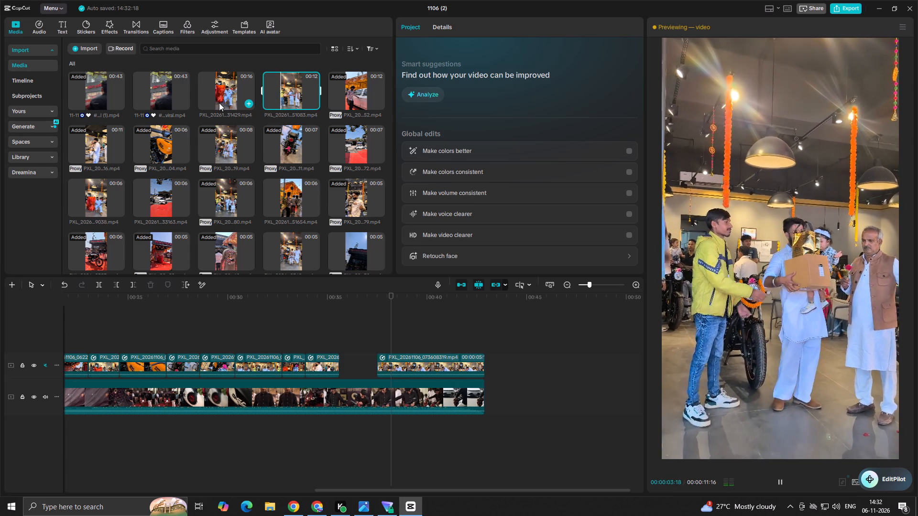
key(space)
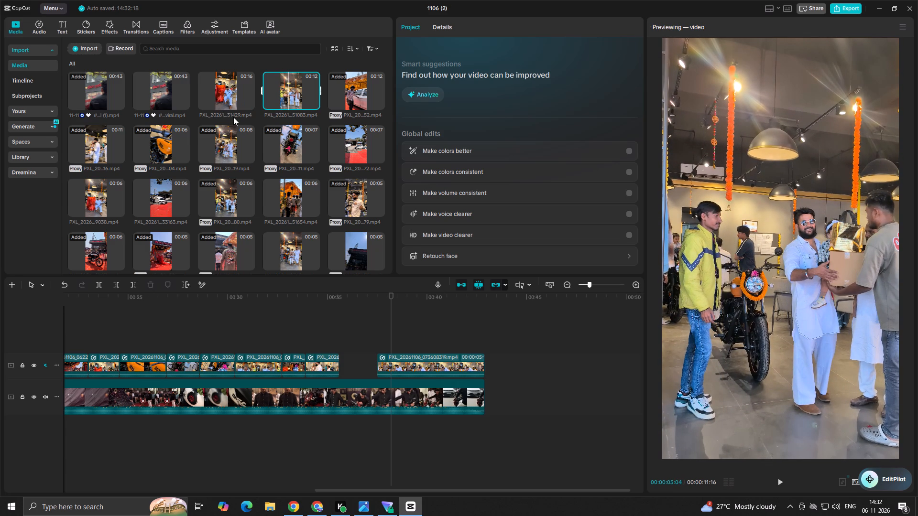
Play the giant-key, garlanded headlight and white-kurta clips, and duplicate the headlight clip onto a new track above the white-kurta clip.
click(285, 350)
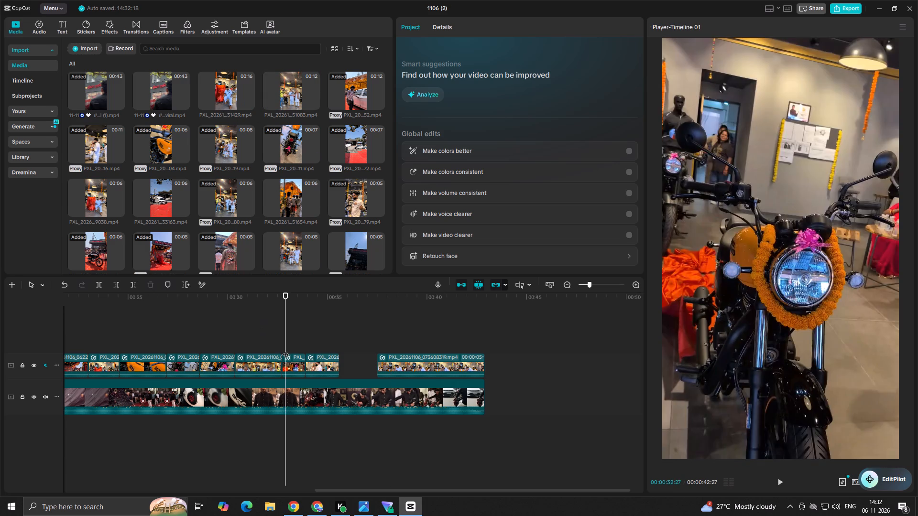
key(space)
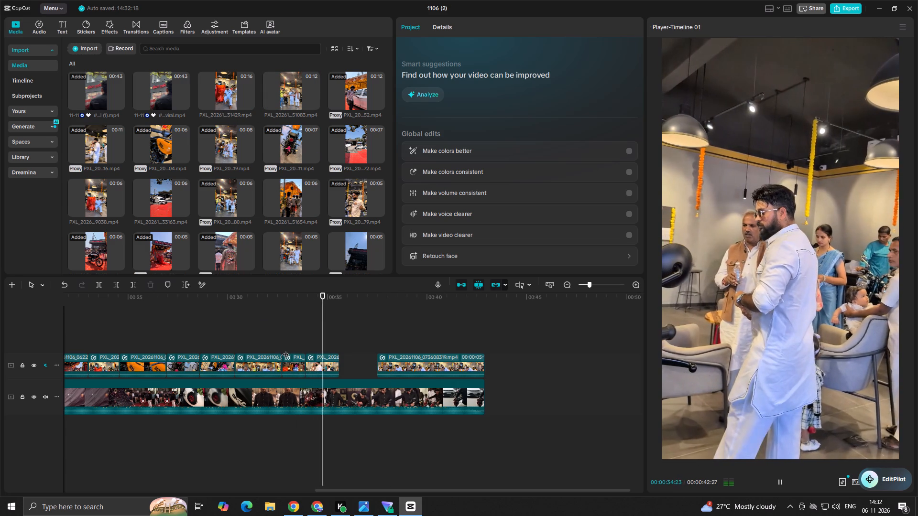
key(space)
click(234, 335)
key(space)
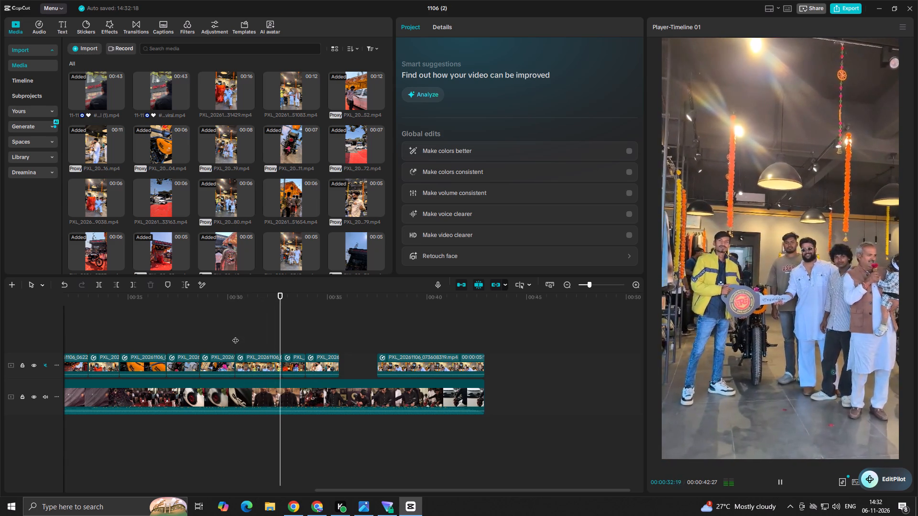
key(space)
click(296, 365)
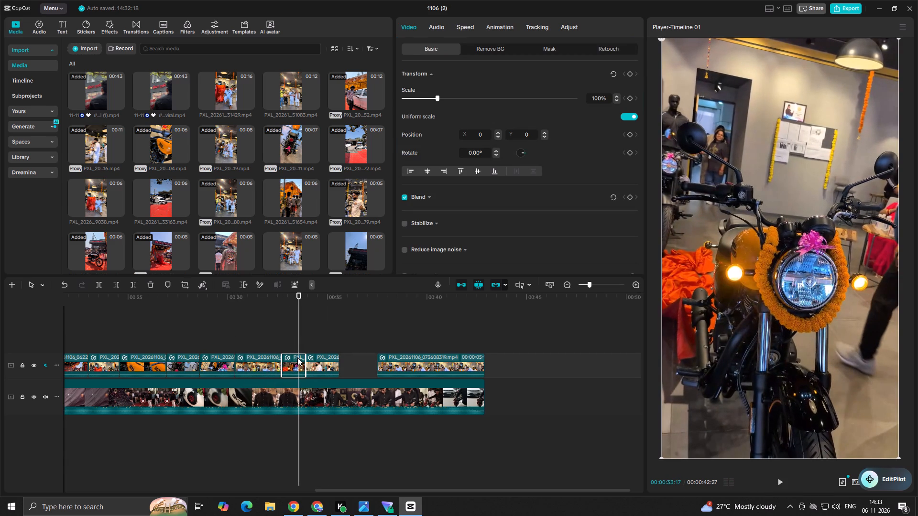
alt+drag(286, 366, 314, 325)
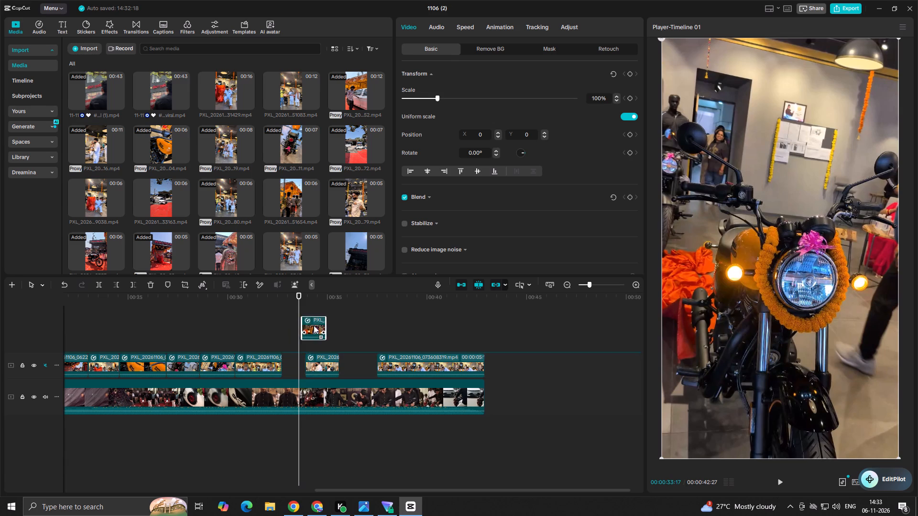
alt+drag(314, 325, 332, 324)
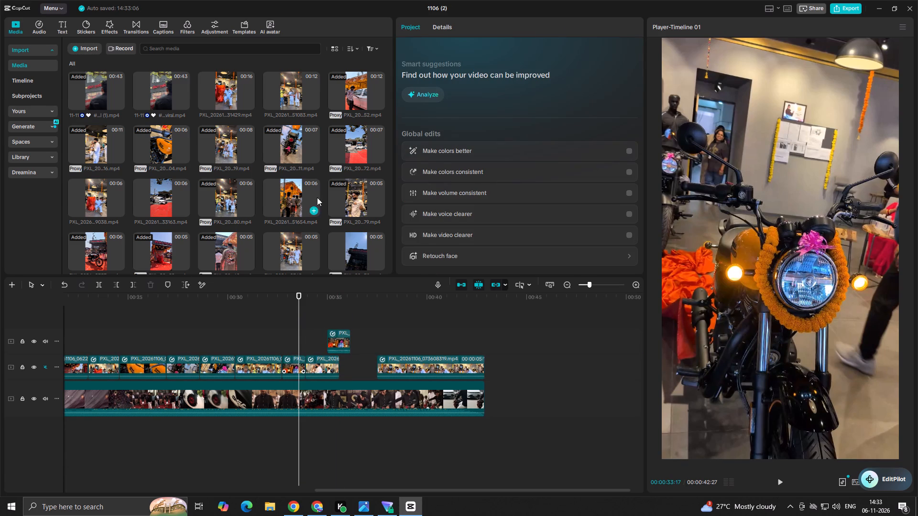
Scrub through the opening seconds of the 12-second gift-box handover clip to examine the moment the box is handed over.
drag(290, 95, 285, 292)
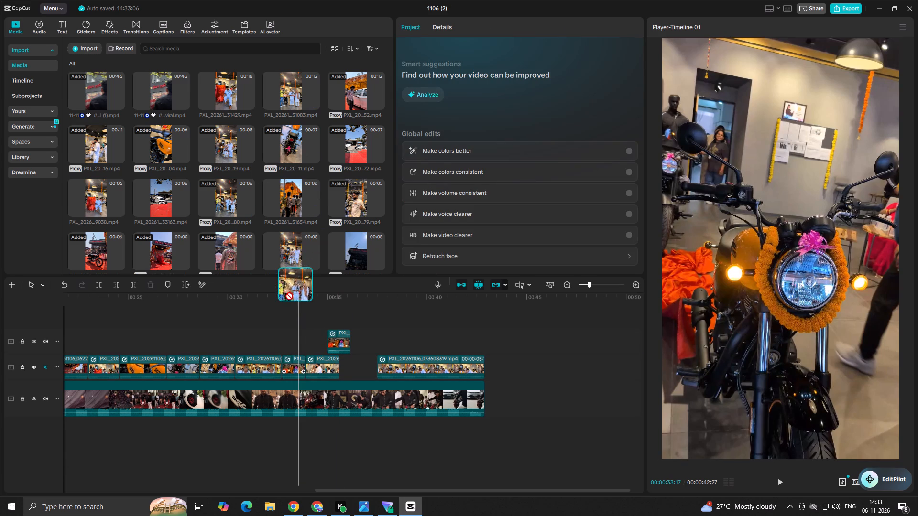
drag(285, 292, 289, 101)
click(289, 100)
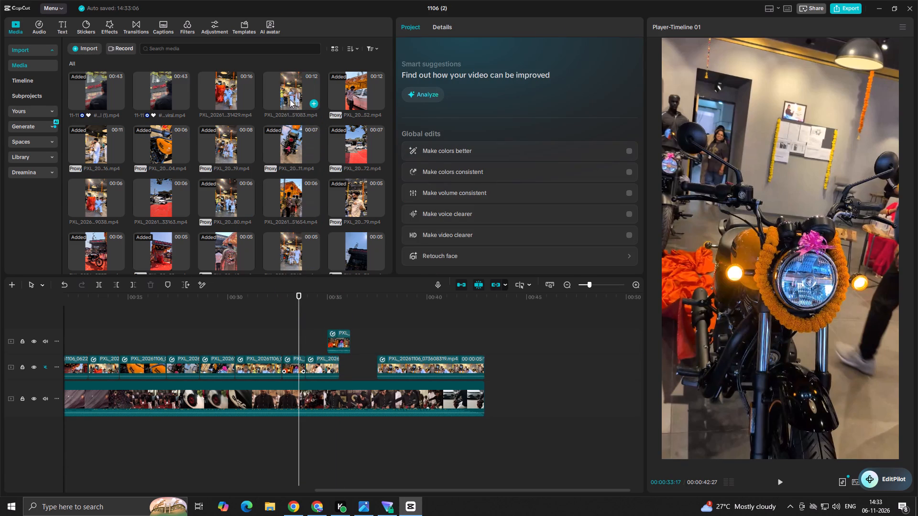
click(288, 98)
click(283, 99)
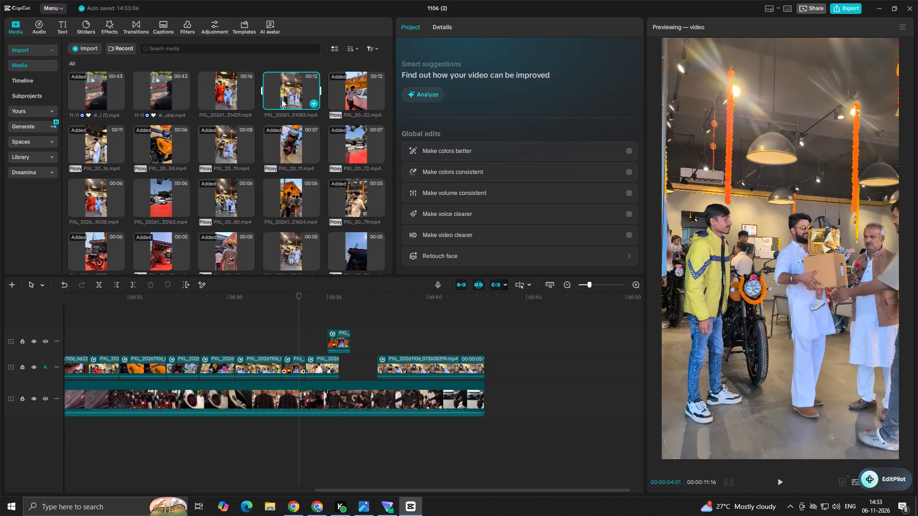
click(280, 99)
drag(280, 99, 275, 99)
click(277, 98)
click(277, 98)
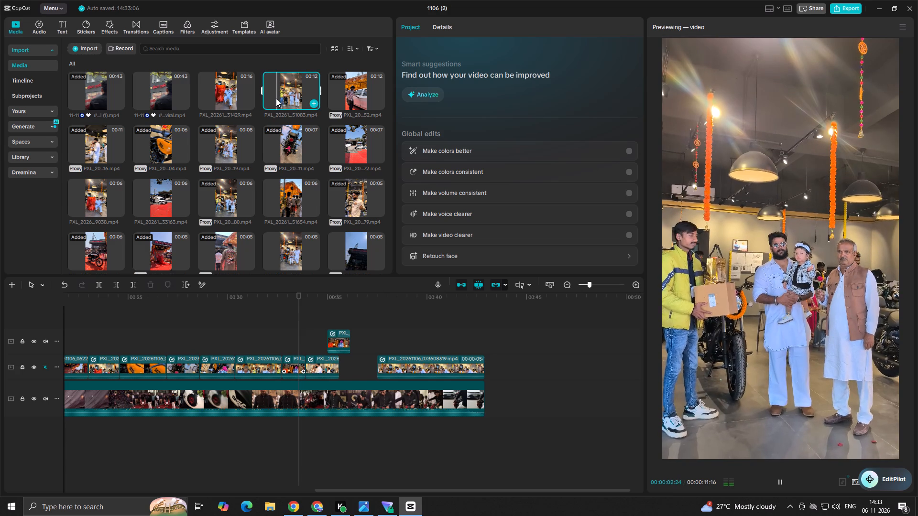
click(274, 99)
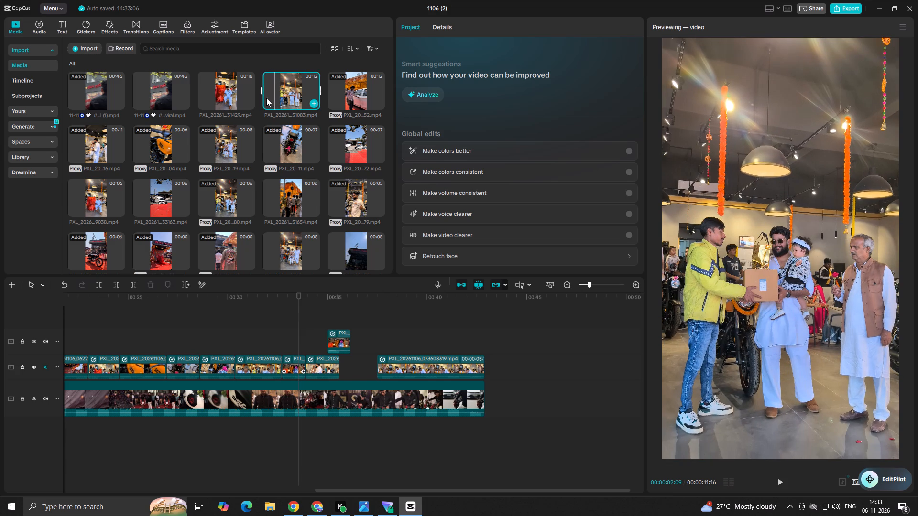
click(269, 97)
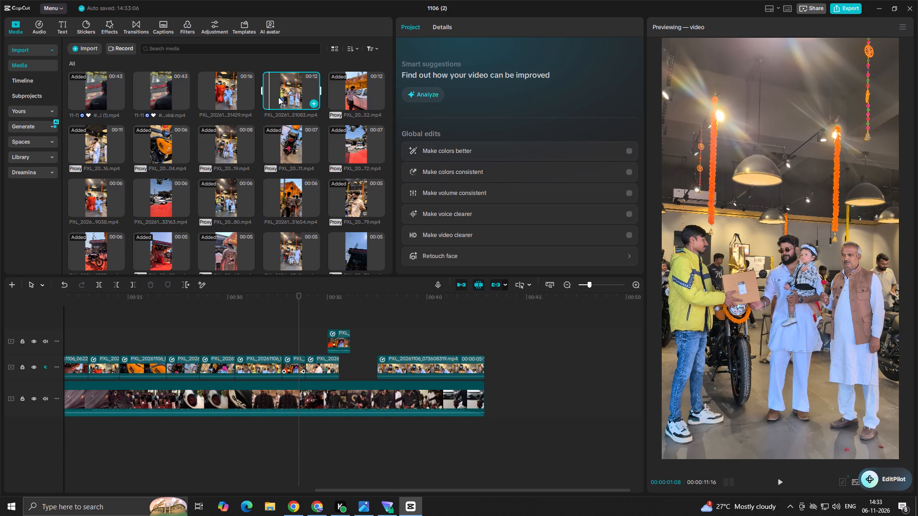
Replace the original garlanded headlight clip after the giant-key clip with the gift-box handover clip, keeping the original video effect, and play it.
drag(294, 97, 288, 190)
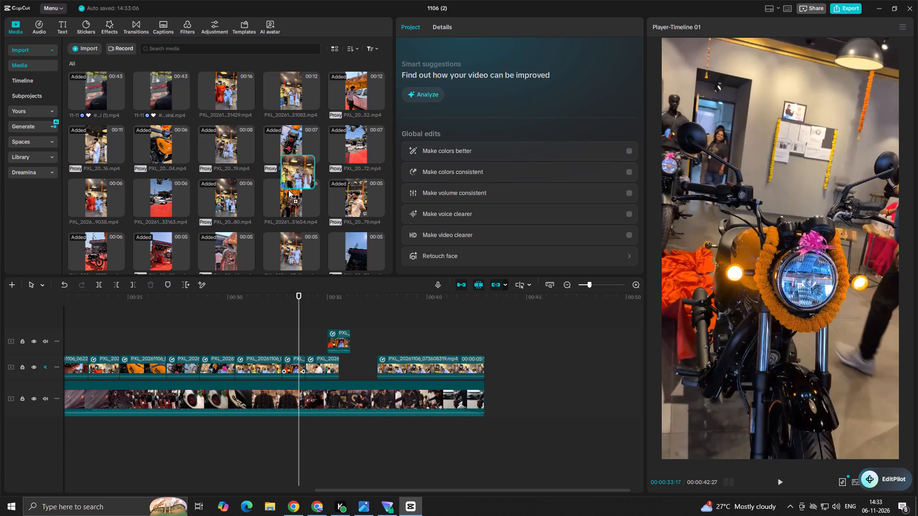
drag(288, 190, 300, 360)
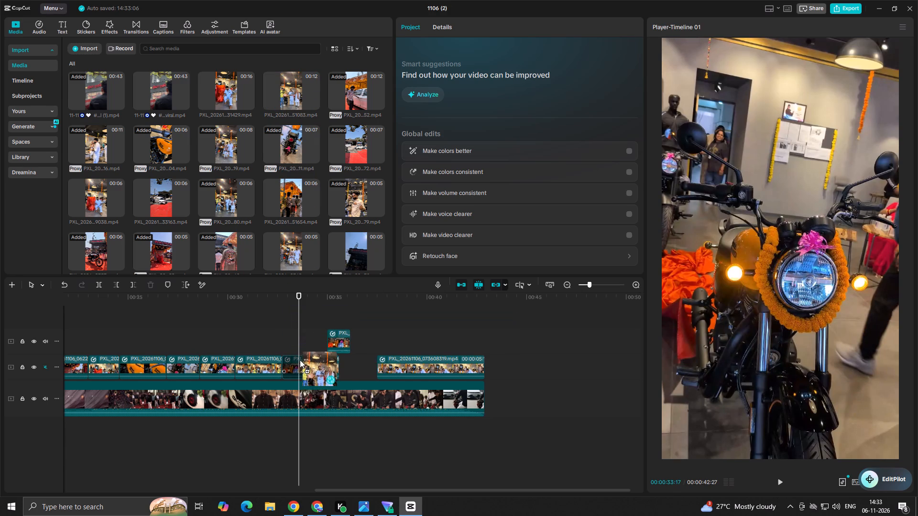
drag(300, 360, 357, 370)
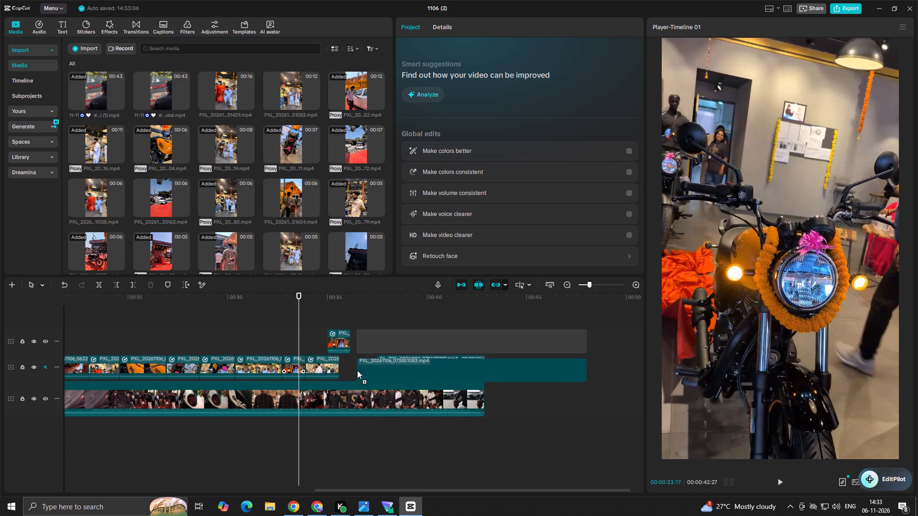
drag(357, 370, 289, 359)
click(487, 354)
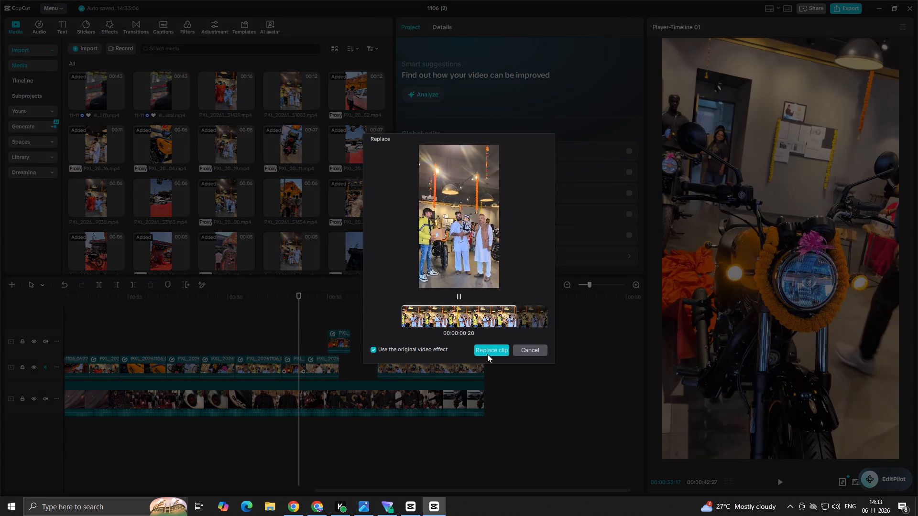
click(272, 342)
key(space)
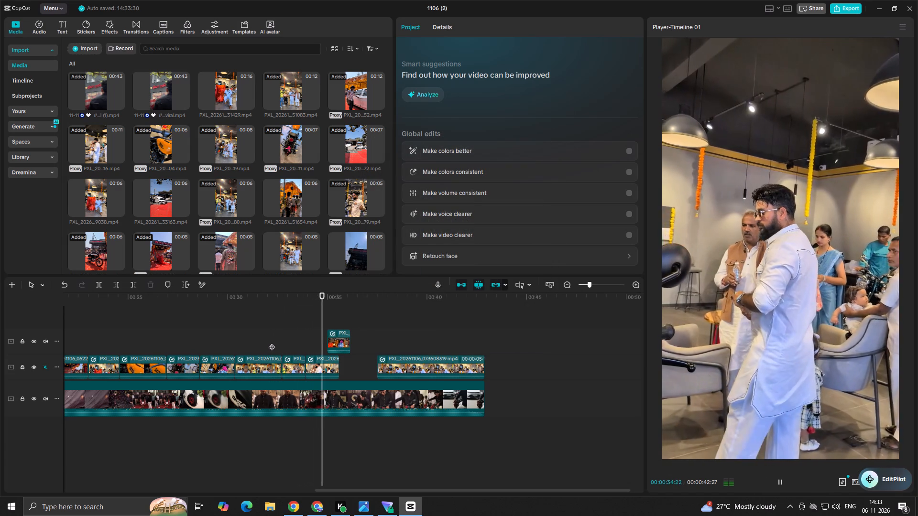
click(272, 342)
click(253, 344)
key(space)
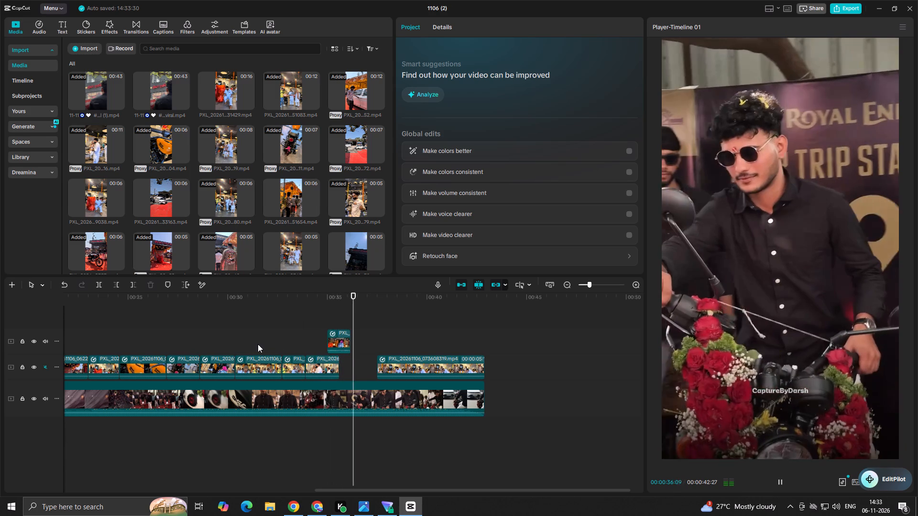
key(space)
Move the duplicated headlight clip into the overlay gap directly after the white-kurta clip and play the join.
drag(339, 340, 359, 368)
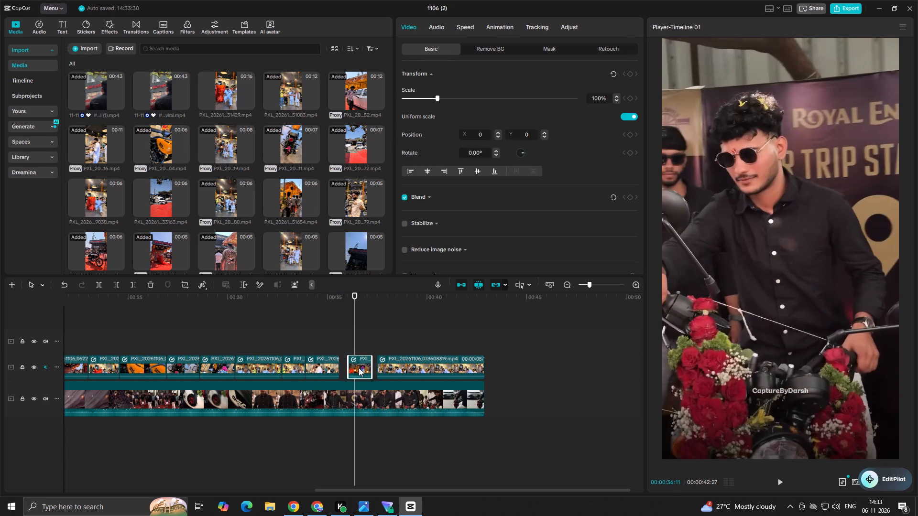
drag(359, 368, 352, 368)
click(298, 340)
key(space)
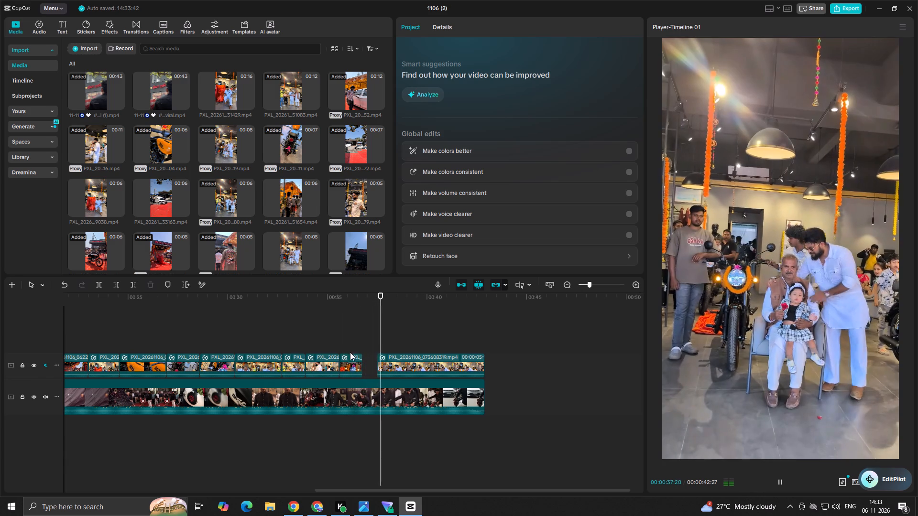
key(space)
Extend the end of the duplicated headlight clip to the start of the seated family clip and play through to the end.
click(347, 362)
drag(361, 365, 369, 365)
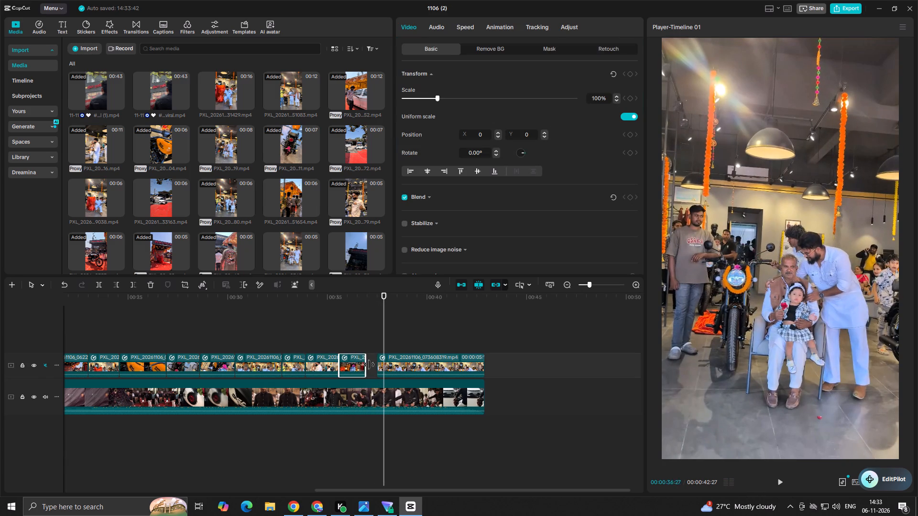
drag(369, 365, 381, 368)
click(341, 342)
key(space)
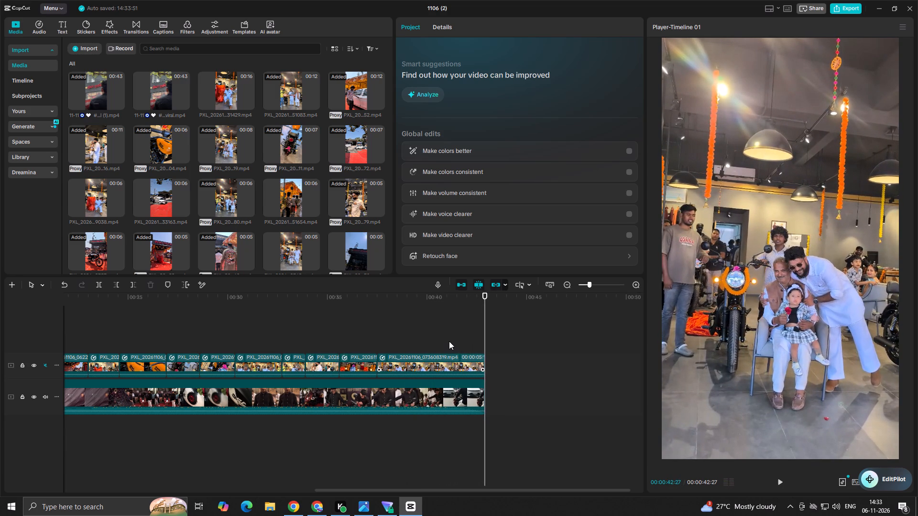
click(416, 337)
key(space)
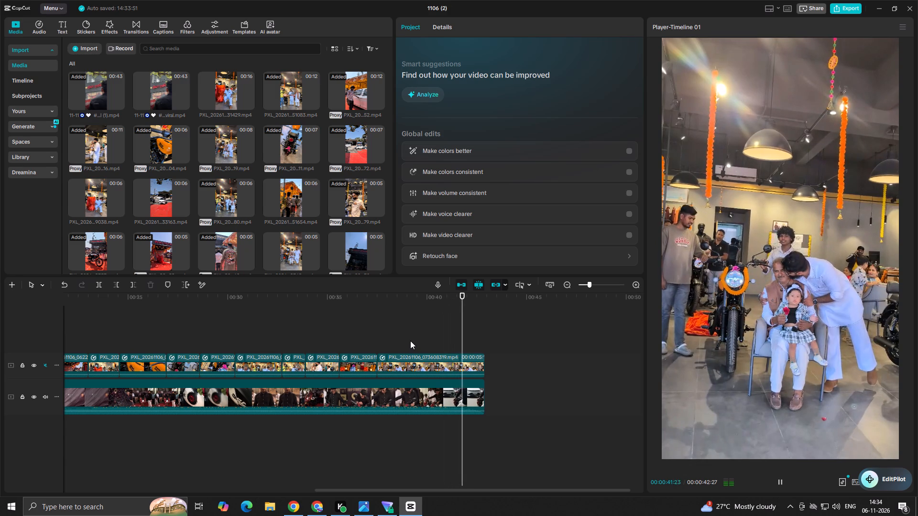
key(space)
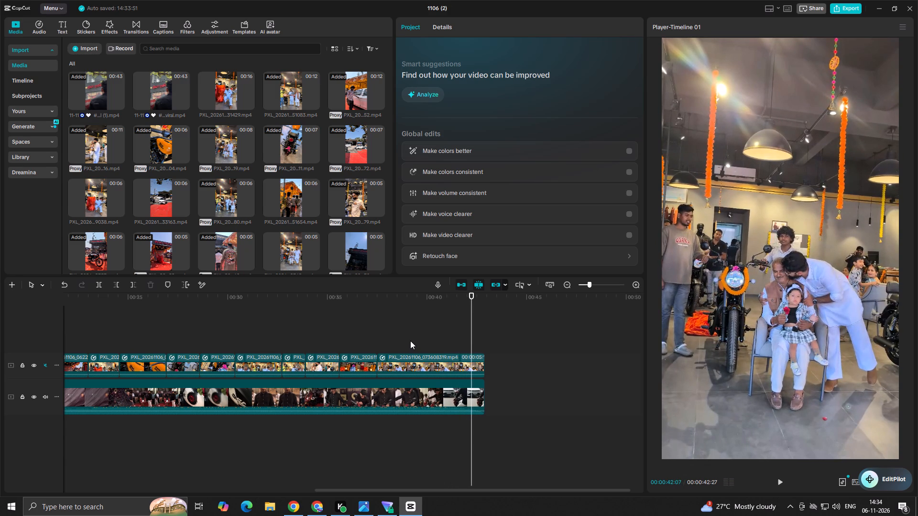
key(space)
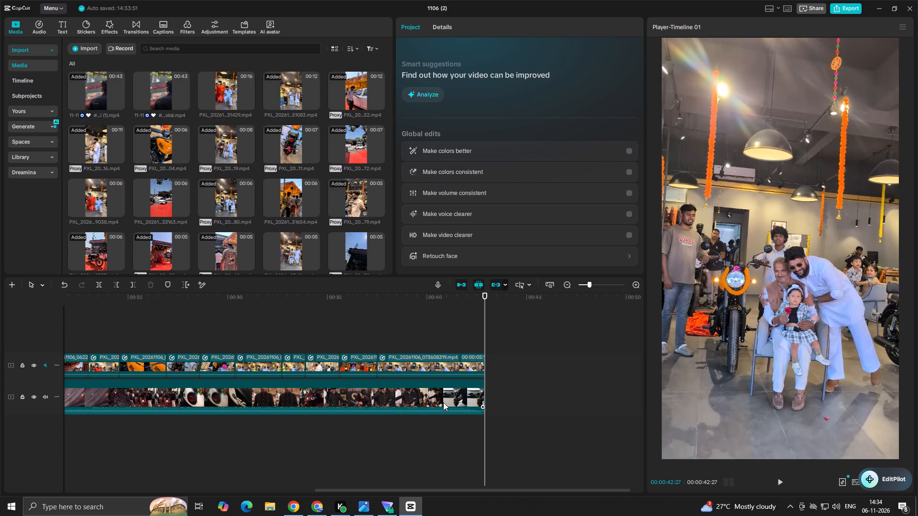
Extract the audio of the 11-11 #newbike reference video to its own track and delete the reference video.
click(400, 415)
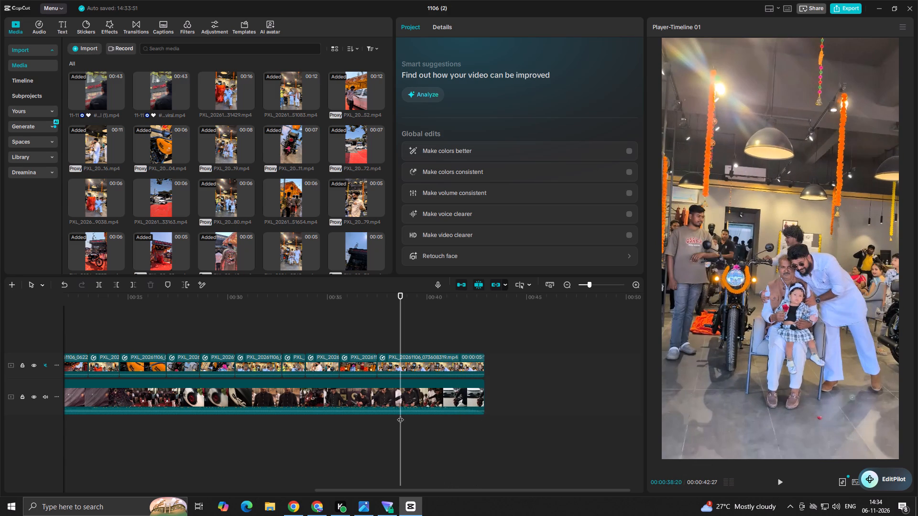
click(418, 393)
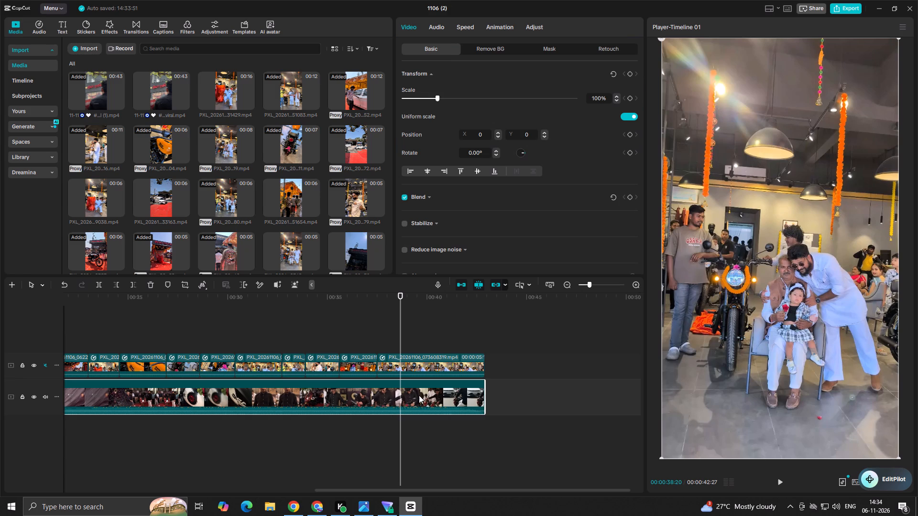
key(ctrl+shift+s)
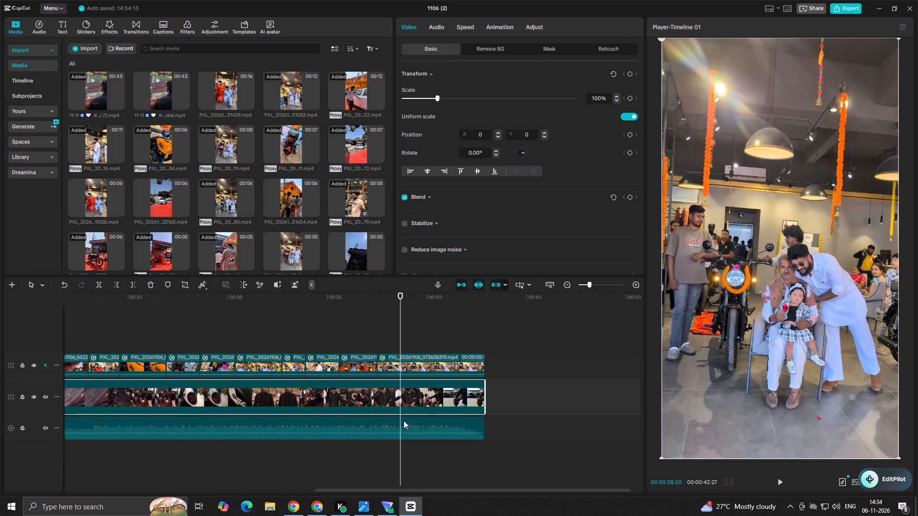
key(BackSpace)
Move all the overlay clips down together onto the emptied main track, aligned with the start of the audio, and play from the beginning.
drag(520, 375, 20, 350)
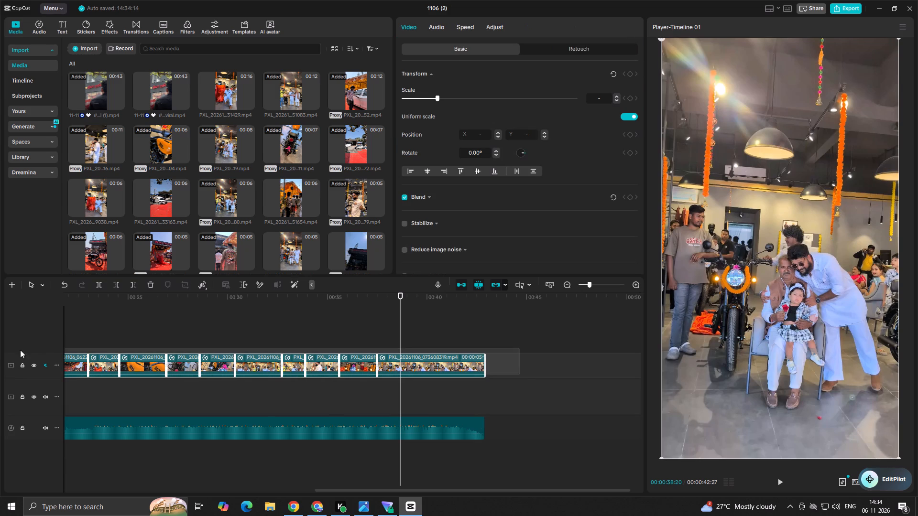
drag(20, 350, 0, 355)
click(164, 339)
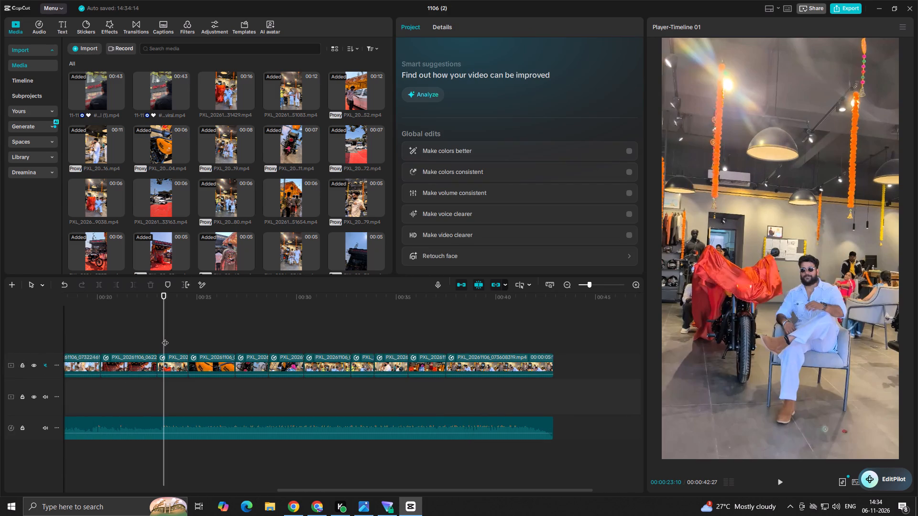
scroll(165, 338, down, 15)
drag(309, 373, 87, 365)
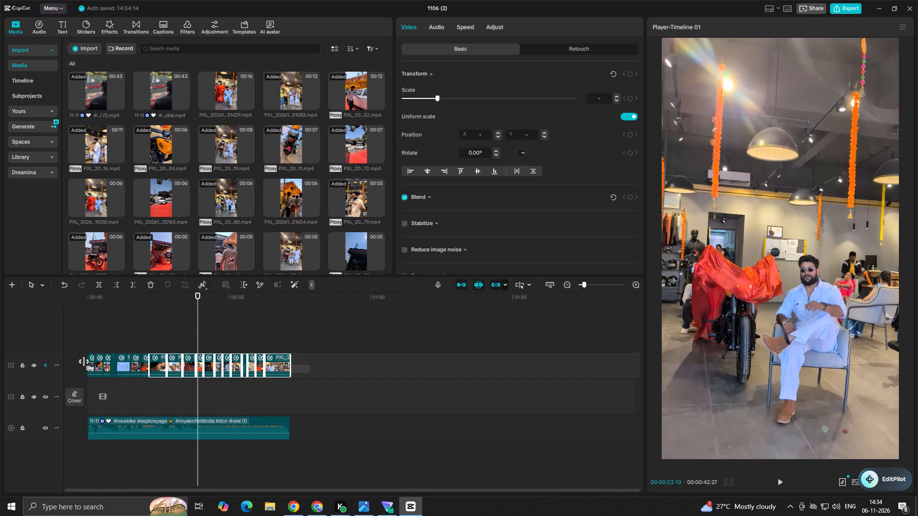
drag(87, 365, 58, 365)
drag(125, 366, 125, 388)
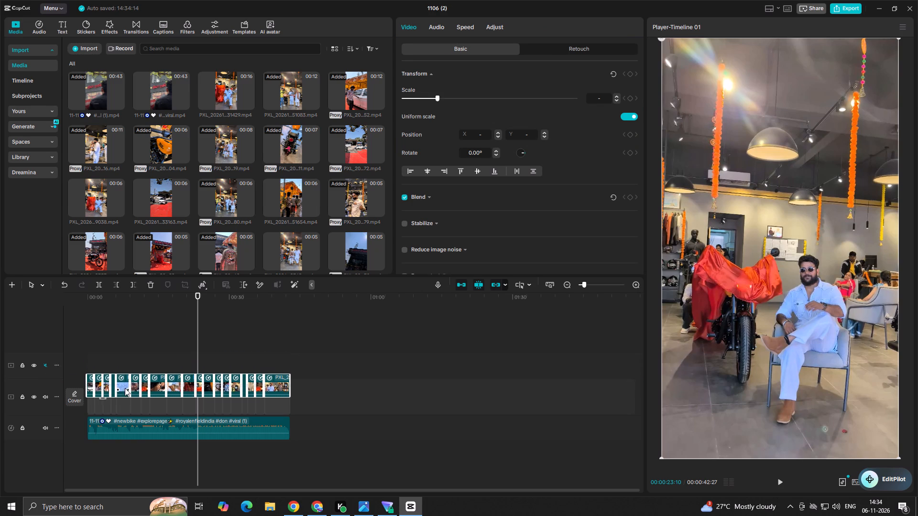
drag(125, 388, 125, 397)
click(134, 356)
drag(134, 356, 32, 362)
key(space)
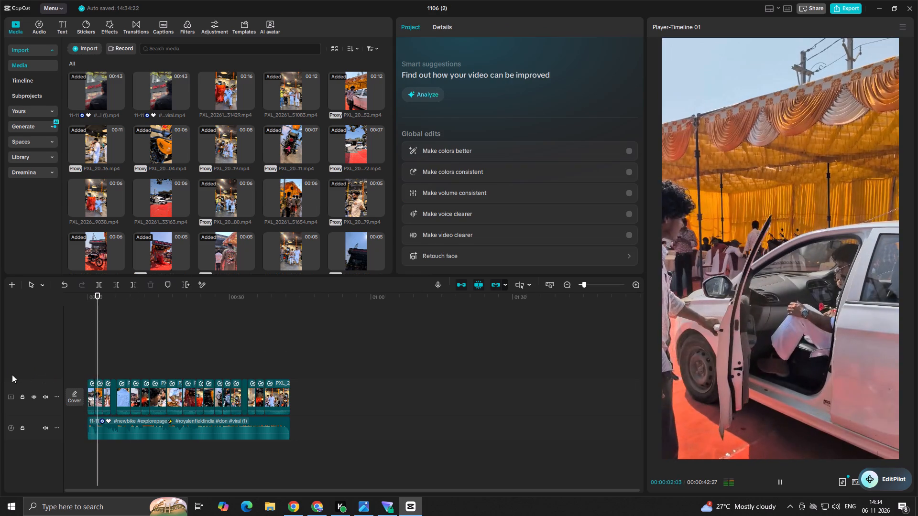
key(space)
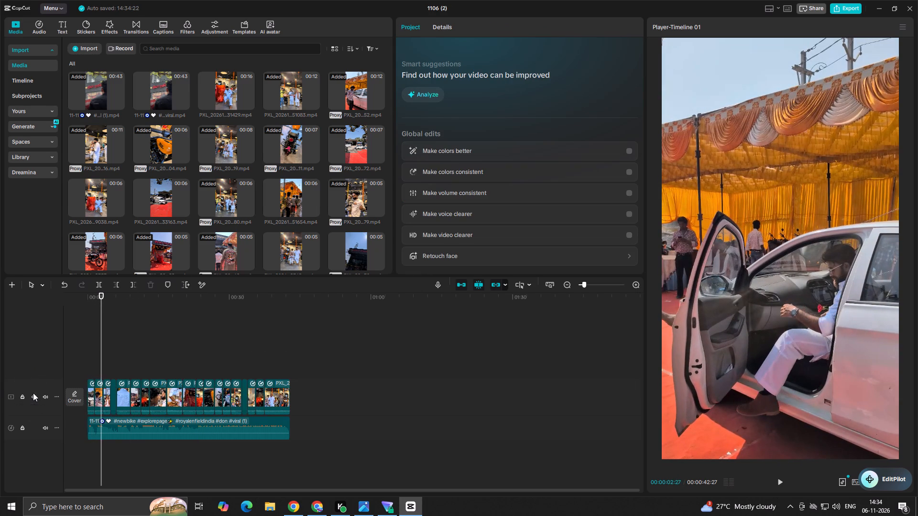
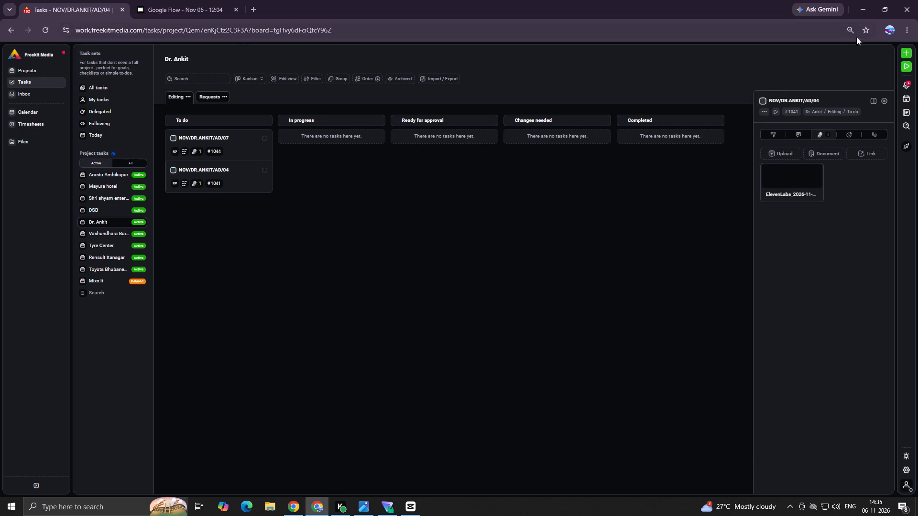
In a new browser tab, save the Freekit Media shortcut's icon image to Downloads as download.png and open it to check.
click(80, 9)
click(251, 14)
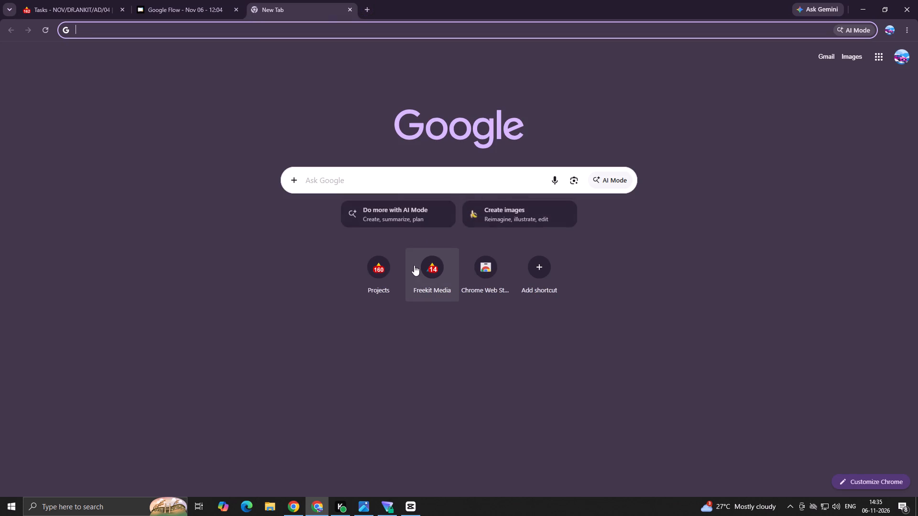
right_click(432, 262)
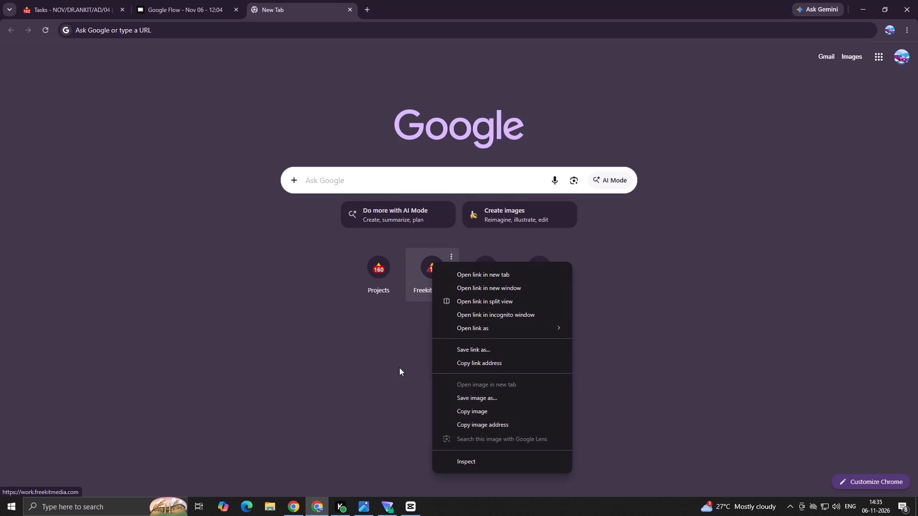
click(465, 397)
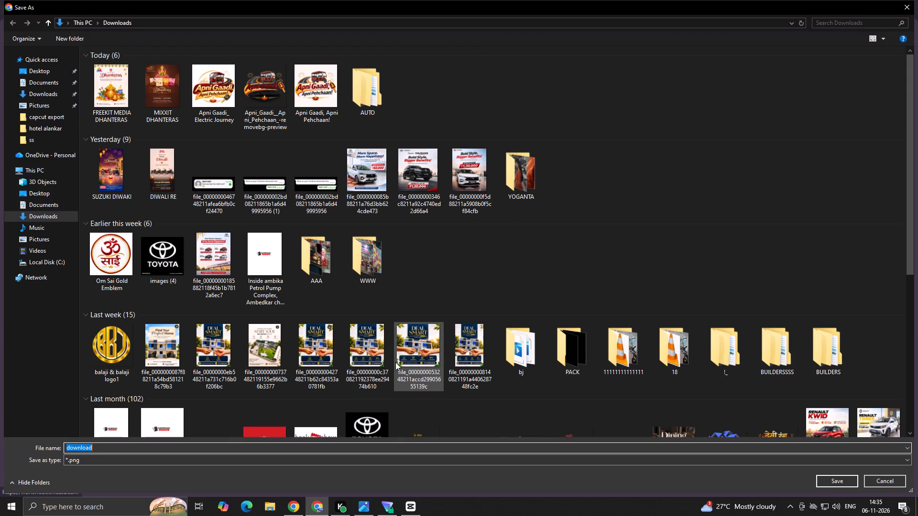
click(848, 484)
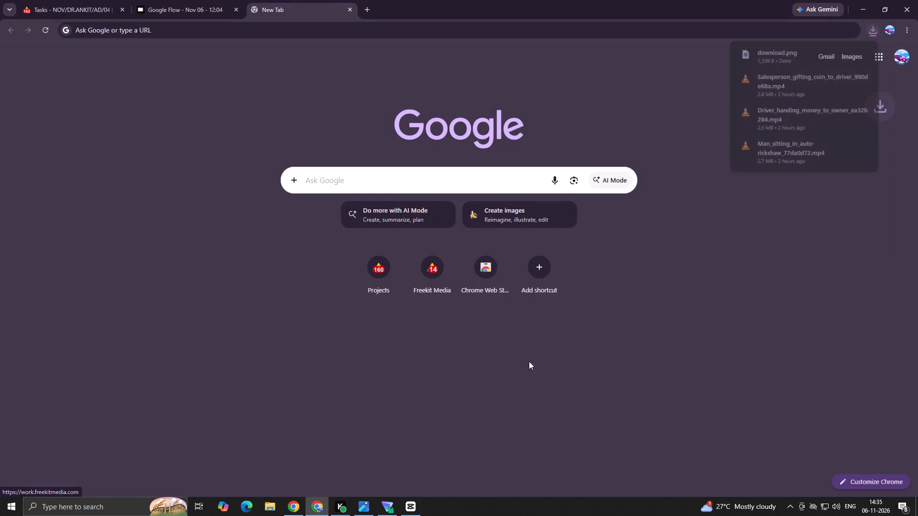
double_click(791, 58)
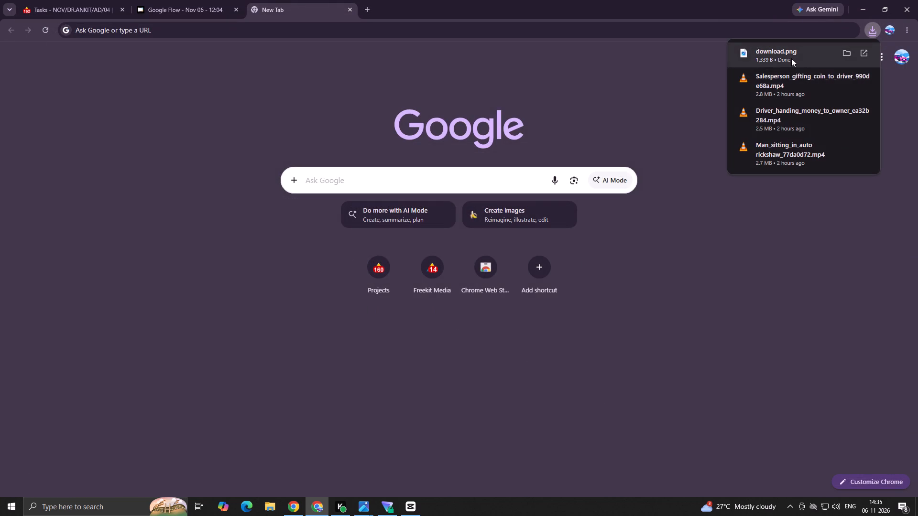
click(768, 55)
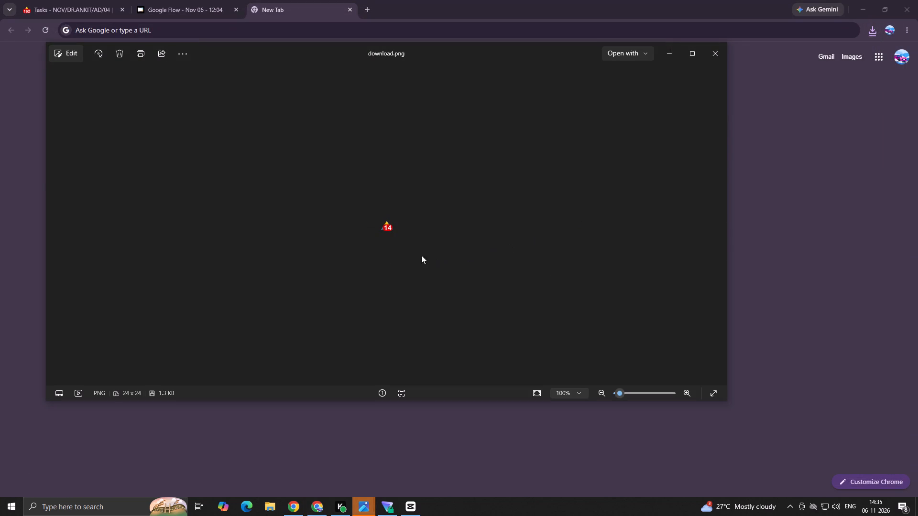
click(705, 58)
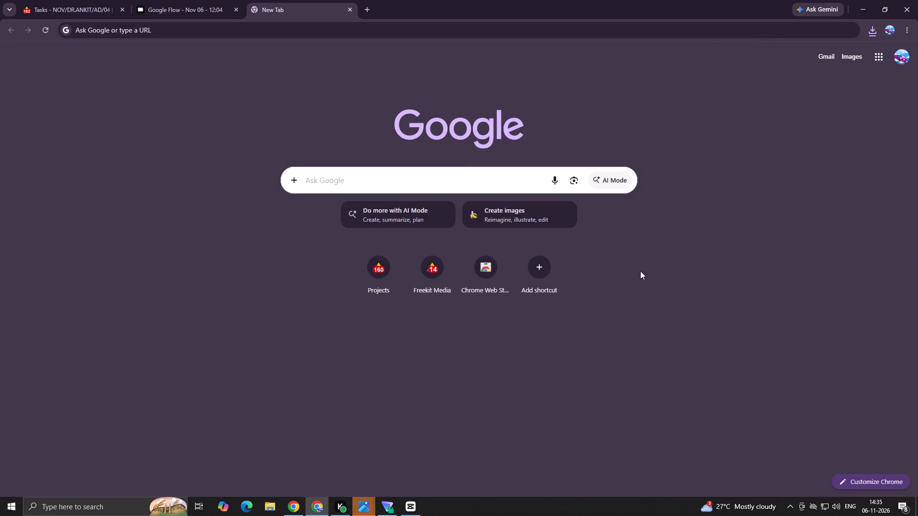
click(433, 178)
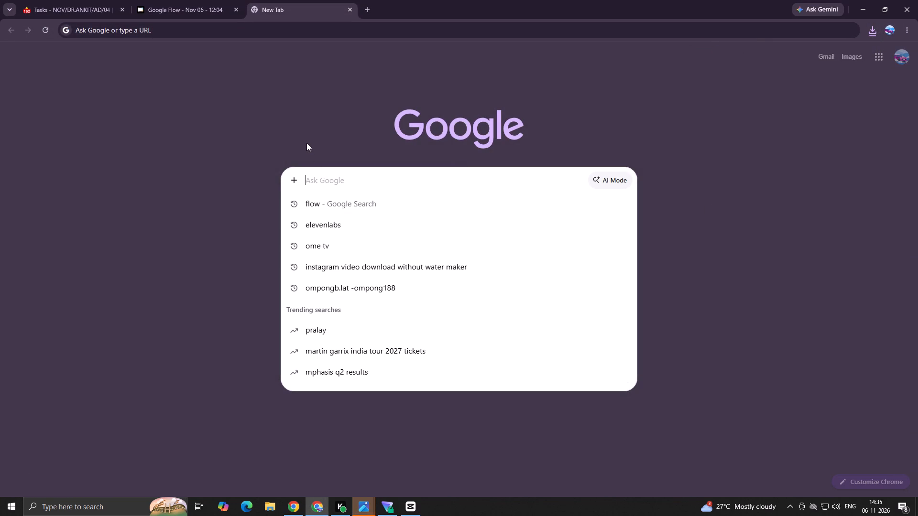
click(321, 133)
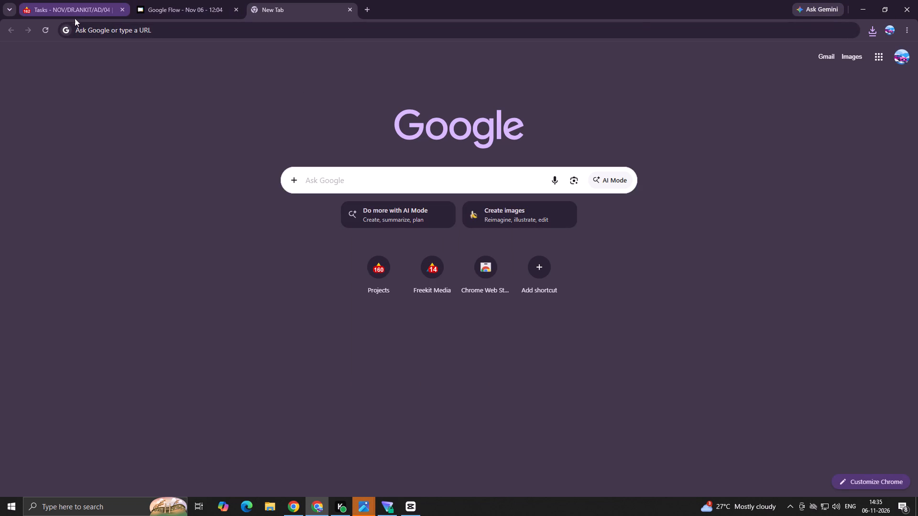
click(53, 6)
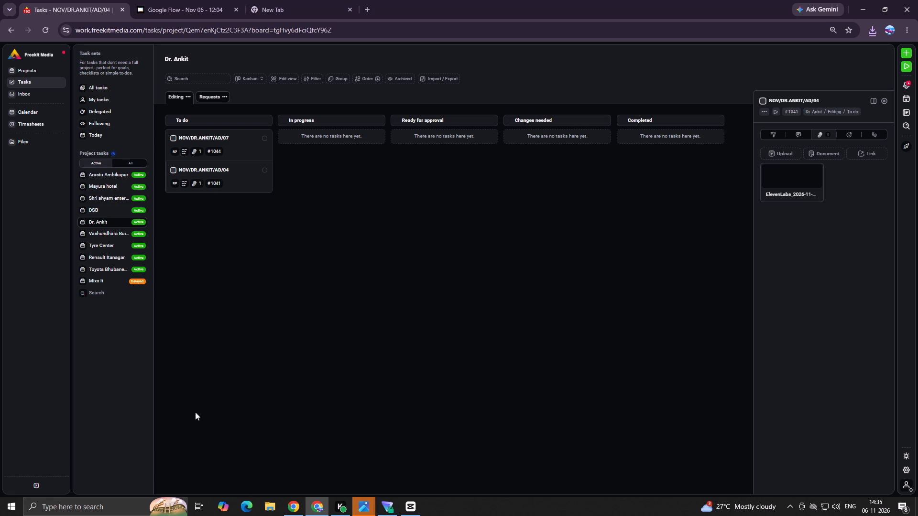
Close all open Photos windows.
right_click(367, 505)
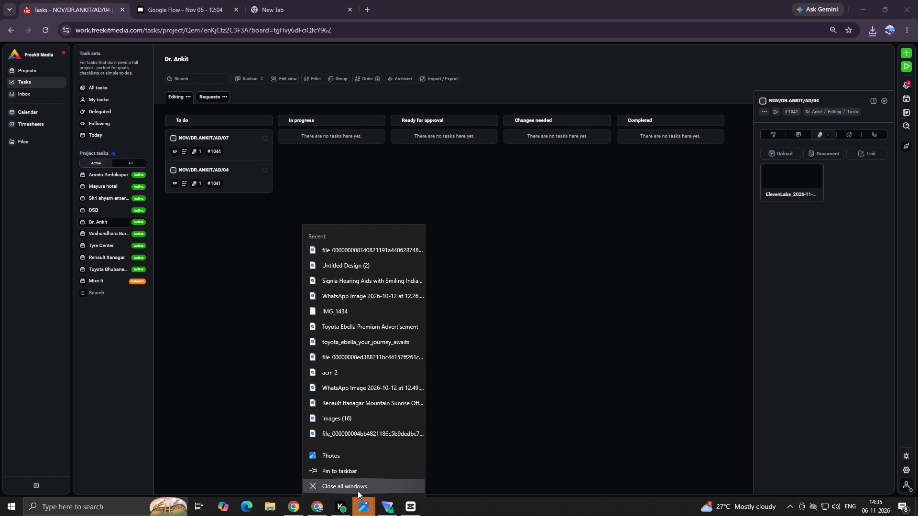
click(358, 491)
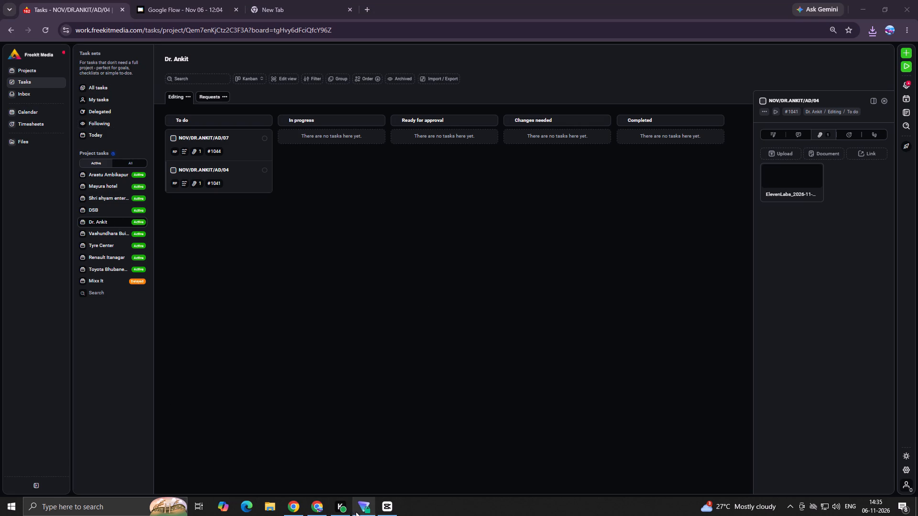
In the other Chrome window, search Google for "freekit madia" and open the freekitmedia Instagram profile from the results.
click(298, 506)
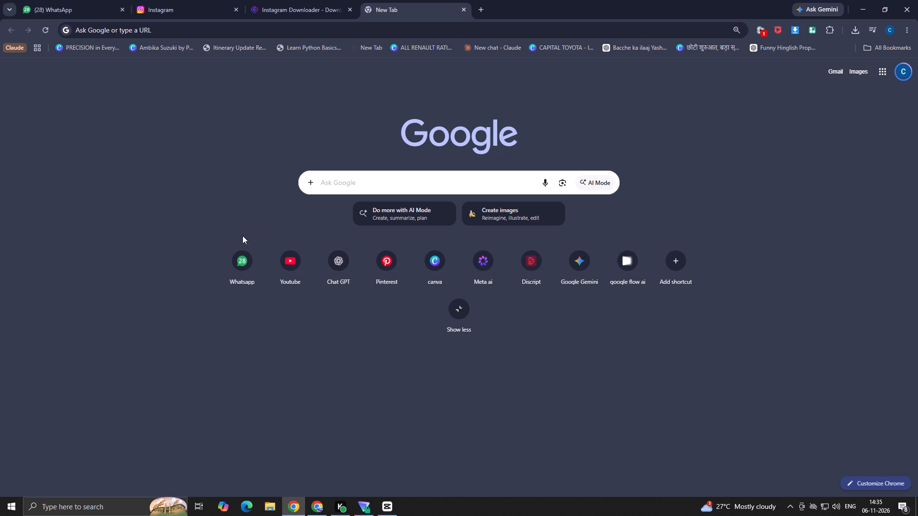
click(339, 184)
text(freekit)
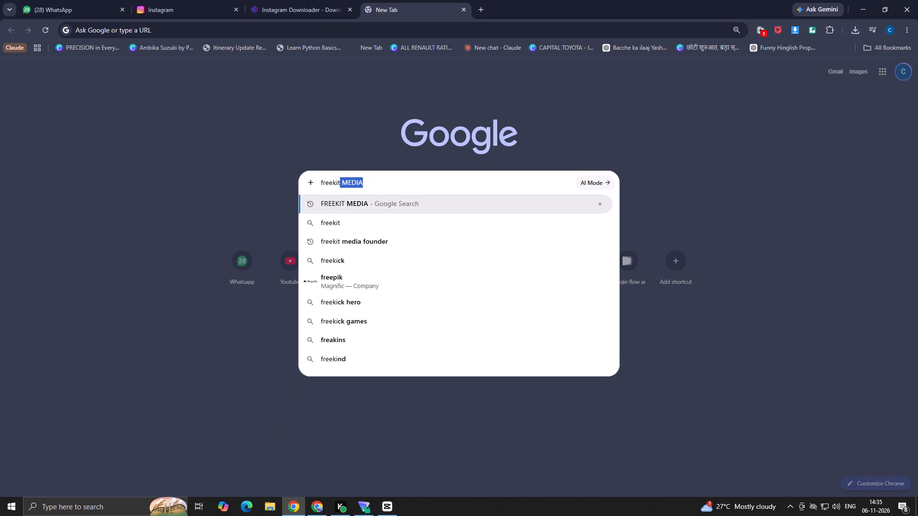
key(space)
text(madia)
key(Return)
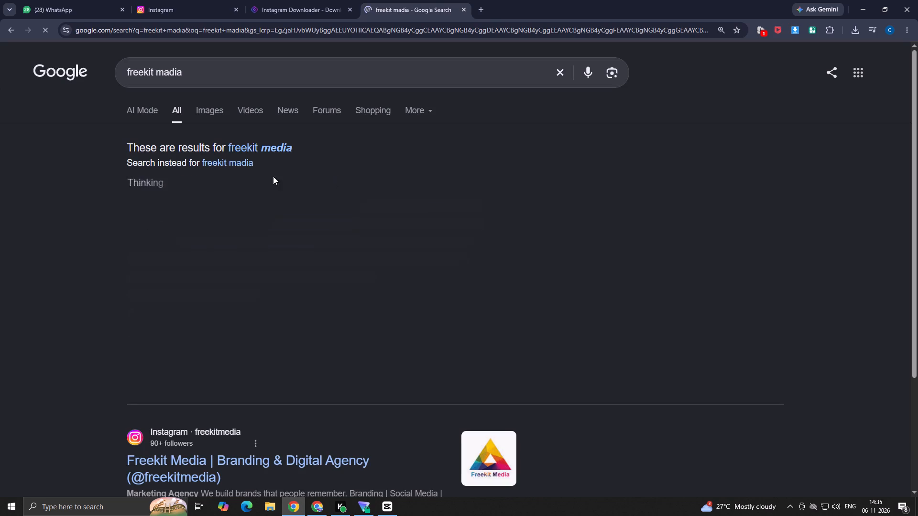
scroll(306, 324, down, 3)
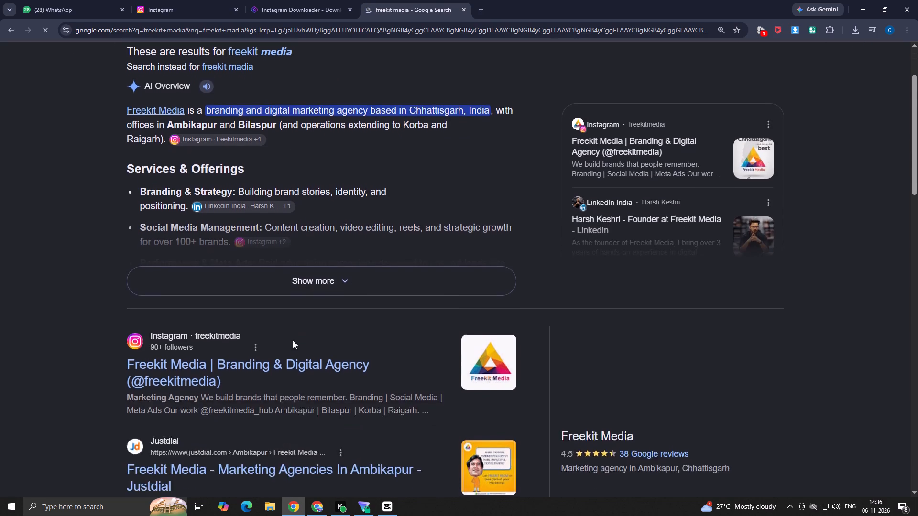
scroll(293, 340, down, 1)
right_click(487, 265)
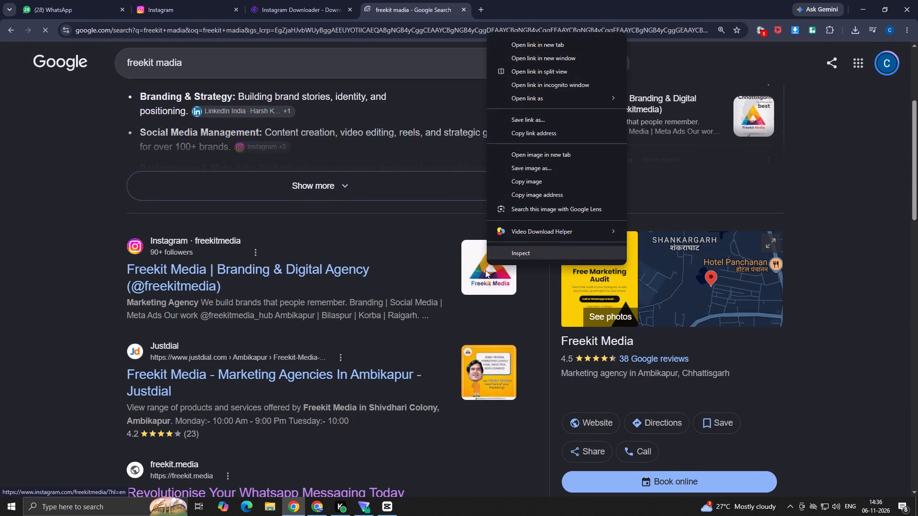
click(479, 279)
click(484, 277)
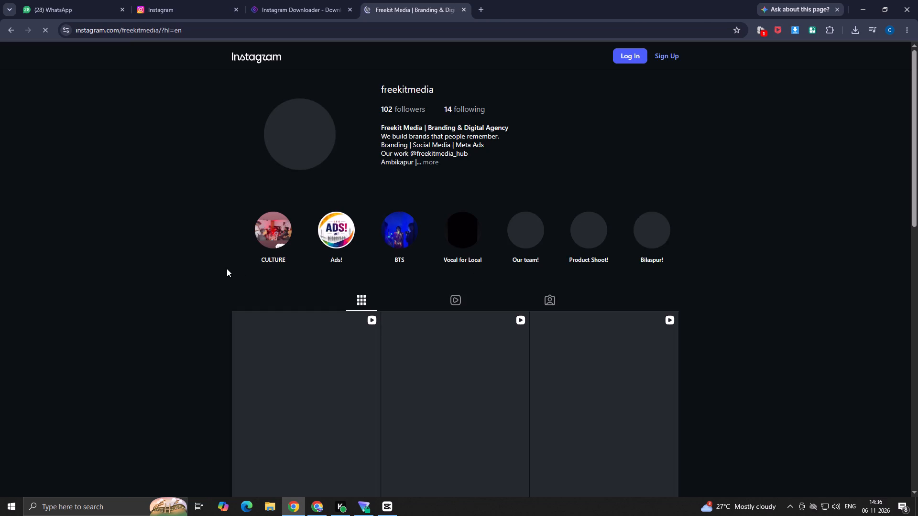
Save the freekitmedia profile's logo picture to Downloads as a JPG with its default name and dismiss the sign-up prompt.
right_click(292, 135)
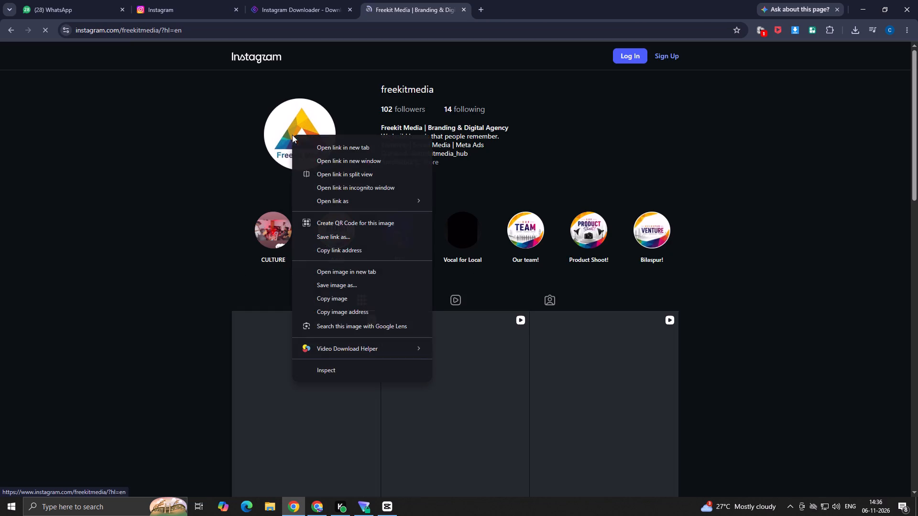
click(338, 286)
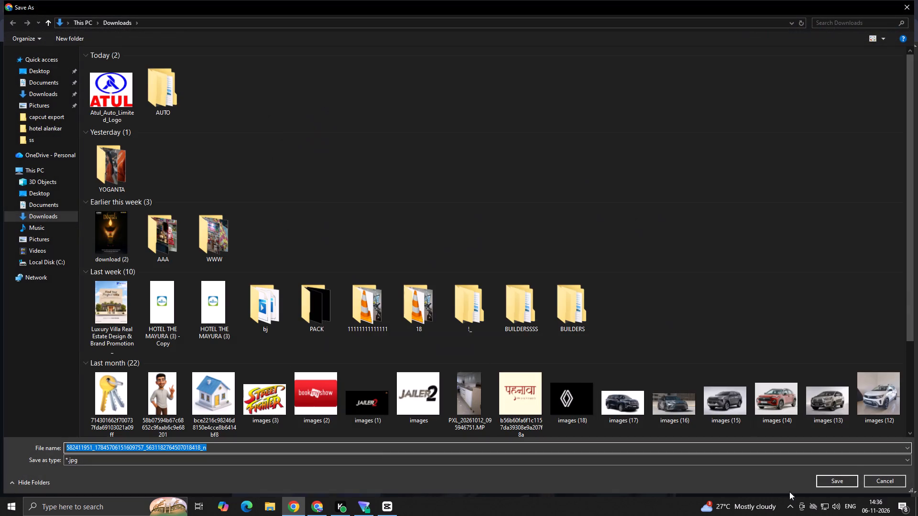
click(830, 481)
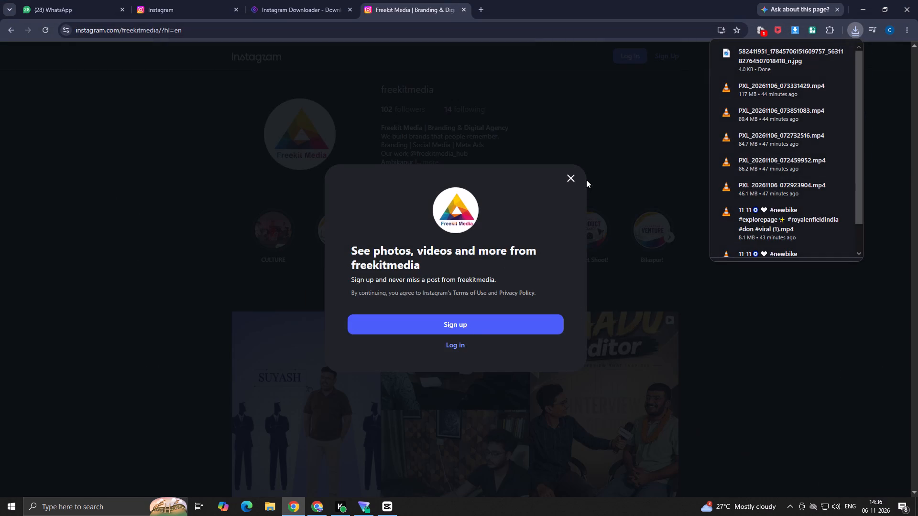
click(576, 179)
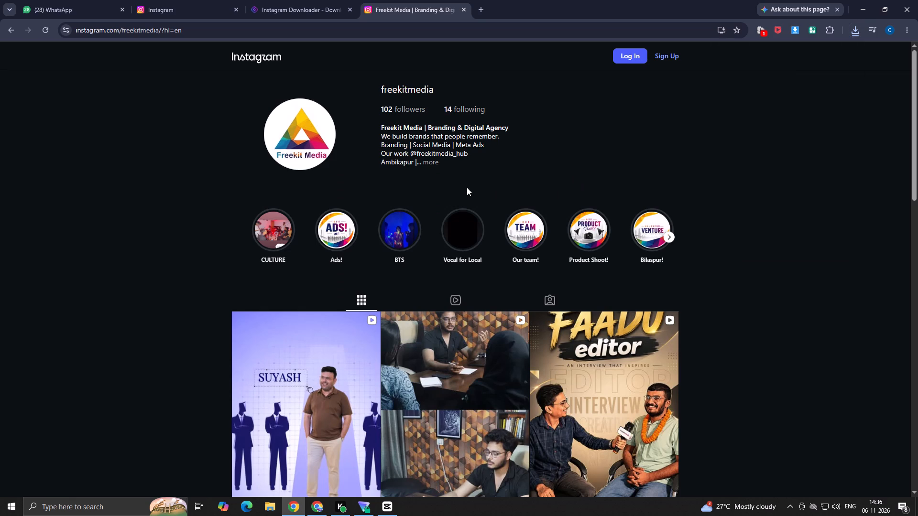
Expand the freekitmedia profile's bio, look through its posts down to the end of the grid, and leave the profile.
click(431, 164)
click(567, 179)
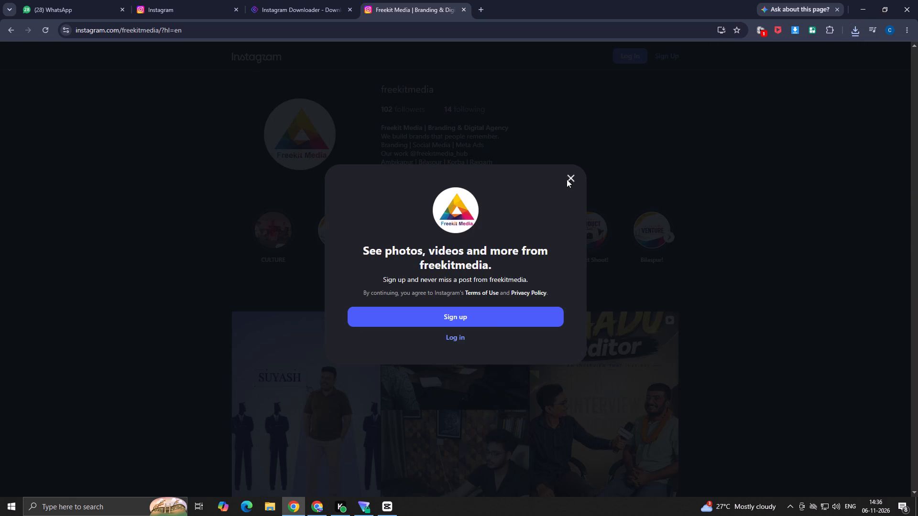
scroll(516, 217, down, 3)
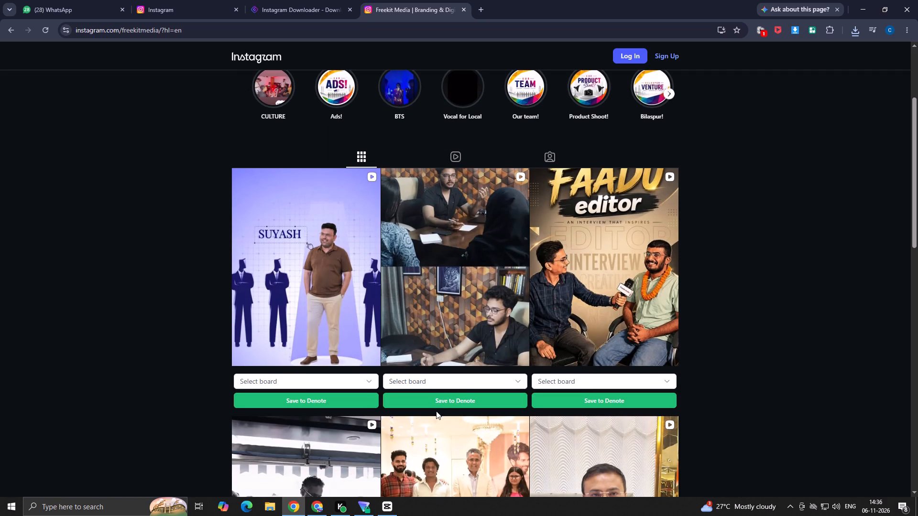
scroll(422, 417, down, 3)
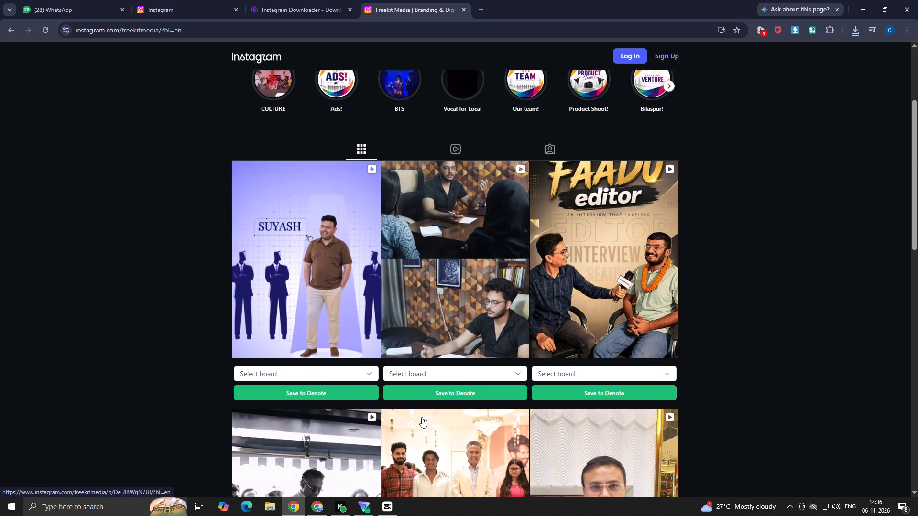
scroll(422, 417, down, 4)
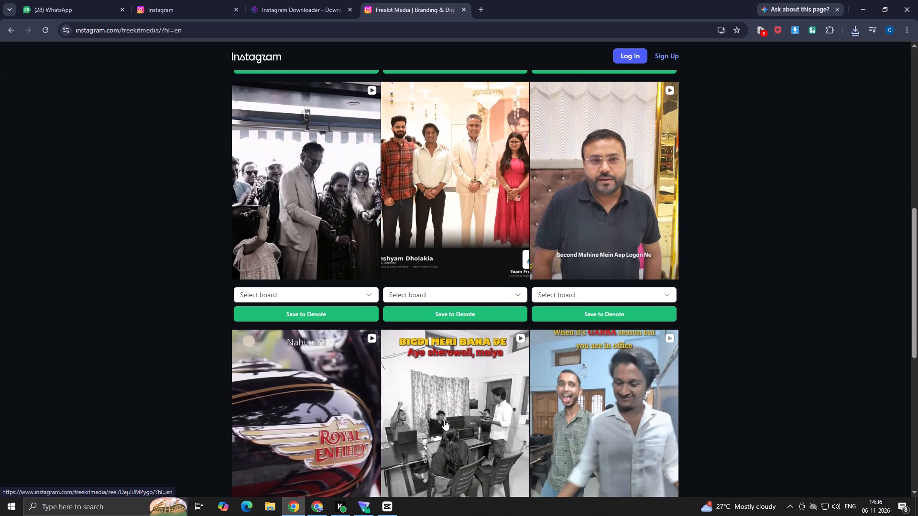
scroll(444, 420, down, 3)
scroll(448, 418, up, 15)
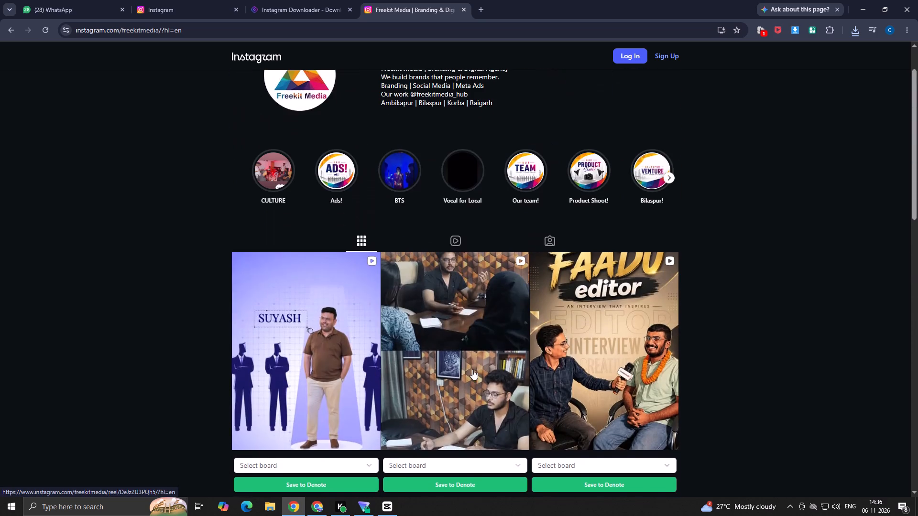
scroll(472, 369, up, 2)
scroll(339, 314, down, 10)
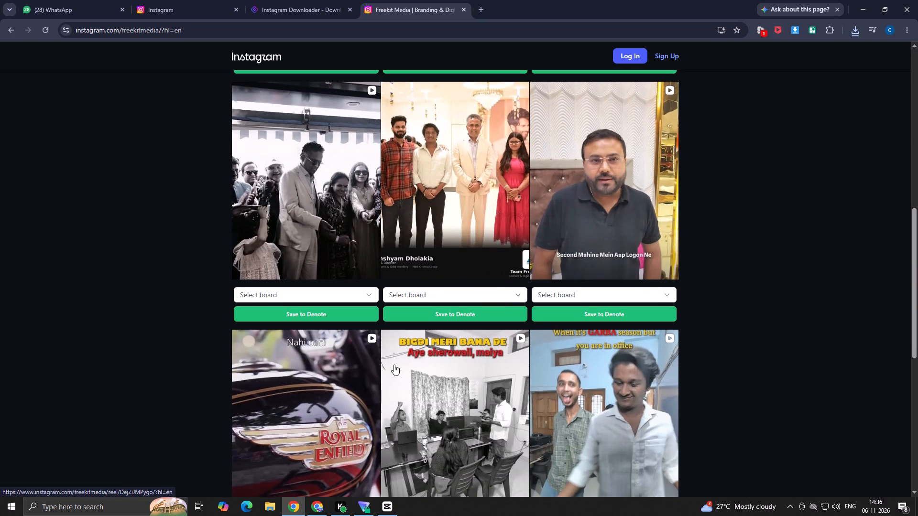
scroll(394, 365, down, 9)
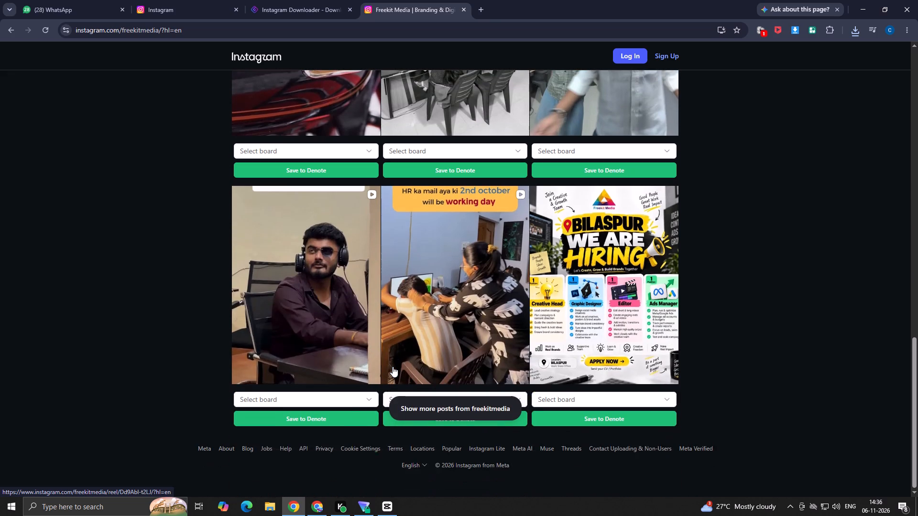
scroll(393, 366, down, 4)
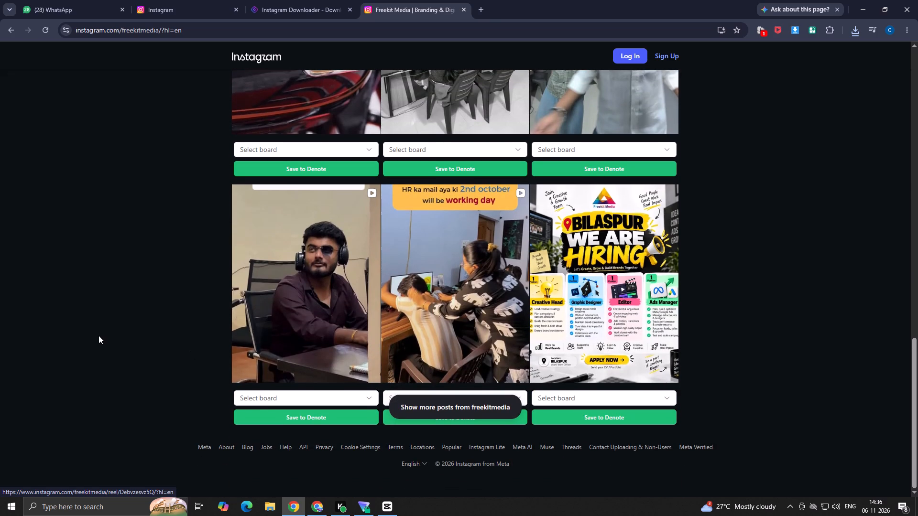
click(98, 335)
scroll(342, 363, down, 4)
scroll(358, 317, up, 11)
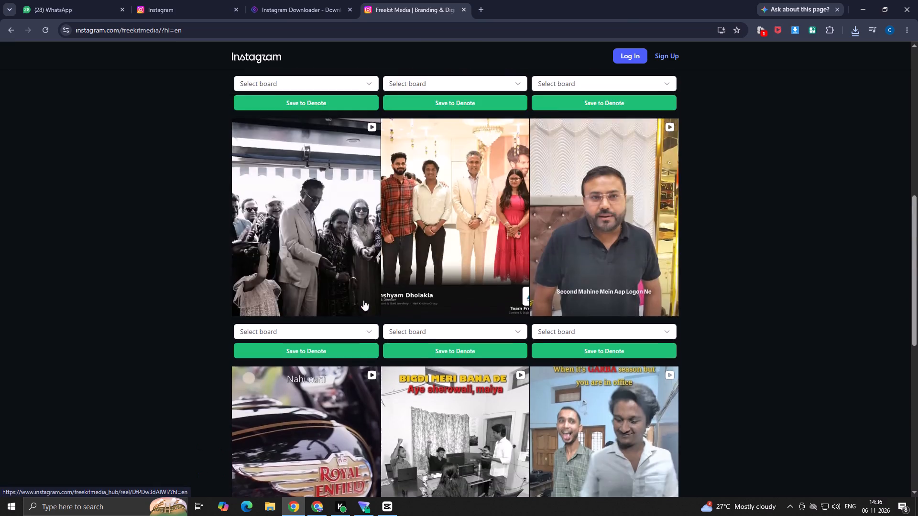
scroll(363, 300, up, 11)
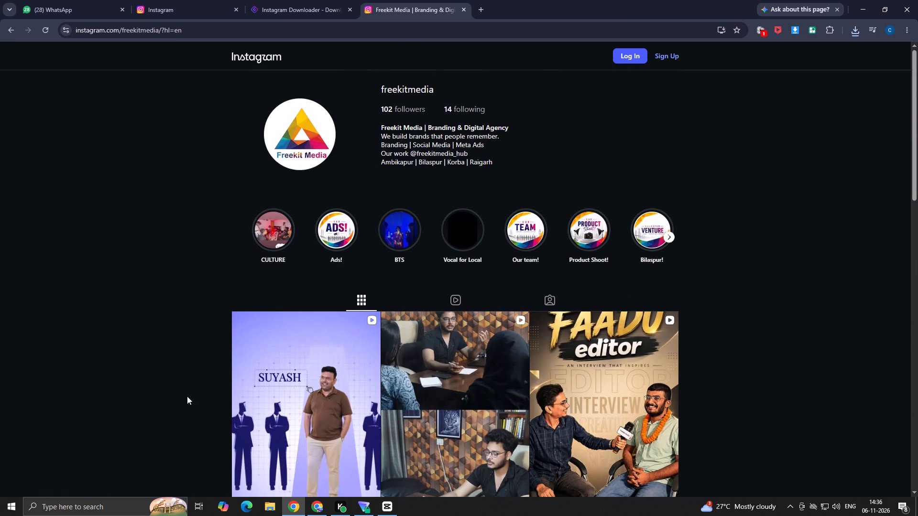
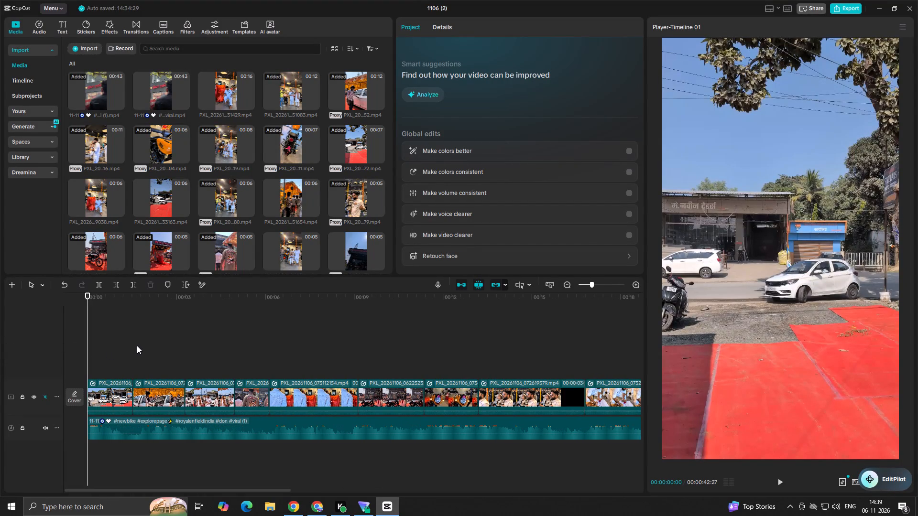
Play back the opening seconds of the timeline and the first 43-second clip in the media library to review the cuts.
key(space)
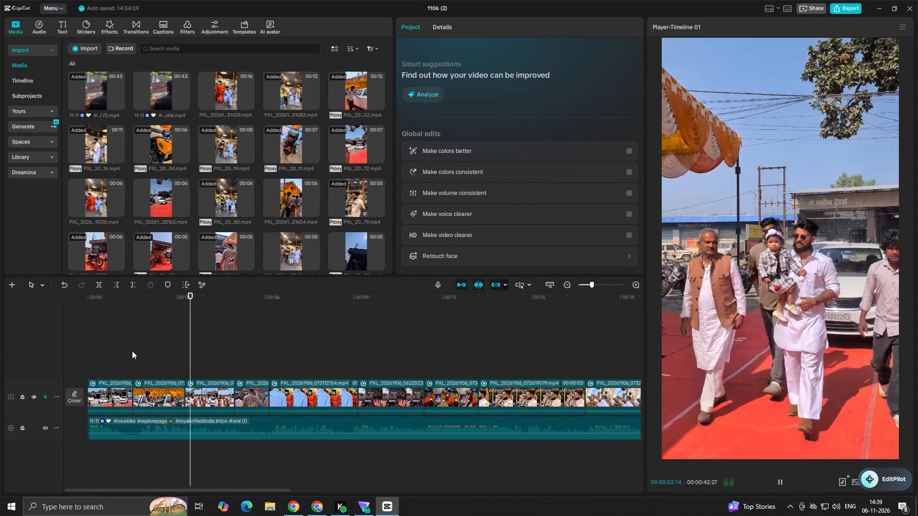
click(131, 351)
drag(131, 351, 124, 355)
click(105, 107)
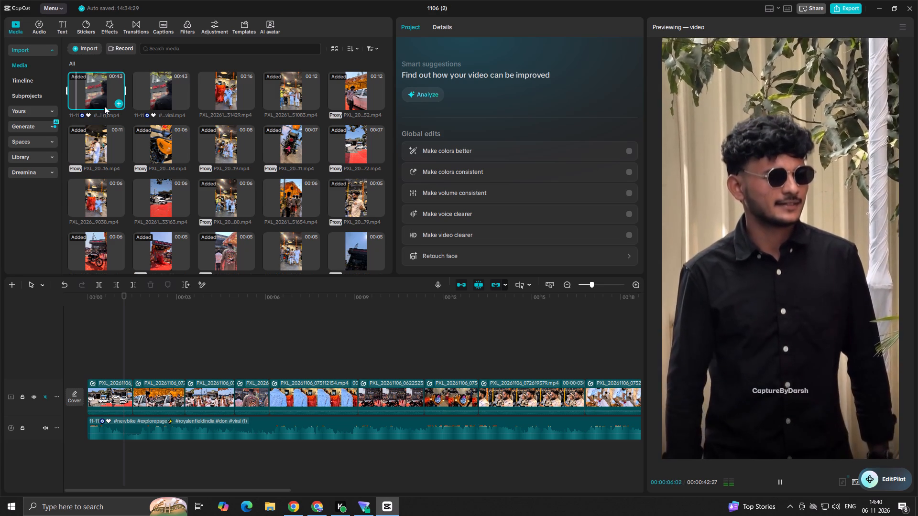
key(space)
click(143, 344)
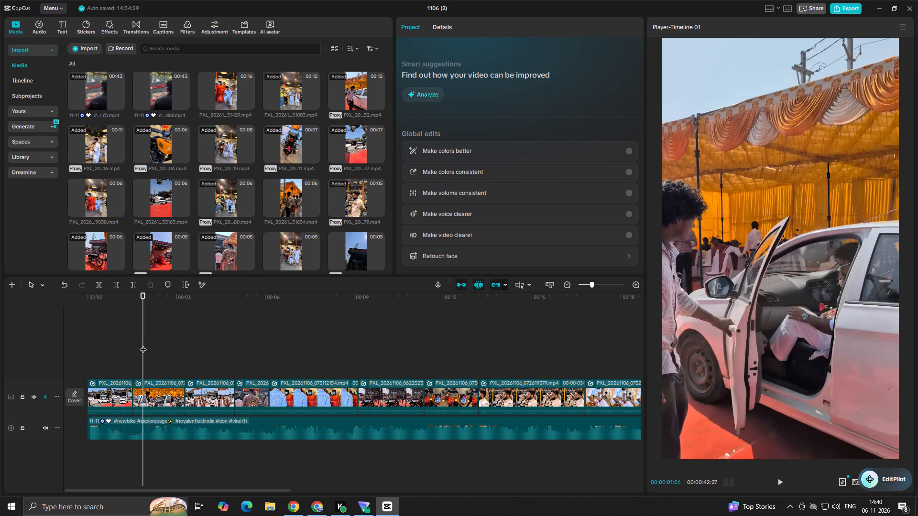
drag(142, 346, 120, 359)
key(space)
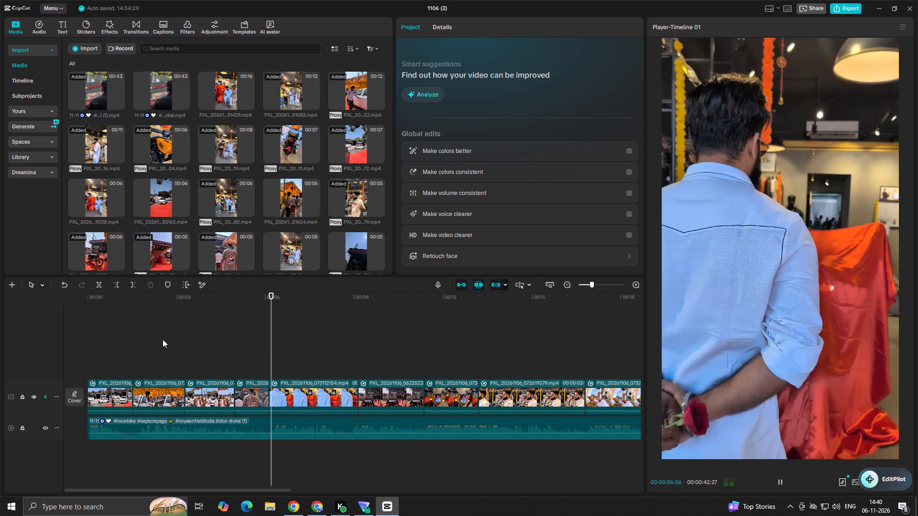
key(space)
click(255, 365)
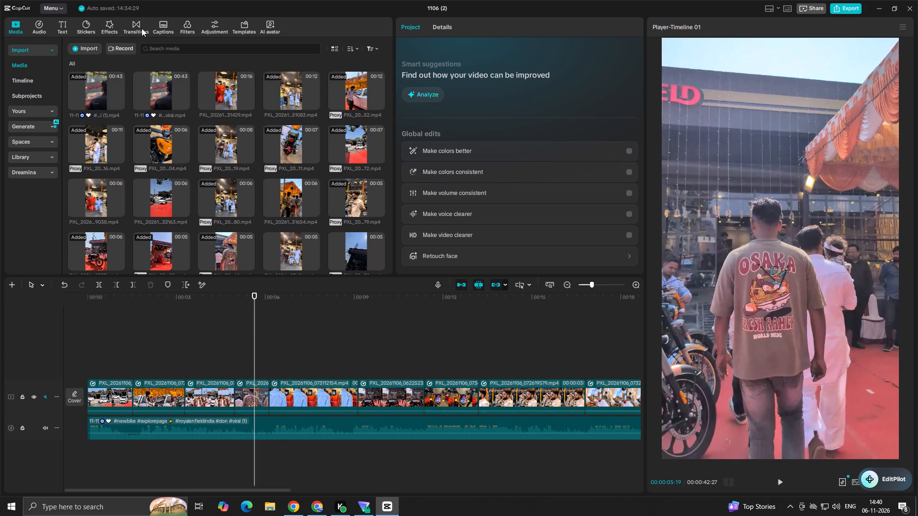
Open the Transitions library to find a transition for the opening timeline clips.
drag(142, 28, 146, 28)
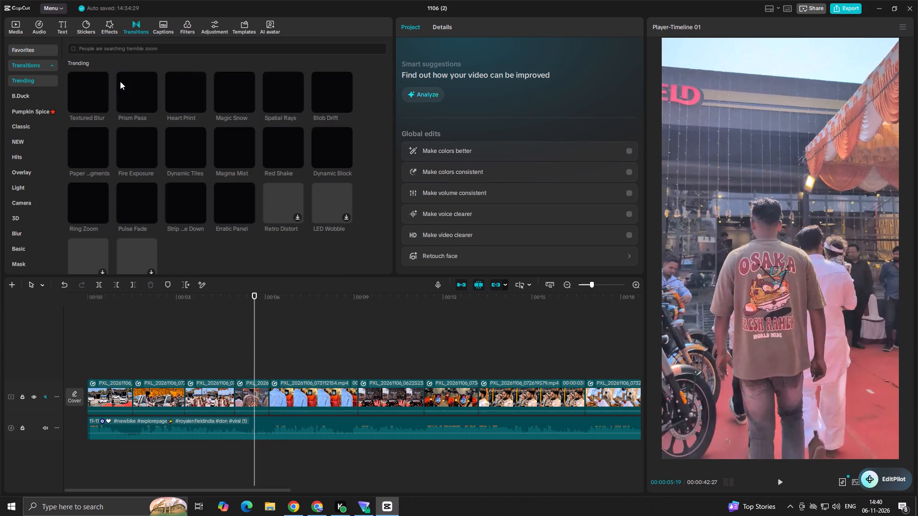
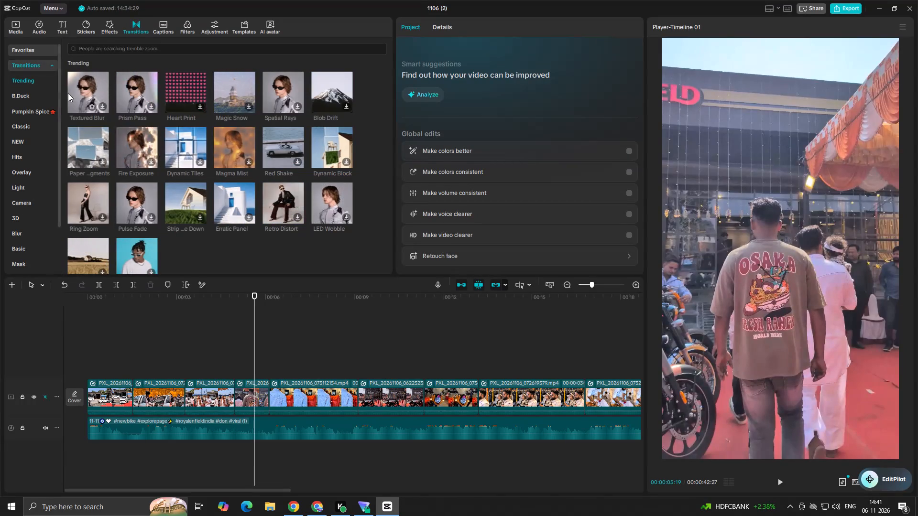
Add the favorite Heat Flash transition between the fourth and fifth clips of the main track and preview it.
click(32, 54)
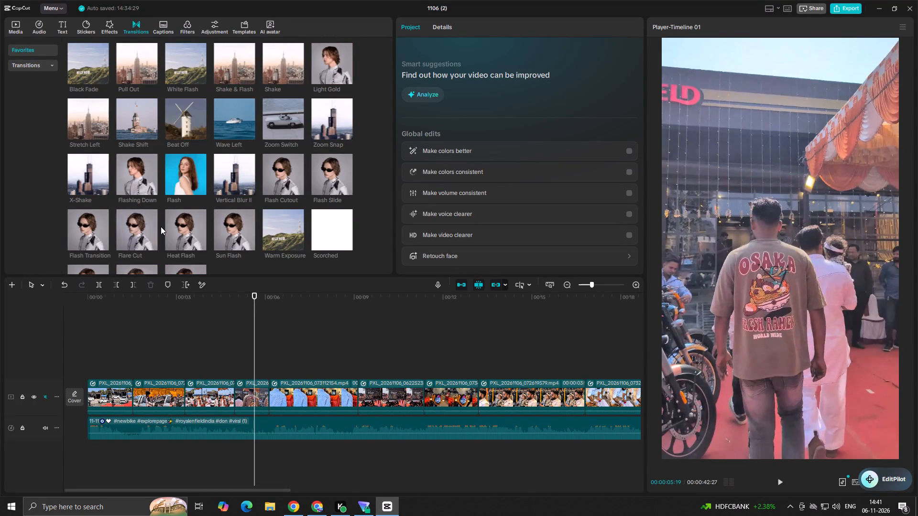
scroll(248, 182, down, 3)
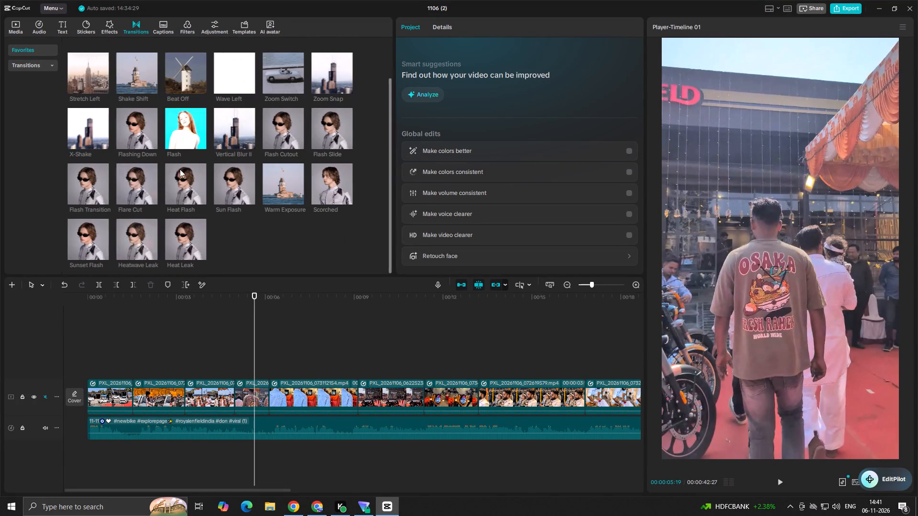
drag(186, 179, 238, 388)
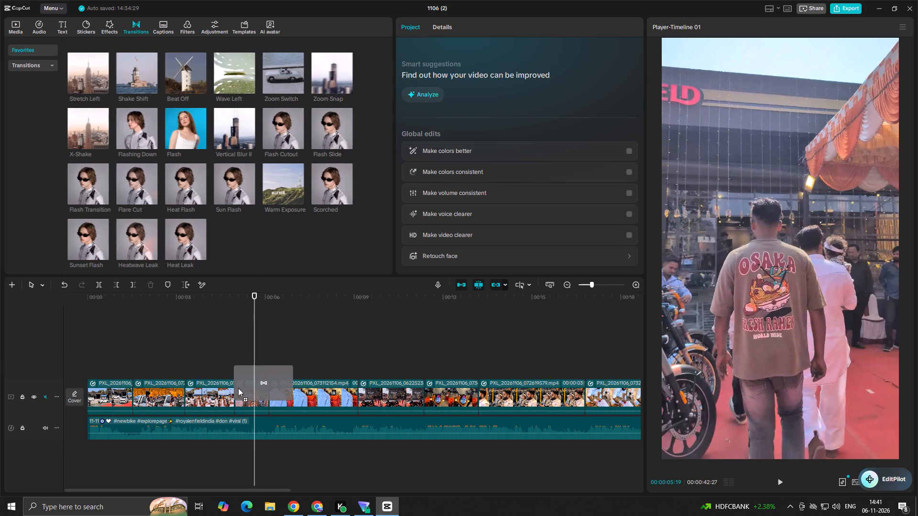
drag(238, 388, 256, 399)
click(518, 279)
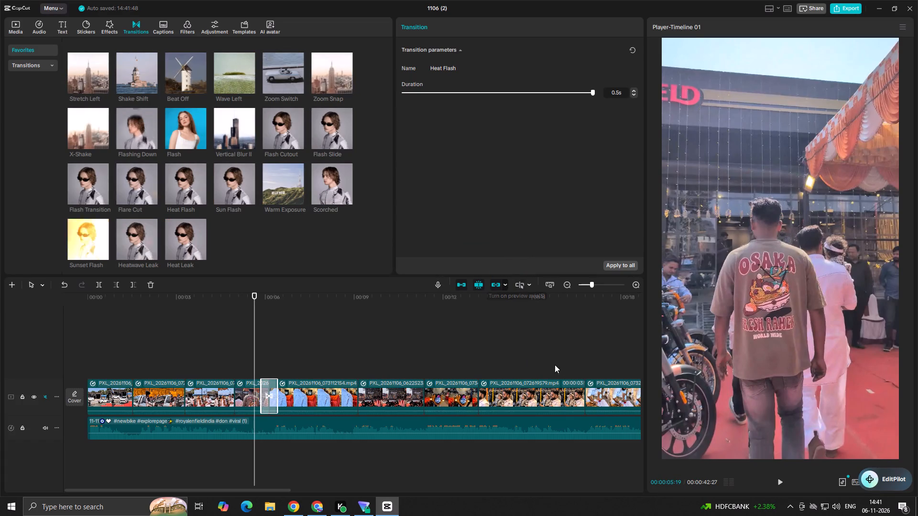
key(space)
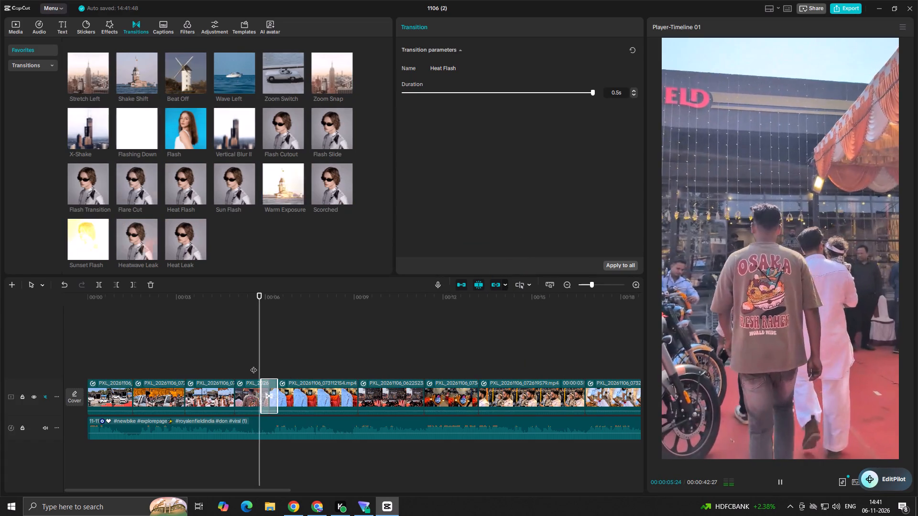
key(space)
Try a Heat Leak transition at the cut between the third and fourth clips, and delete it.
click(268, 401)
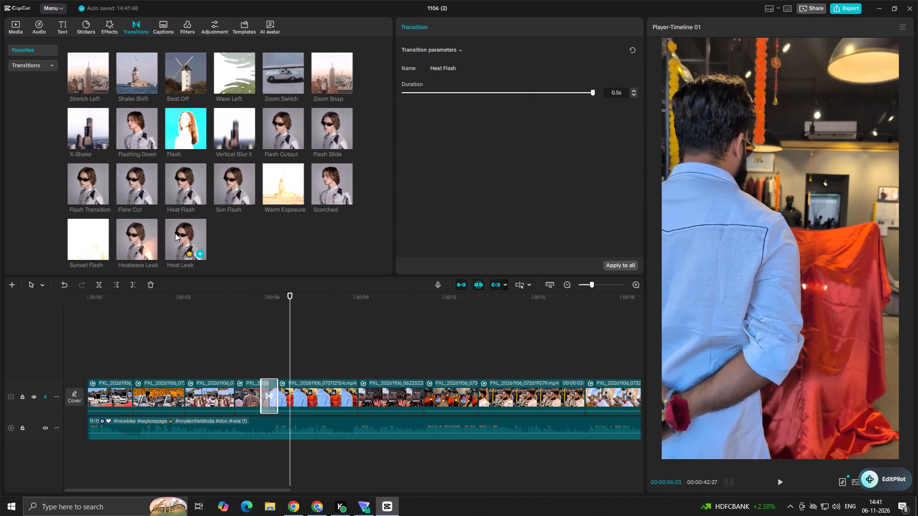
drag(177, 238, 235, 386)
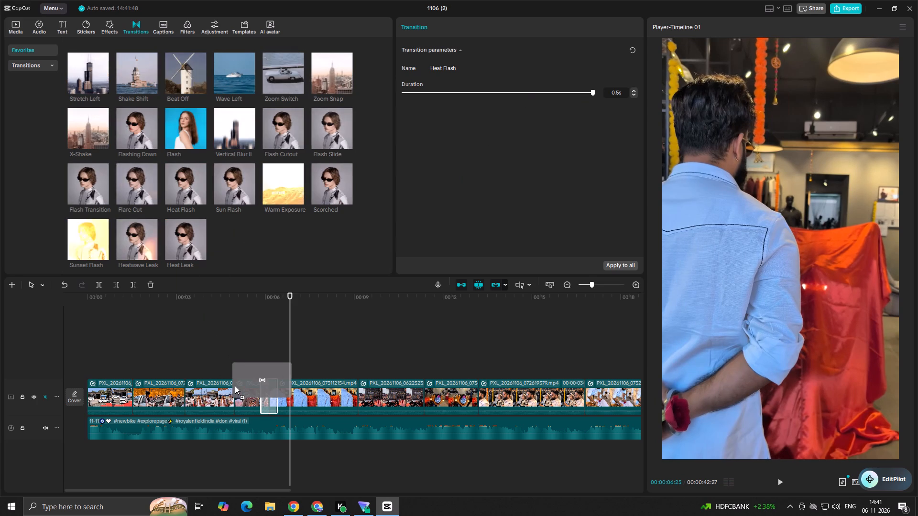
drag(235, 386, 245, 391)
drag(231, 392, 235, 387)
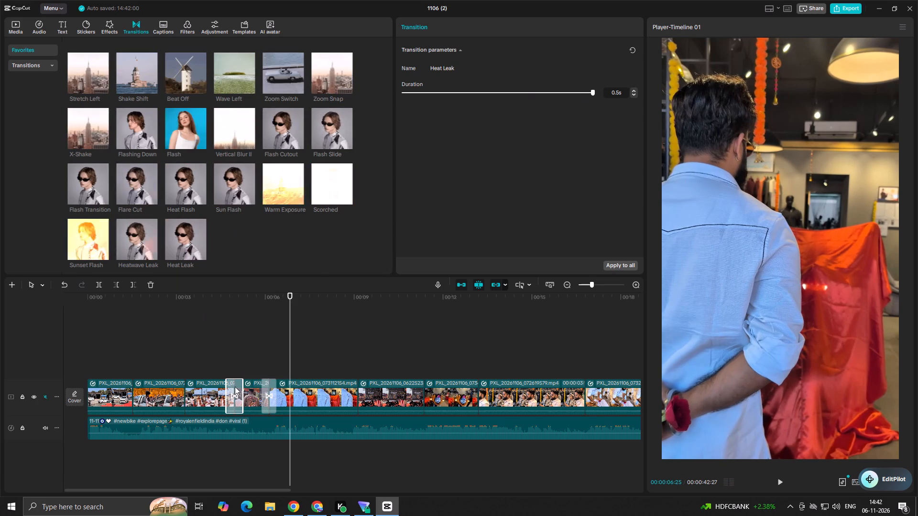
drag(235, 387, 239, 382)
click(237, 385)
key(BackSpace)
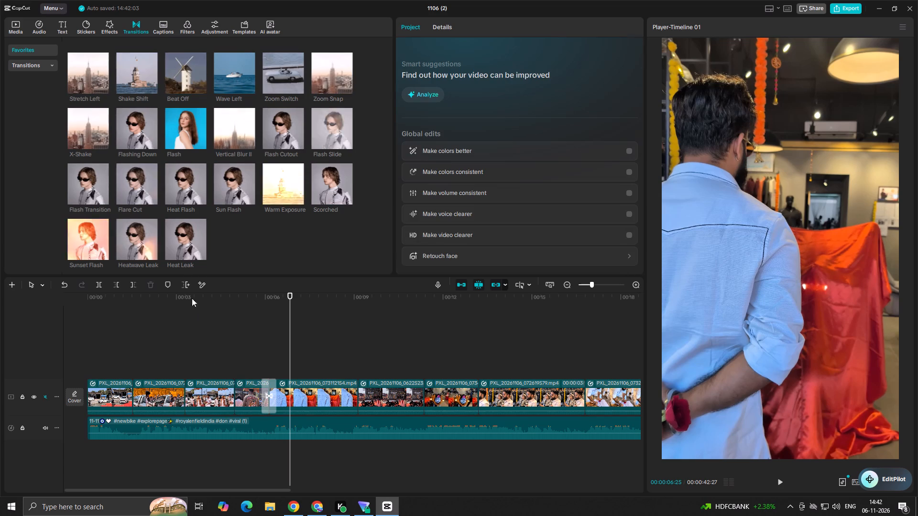
Replace the transition between the fourth and fifth clips with Sunset Flash and play back the result.
click(182, 239)
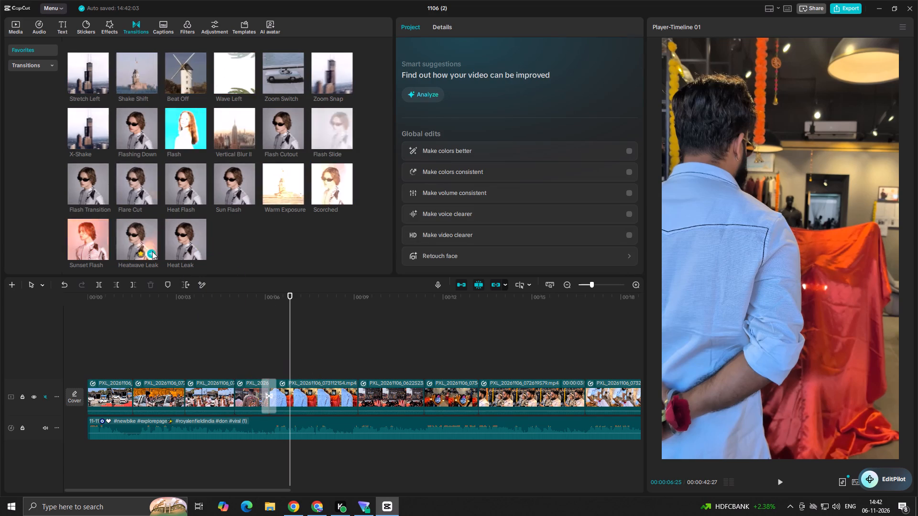
drag(89, 238, 183, 283)
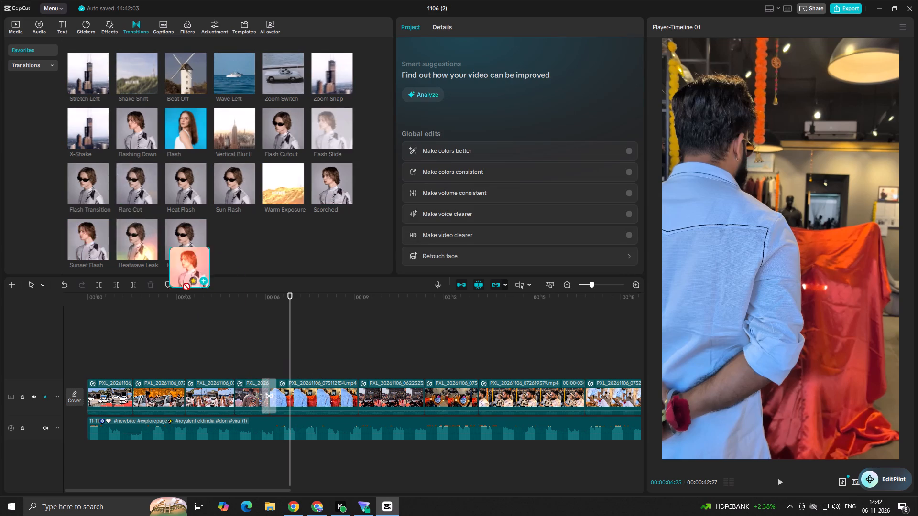
drag(183, 283, 259, 388)
click(251, 363)
key(space)
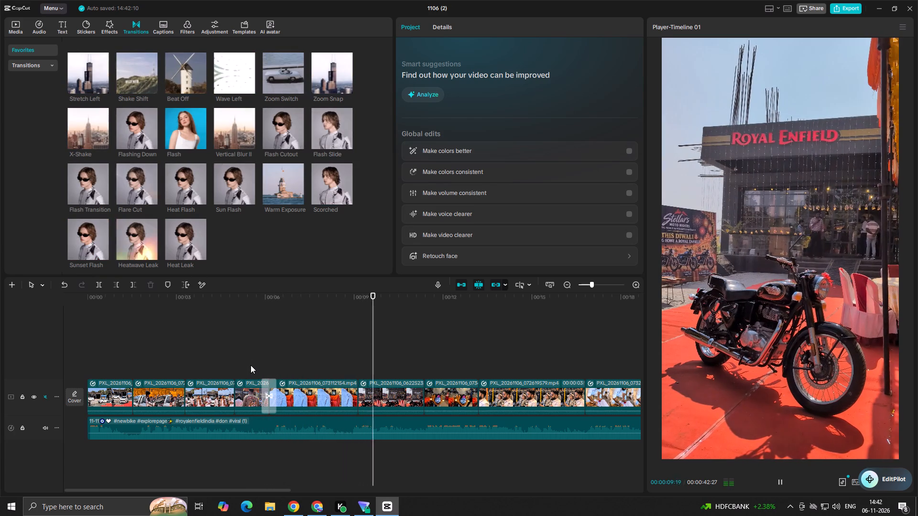
key(space)
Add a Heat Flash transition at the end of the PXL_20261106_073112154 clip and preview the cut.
click(349, 360)
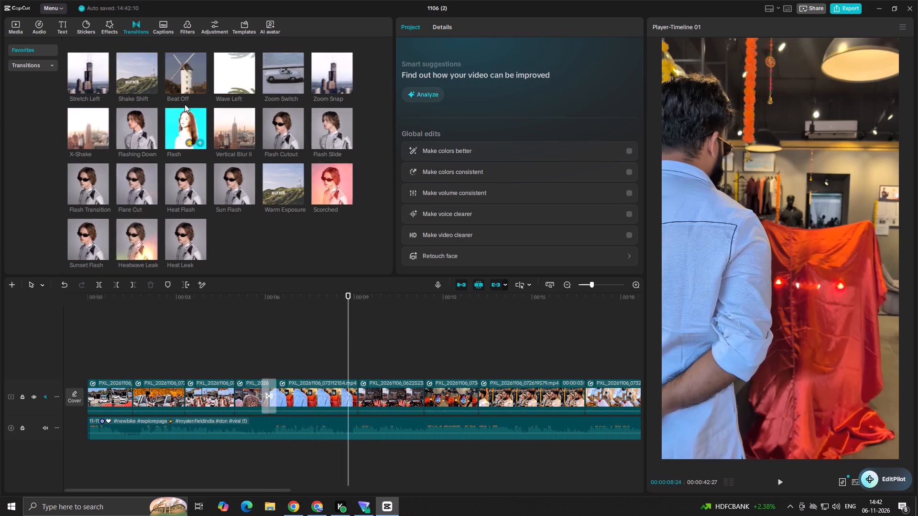
scroll(168, 80, up, 4)
scroll(188, 126, down, 4)
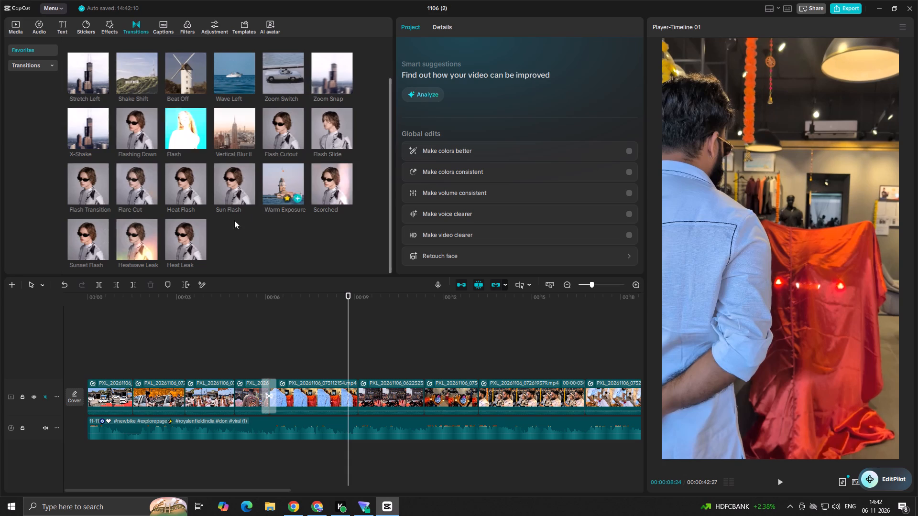
drag(182, 185, 262, 269)
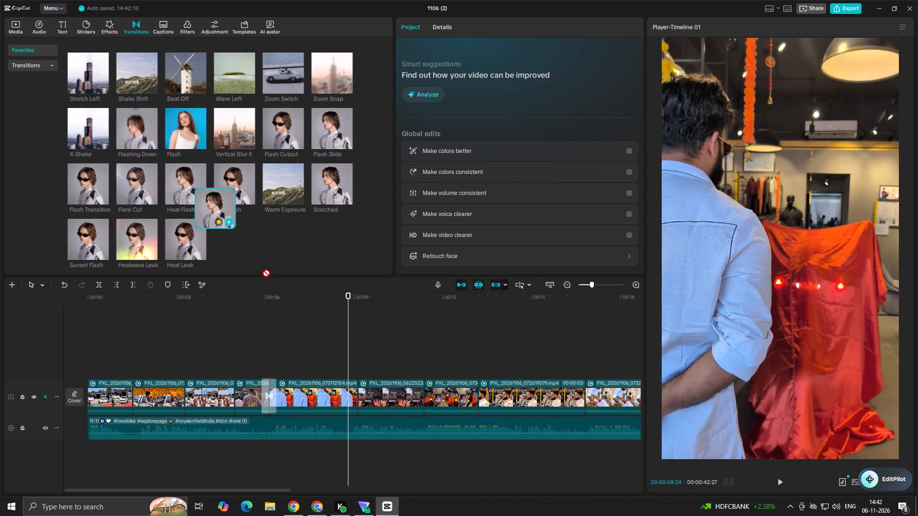
drag(262, 269, 335, 390)
click(313, 368)
key(space)
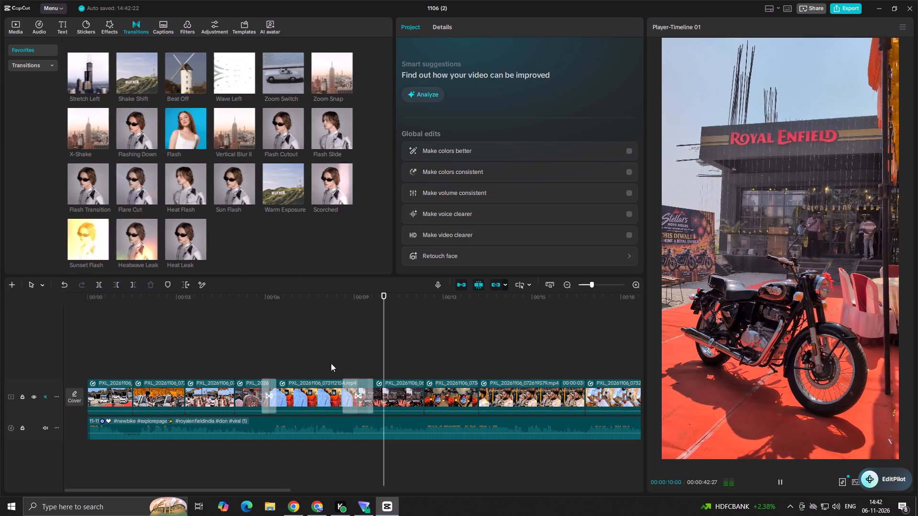
key(space)
Search the transitions library for "glitch" and look through the options as an alternative to the second Heat Flash.
click(355, 389)
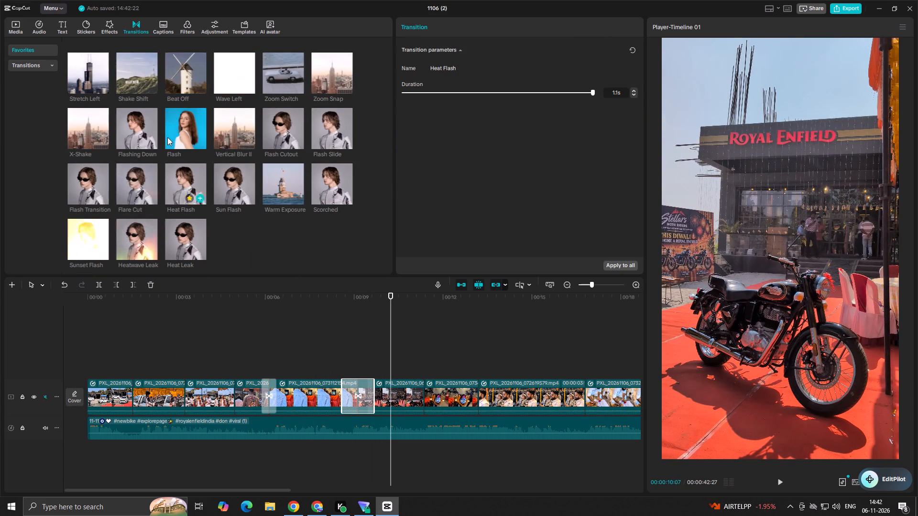
scroll(39, 55, up, 3)
click(36, 63)
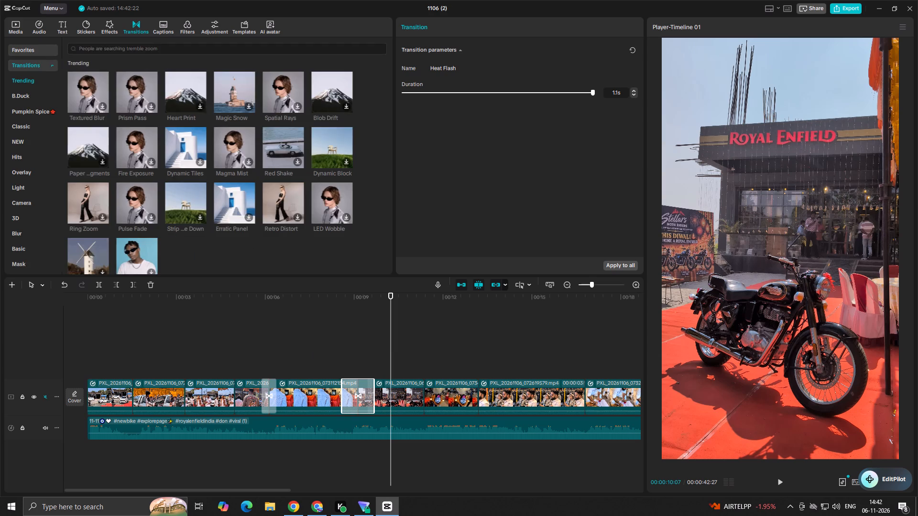
click(121, 46)
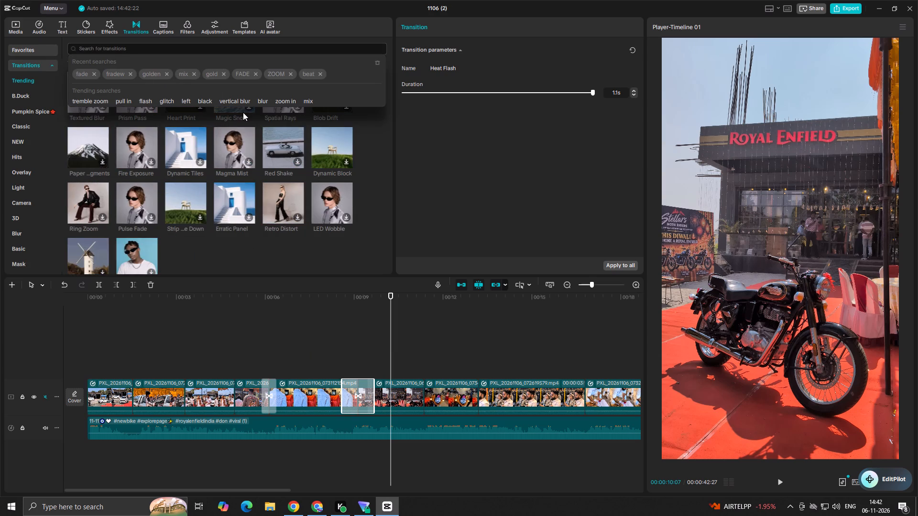
text(glitch)
key(Return)
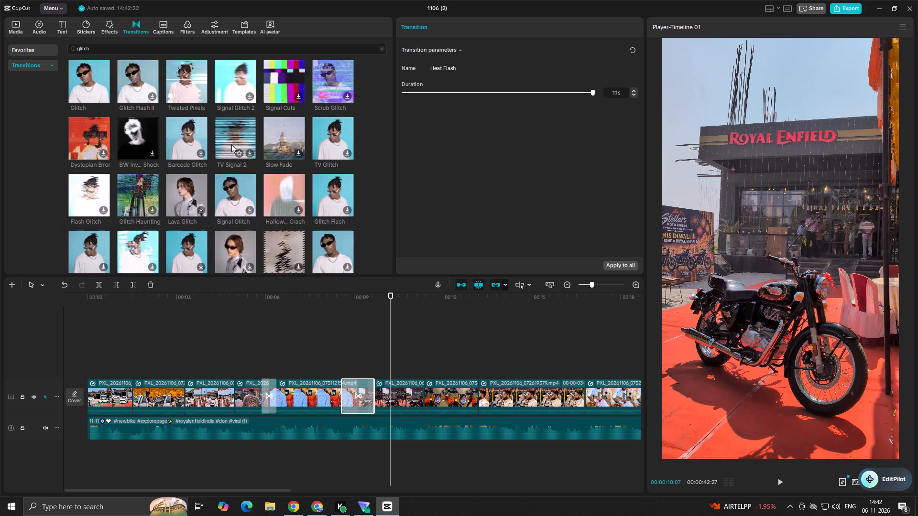
click(337, 342)
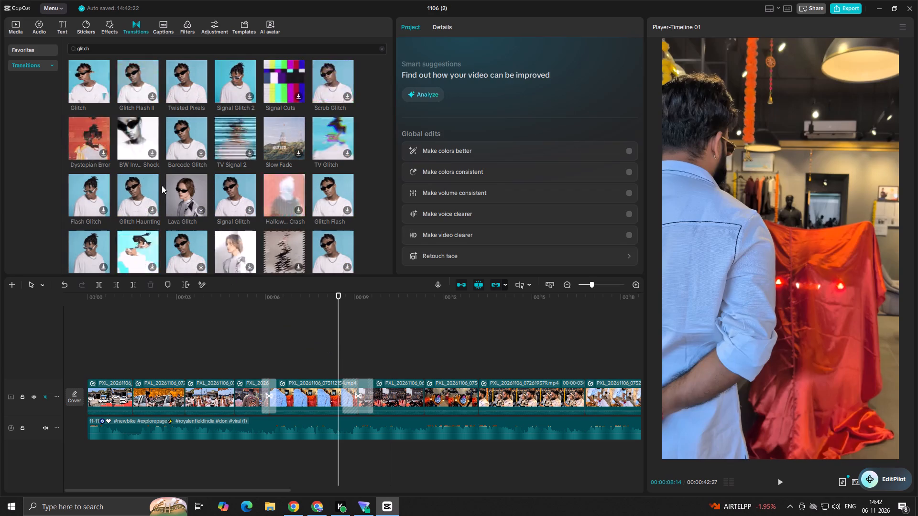
click(25, 44)
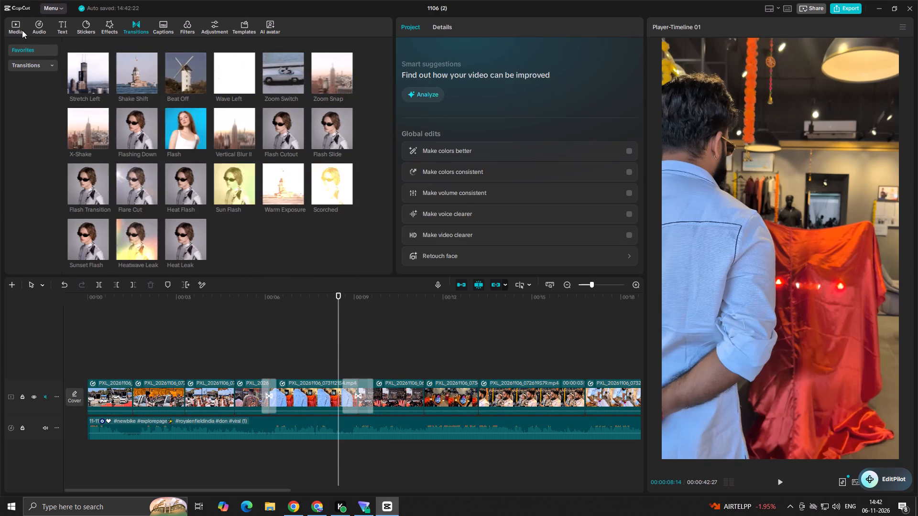
Import the "FREE Light Leak Transitions Pack - 4K (ULTRA HD)" video from Downloads into the project media.
click(21, 29)
click(87, 47)
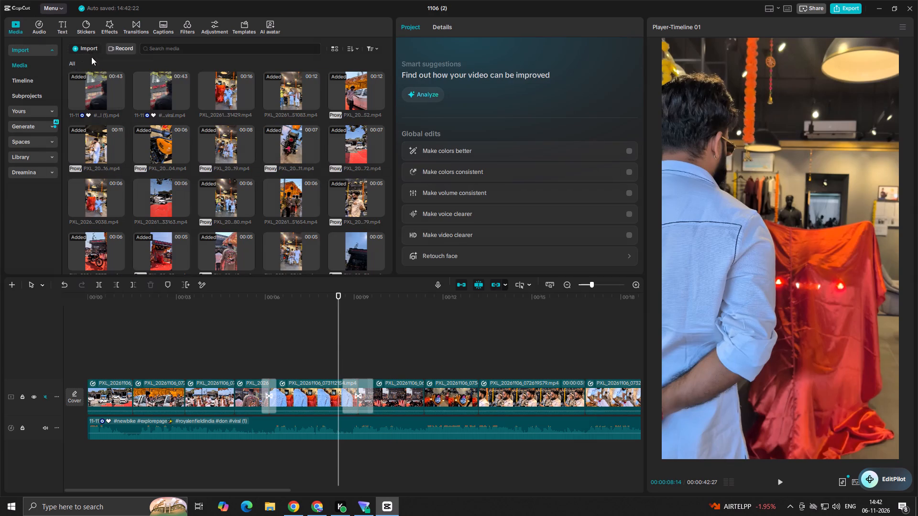
click(100, 67)
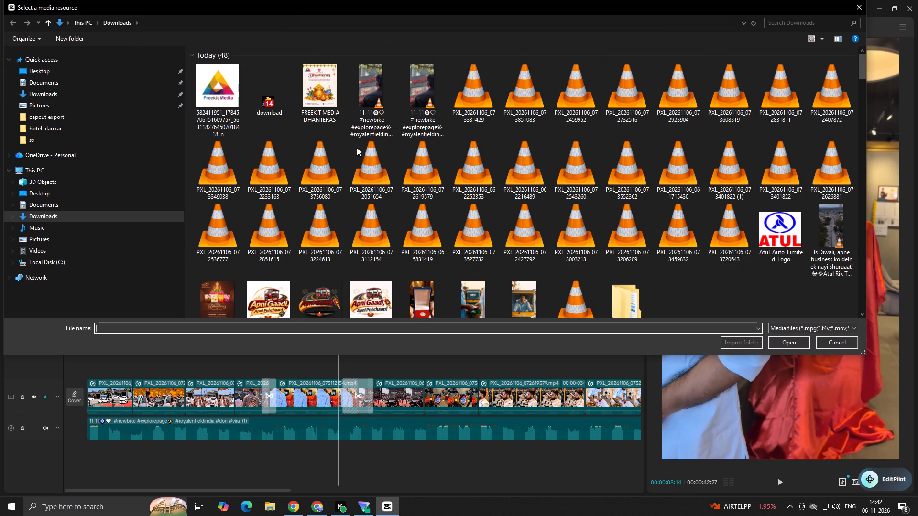
scroll(503, 171, down, 2)
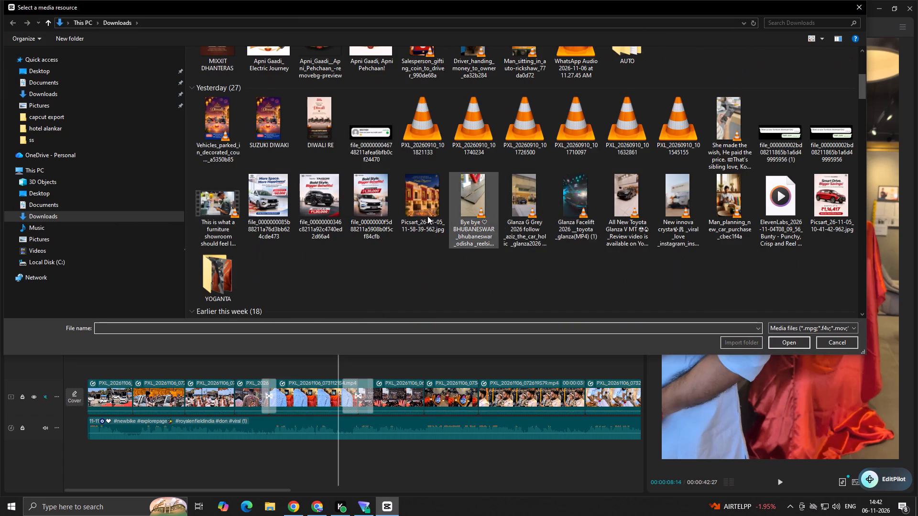
scroll(372, 232, down, 4)
scroll(351, 212, up, 1)
scroll(350, 211, down, 3)
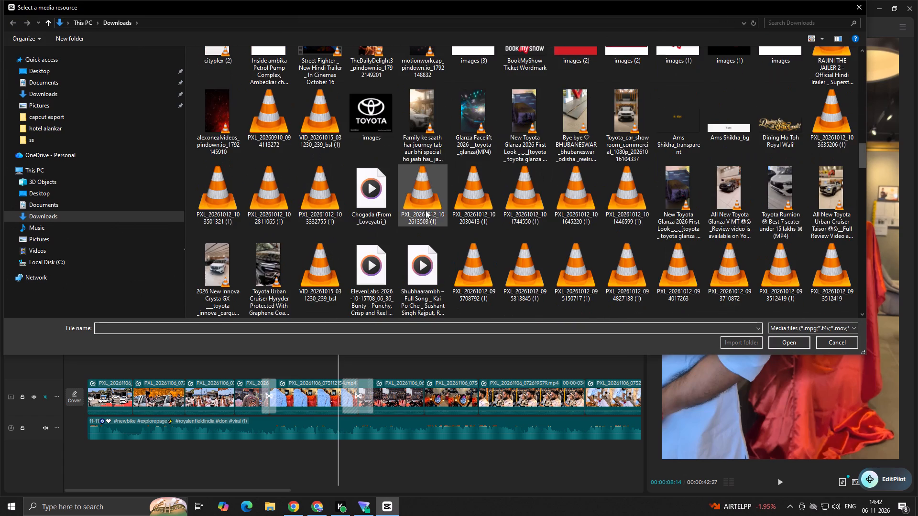
scroll(407, 211, up, 1)
double_click(269, 96)
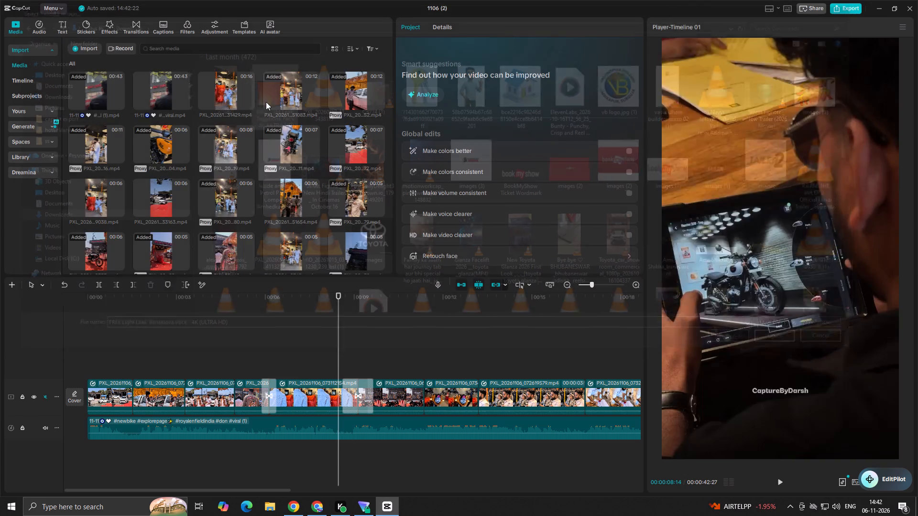
Place the light leak video on a new track above the main clips, starting about 8 seconds in.
drag(349, 237, 319, 320)
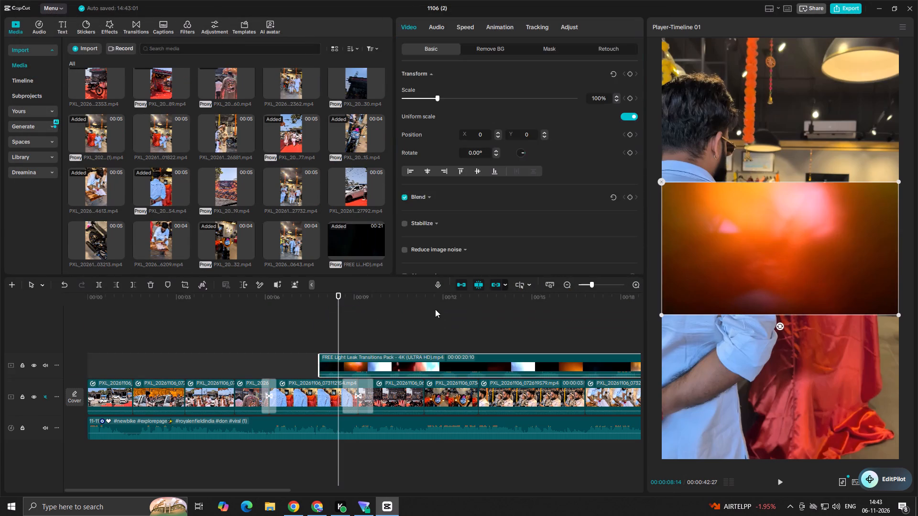
Preview the light leak video around the 20 to 21 second mark to find a burst suitable as a transition.
click(435, 309)
drag(447, 317, 561, 331)
click(561, 331)
drag(560, 335, 523, 353)
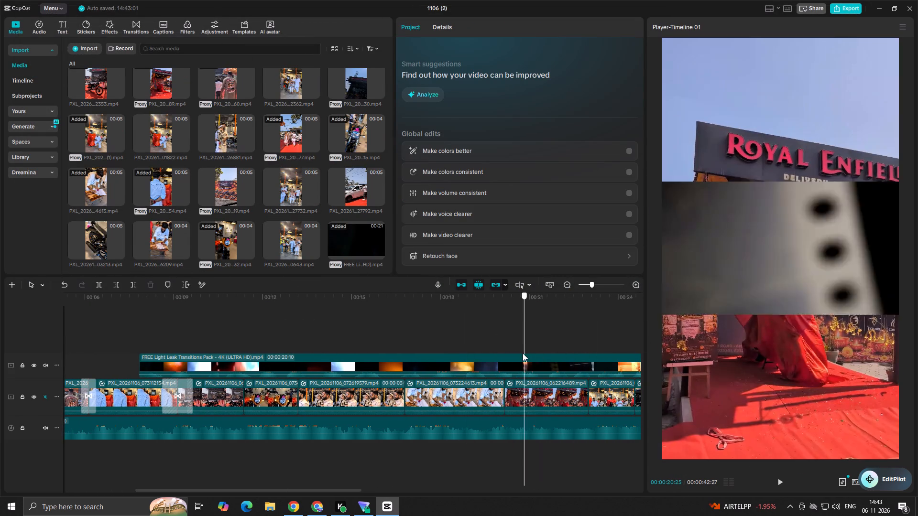
drag(523, 353, 521, 354)
key(space)
key(space)
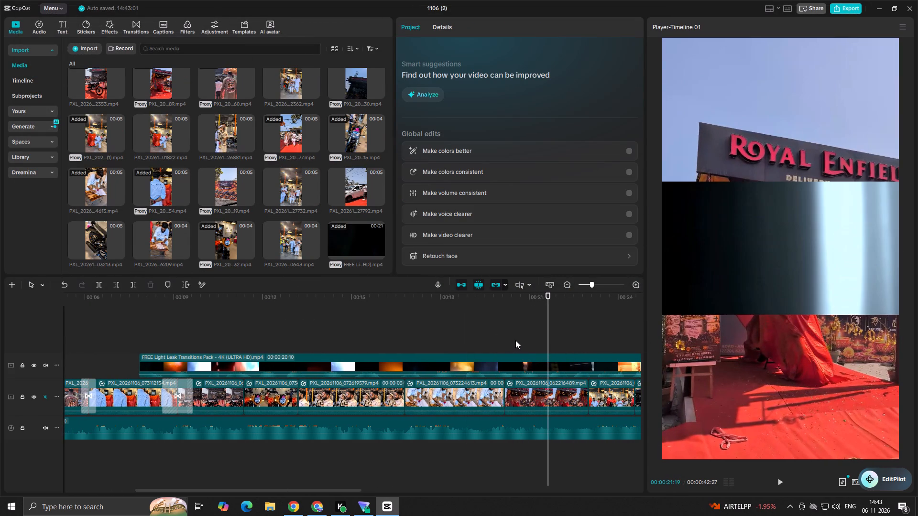
key(space)
key(space)
click(498, 342)
key(space)
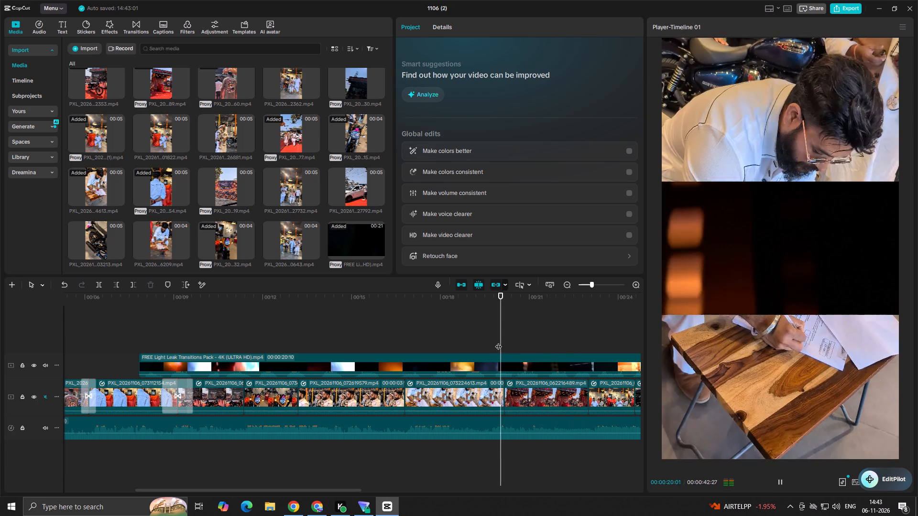
key(space)
key(space)
key(space)
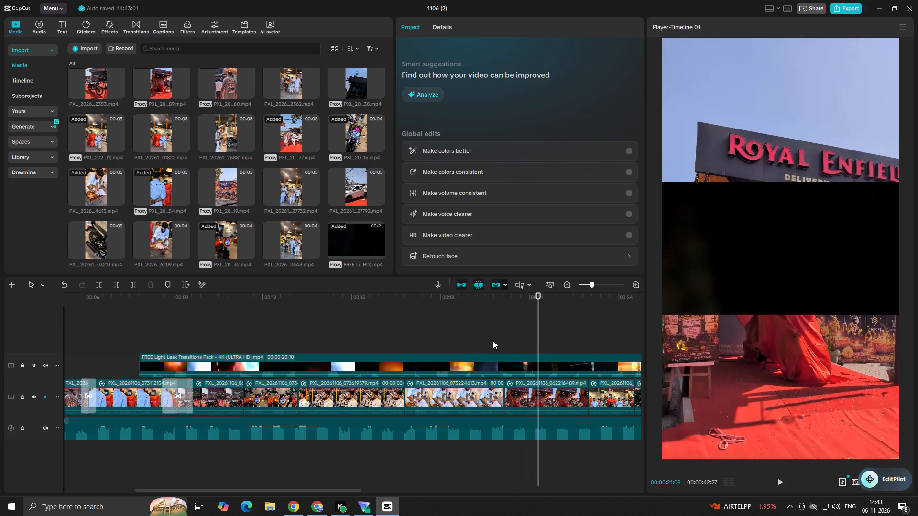
click(421, 337)
key(space)
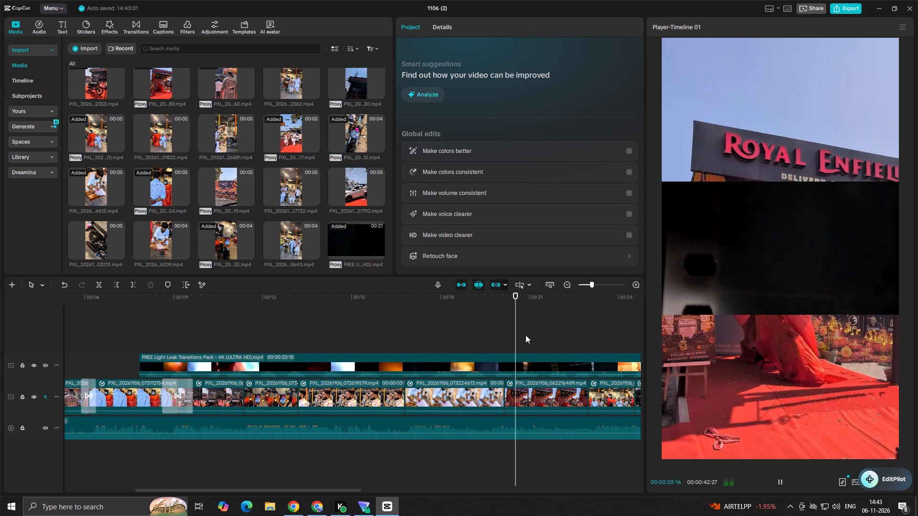
key(space)
click(496, 336)
key(space)
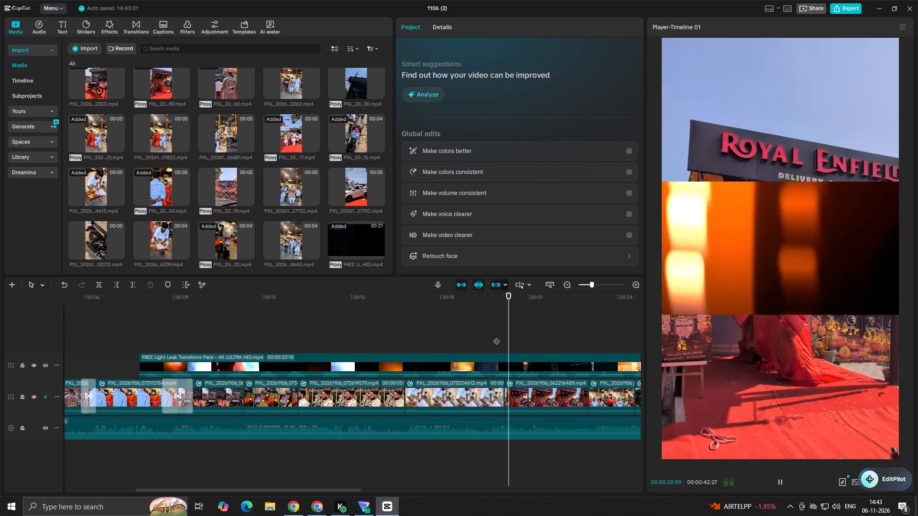
key(space)
click(513, 342)
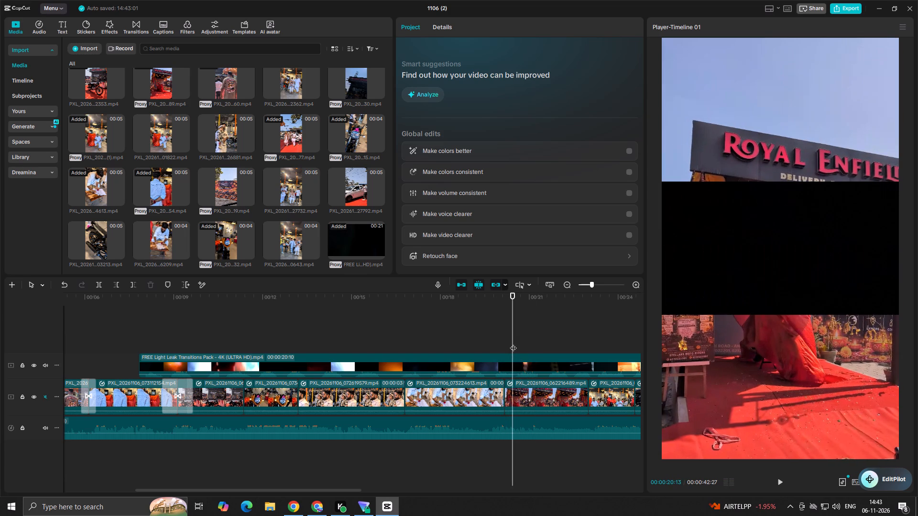
Preview the rest of the light leak video around the 25 to 27 second mark to compare its other bursts.
click(601, 346)
drag(601, 346, 645, 344)
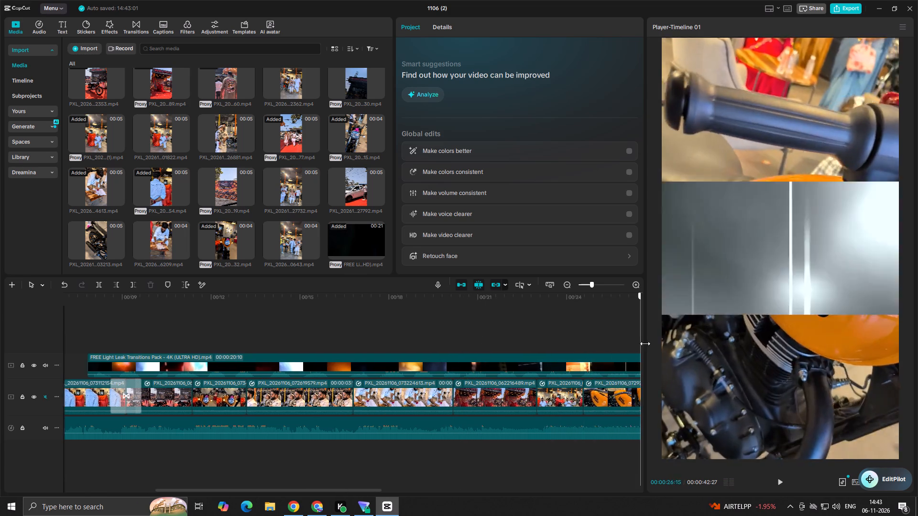
drag(645, 344, 539, 355)
key(space)
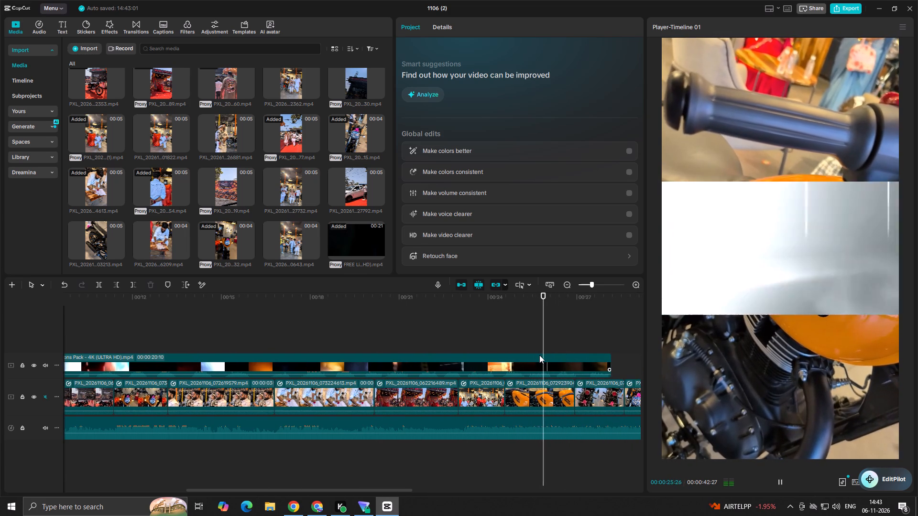
key(space)
click(507, 348)
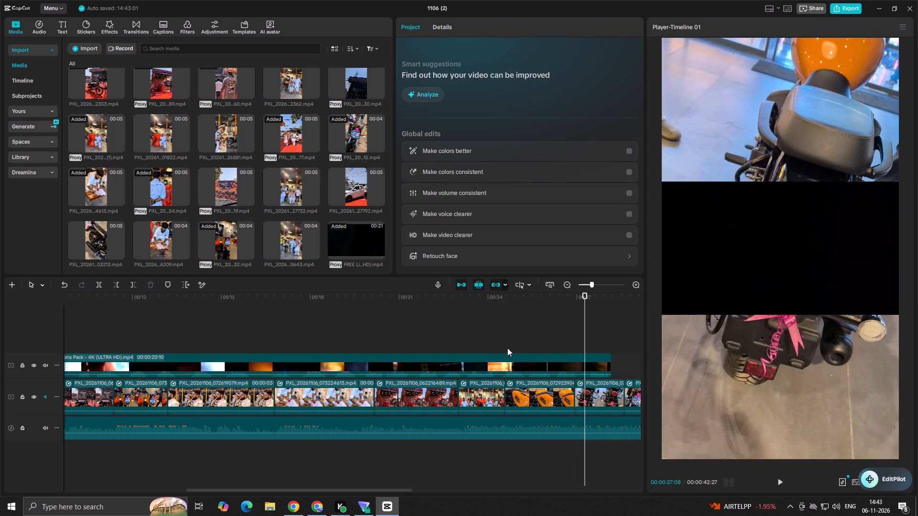
key(space)
key(space)
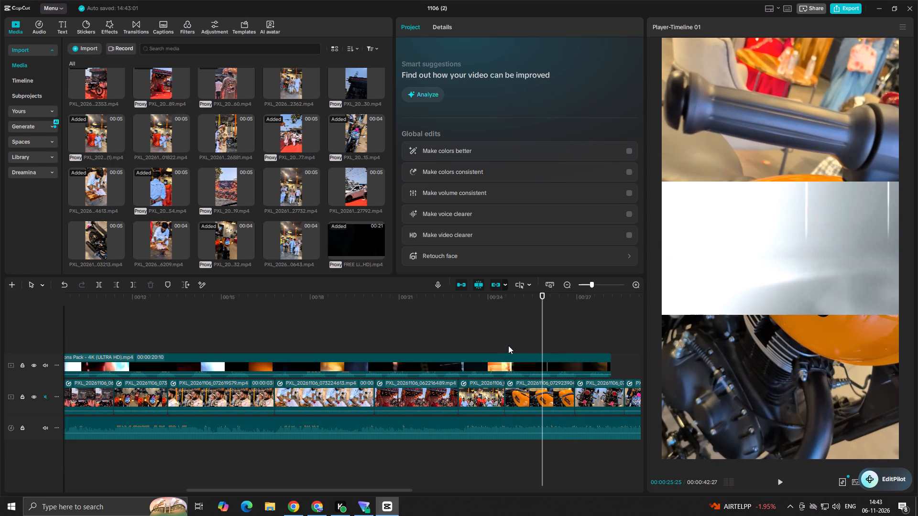
click(512, 342)
drag(512, 342, 525, 346)
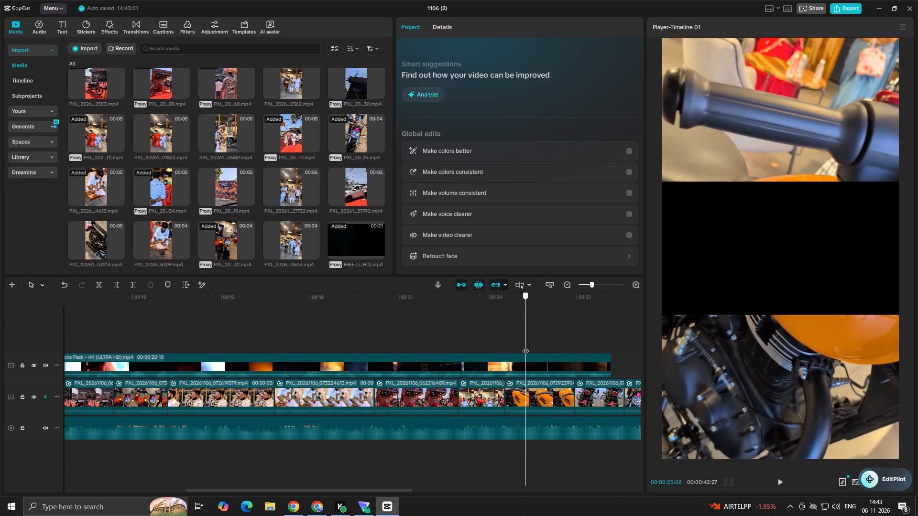
Trim the light leak clip to a single burst, starting at 00:00:20:21 and ending at 00:00:21:15 on the timeline.
drag(525, 346, 409, 360)
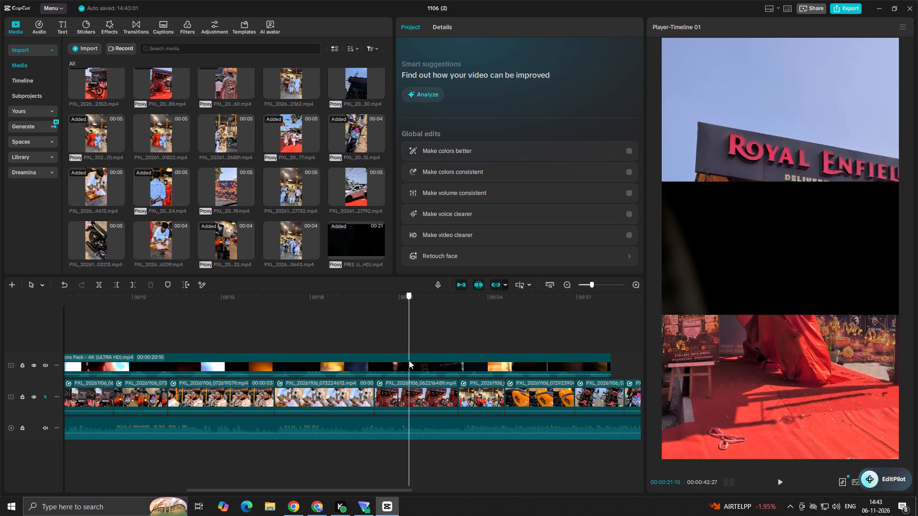
drag(409, 360, 393, 373)
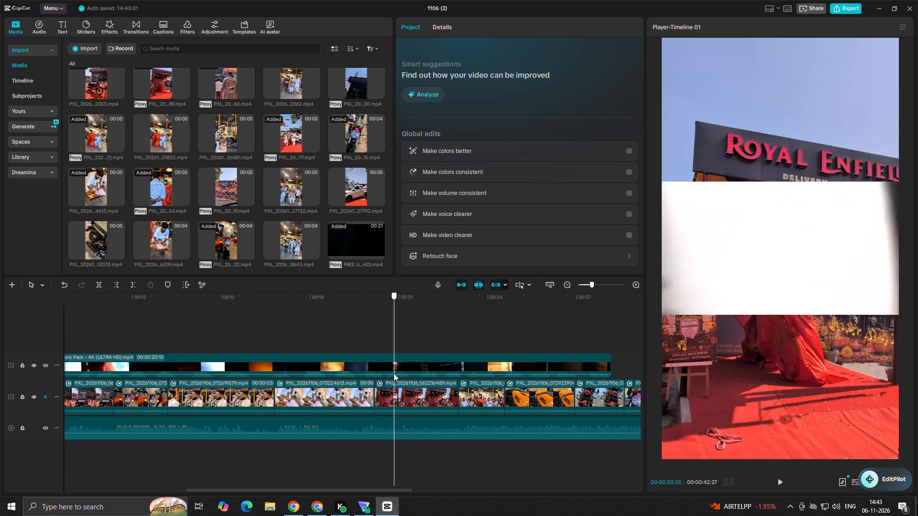
drag(393, 373, 390, 376)
click(400, 368)
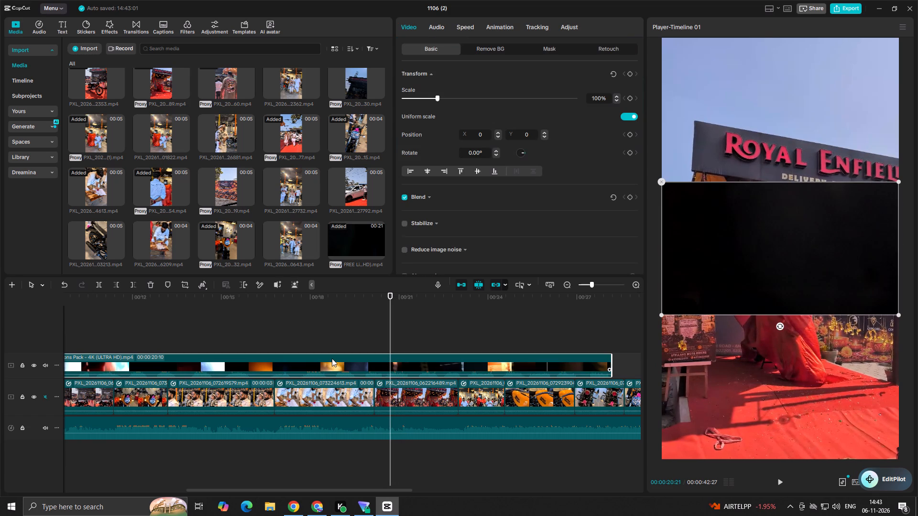
click(114, 284)
key(space)
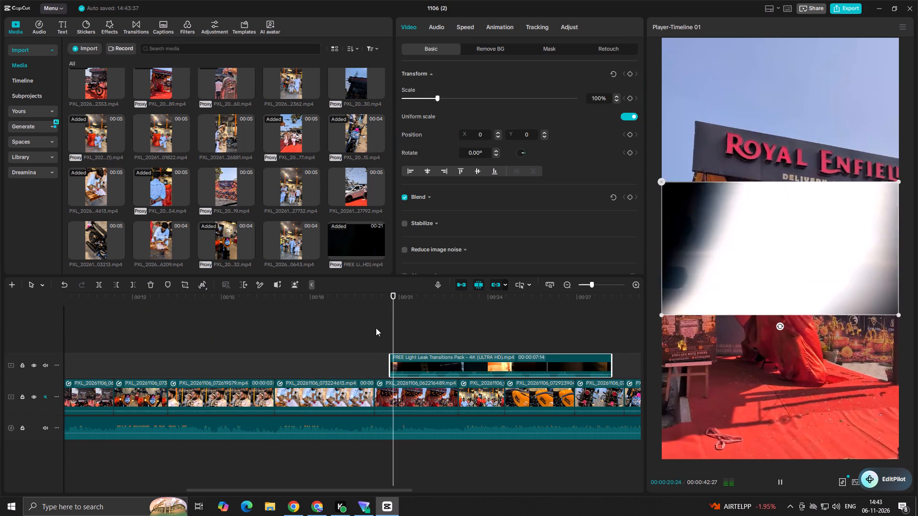
key(space)
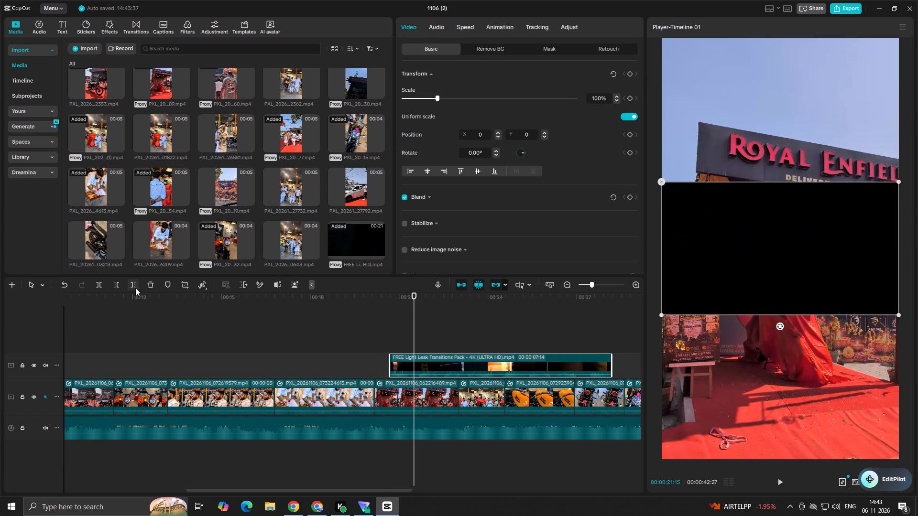
click(135, 288)
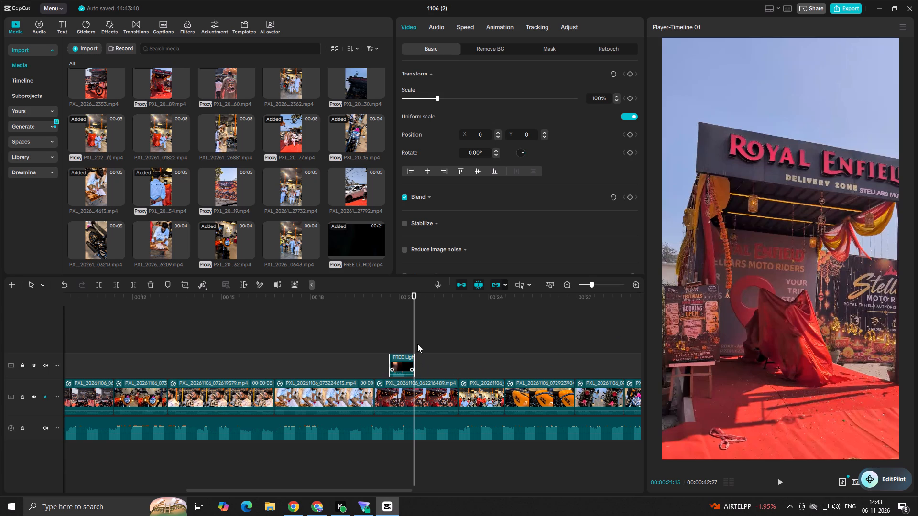
Rotate the trimmed light leak clip to -90° and enlarge it to 183% scale so it covers the vertical frame.
click(405, 343)
click(404, 355)
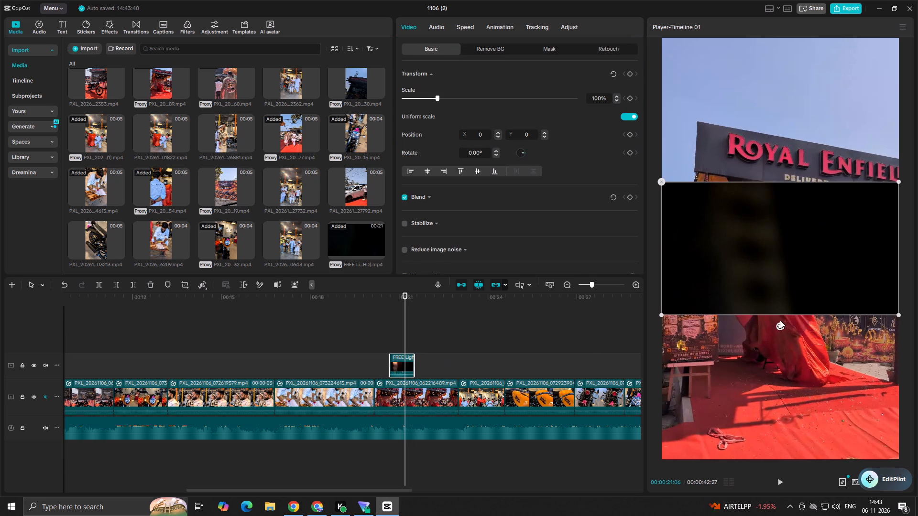
drag(778, 327, 788, 212)
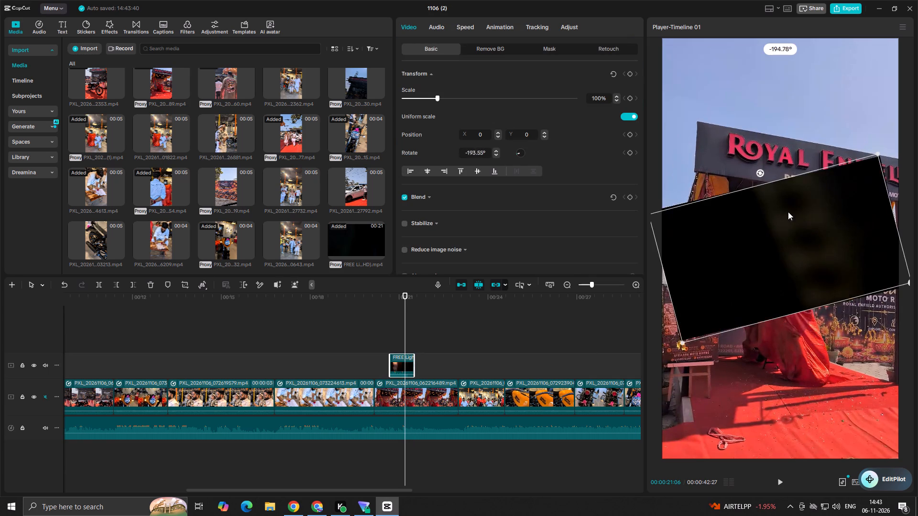
drag(788, 212, 917, 254)
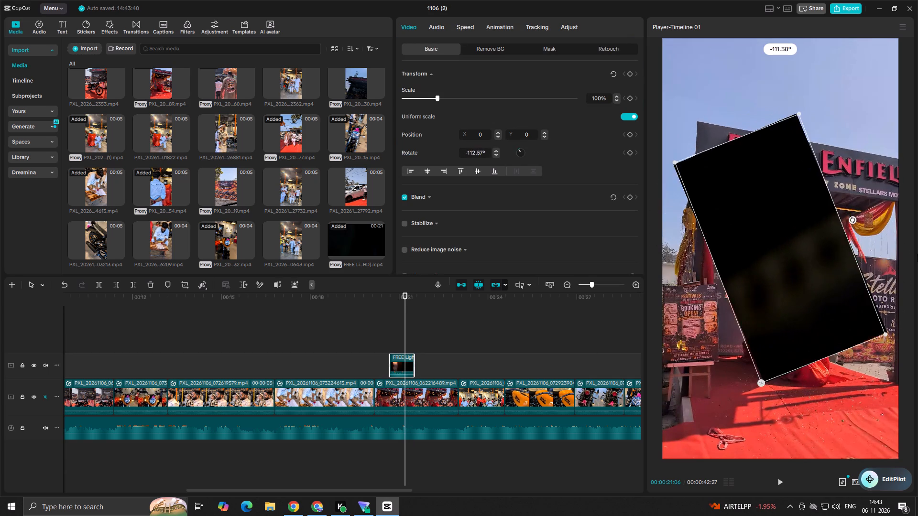
drag(917, 254, 917, 289)
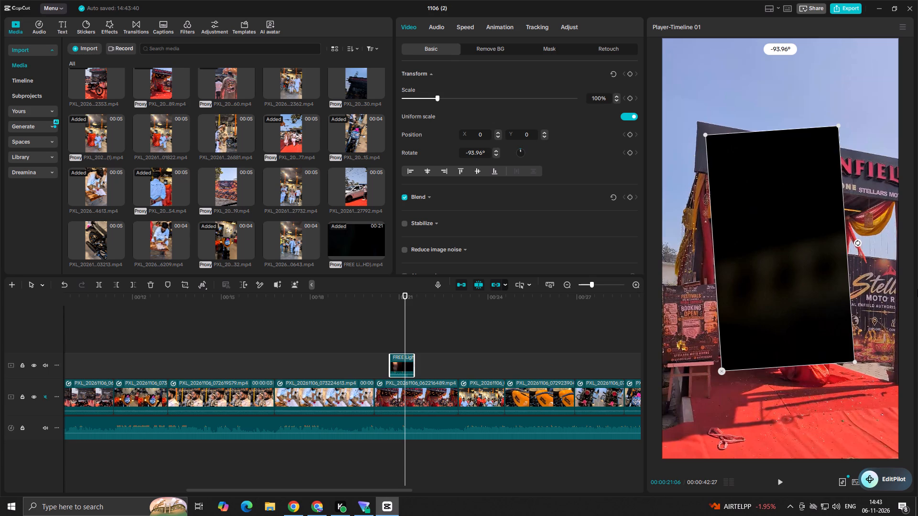
drag(917, 289, 917, 293)
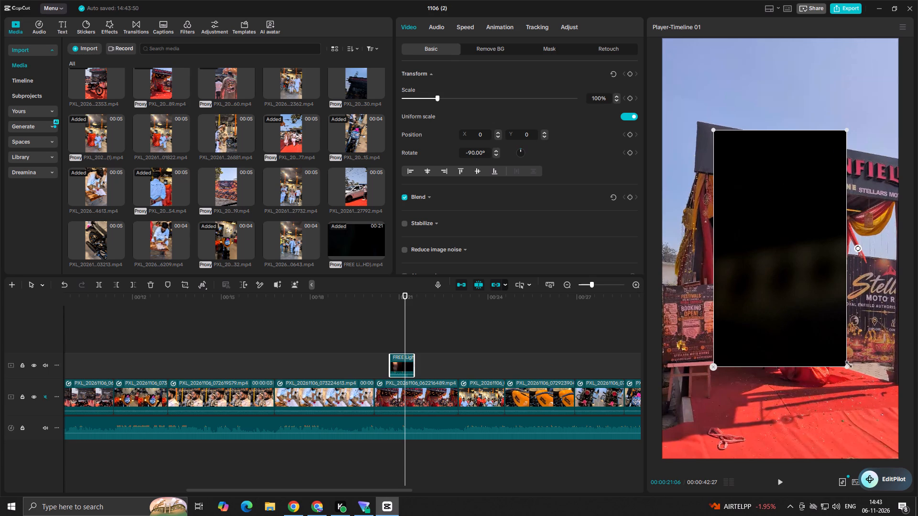
drag(849, 365, 917, 514)
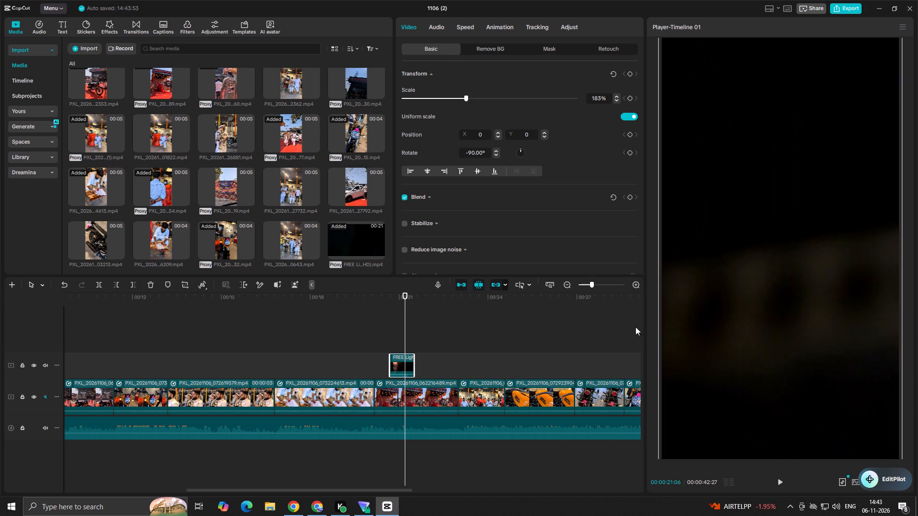
Set the light leak clip's blend mode to Screen.
click(427, 199)
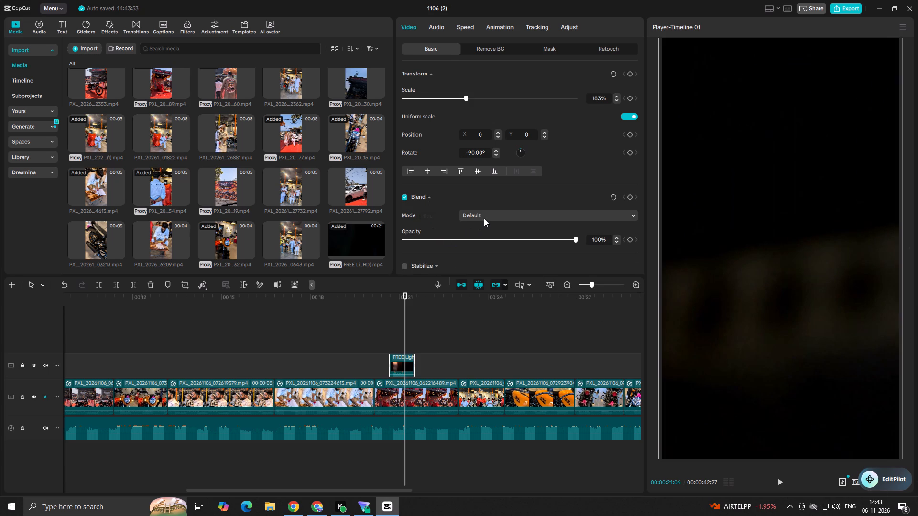
click(484, 218)
click(491, 260)
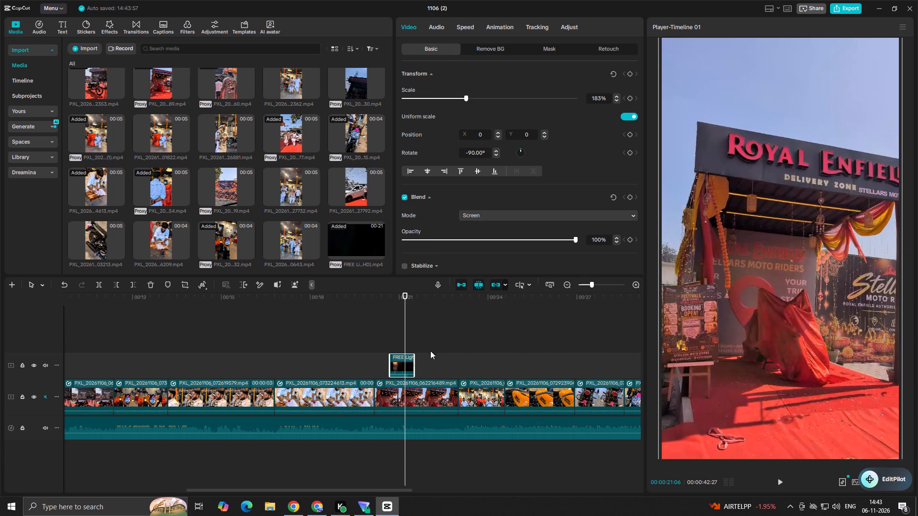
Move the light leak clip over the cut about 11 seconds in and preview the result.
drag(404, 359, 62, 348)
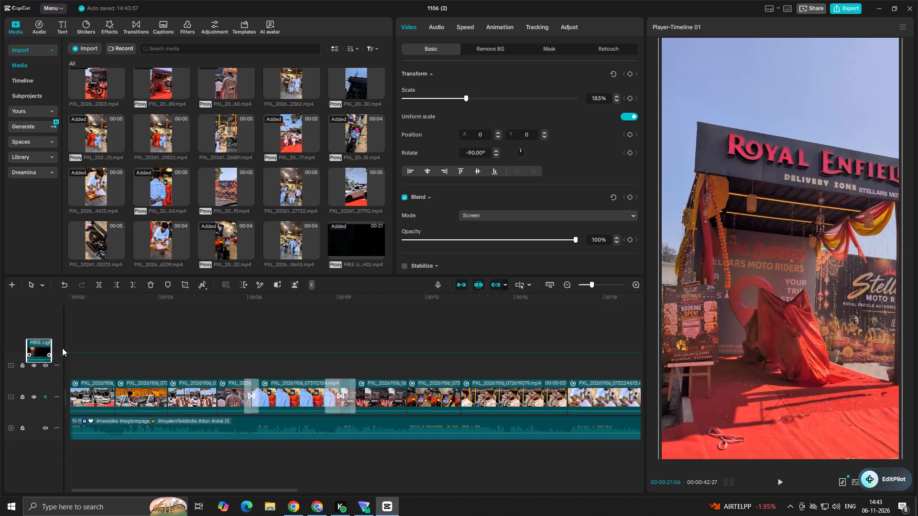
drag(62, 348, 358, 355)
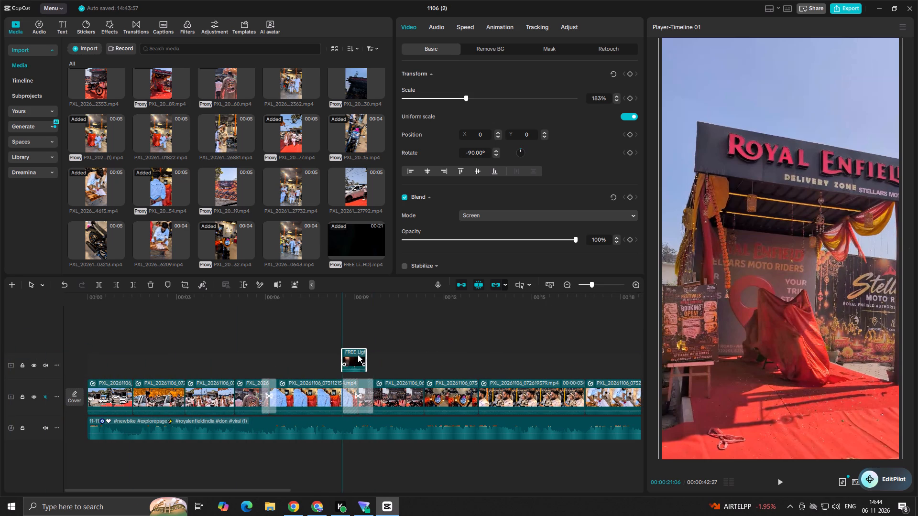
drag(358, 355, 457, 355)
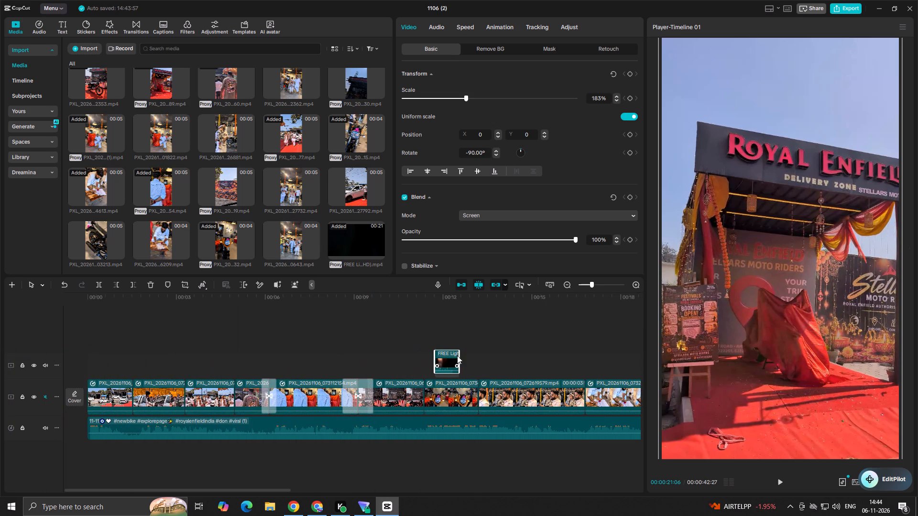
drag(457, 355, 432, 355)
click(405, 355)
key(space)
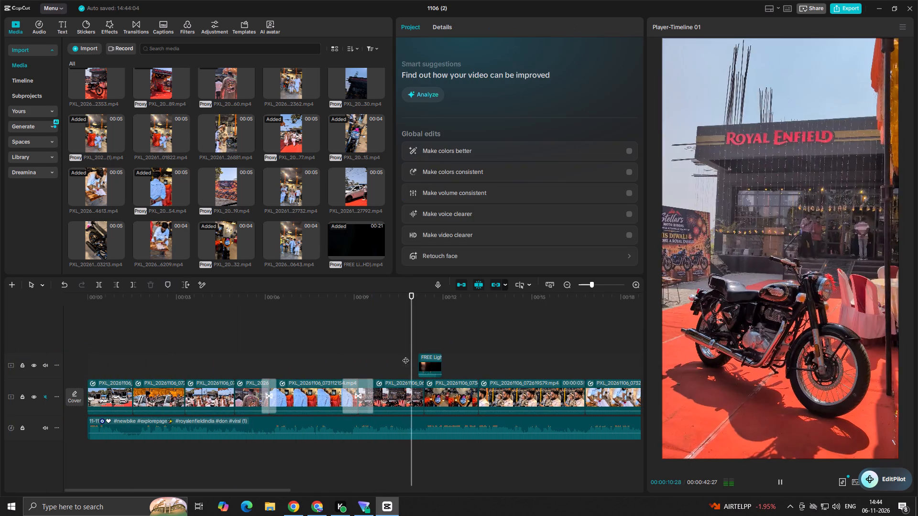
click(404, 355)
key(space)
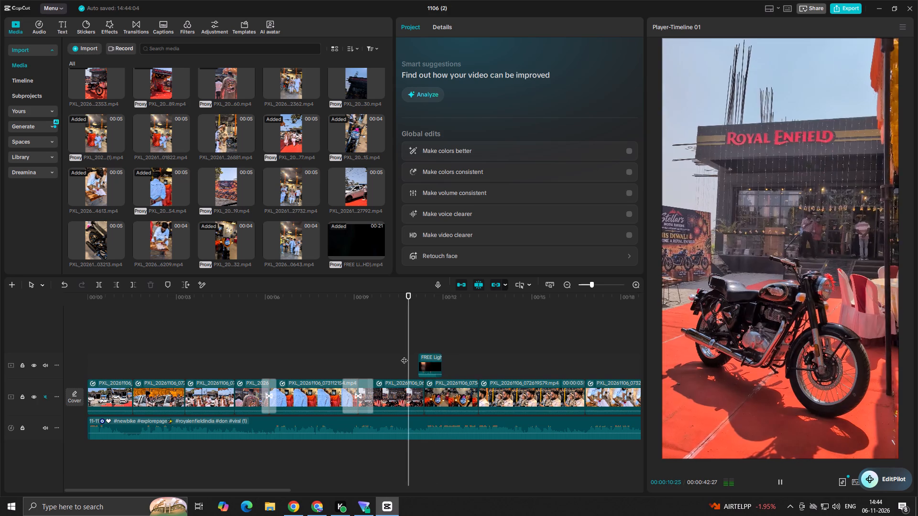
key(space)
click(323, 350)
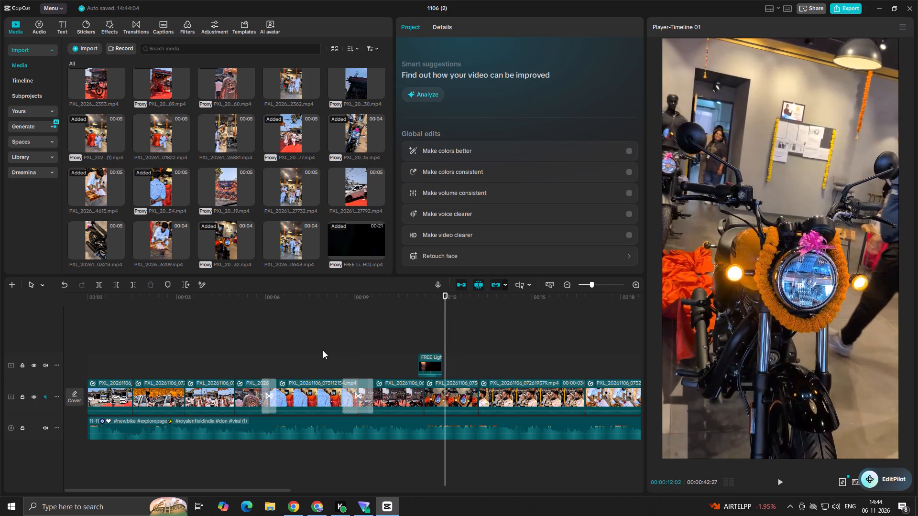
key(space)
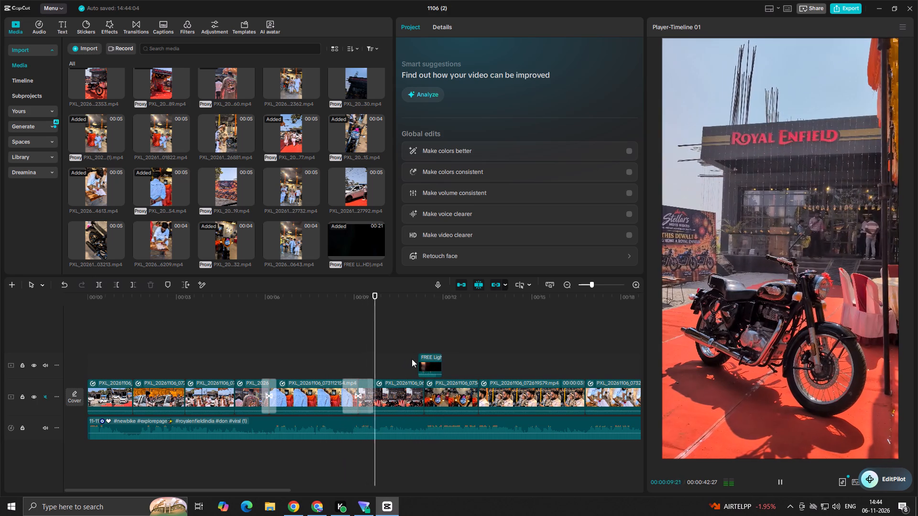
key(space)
Move the light leak clip over the second Heat Flash transition, starting about 9 seconds in, and preview the cut.
drag(428, 362, 358, 366)
click(332, 355)
key(space)
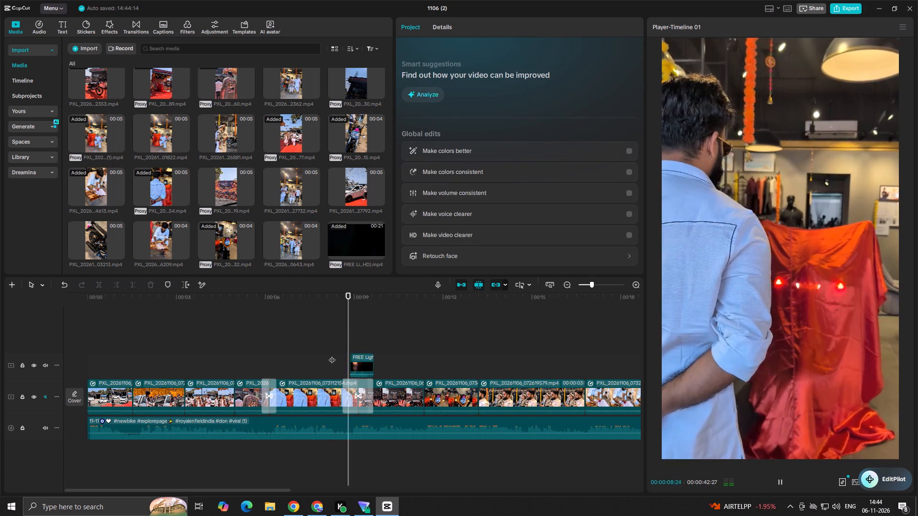
key(space)
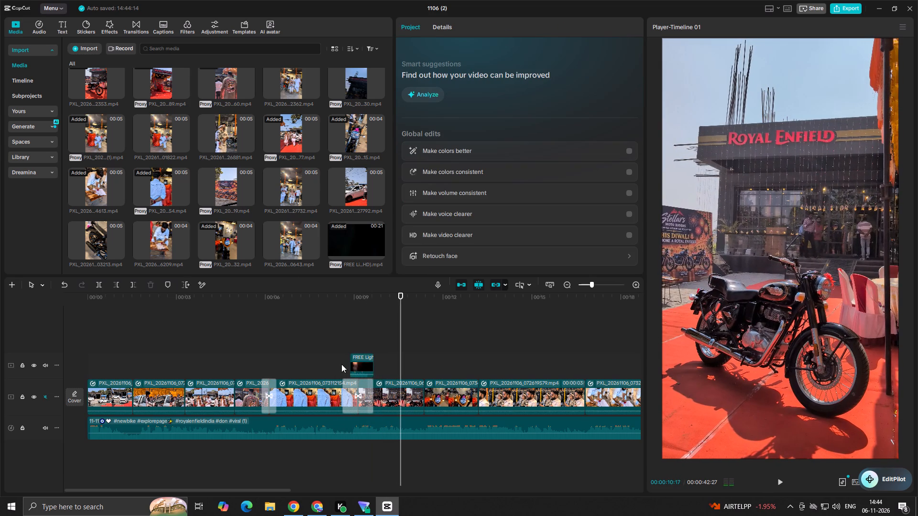
Delete the second Heat Flash transition, at the cut under the light leak clip about 9 seconds in, and preview the cut.
click(348, 391)
key(BackSpace)
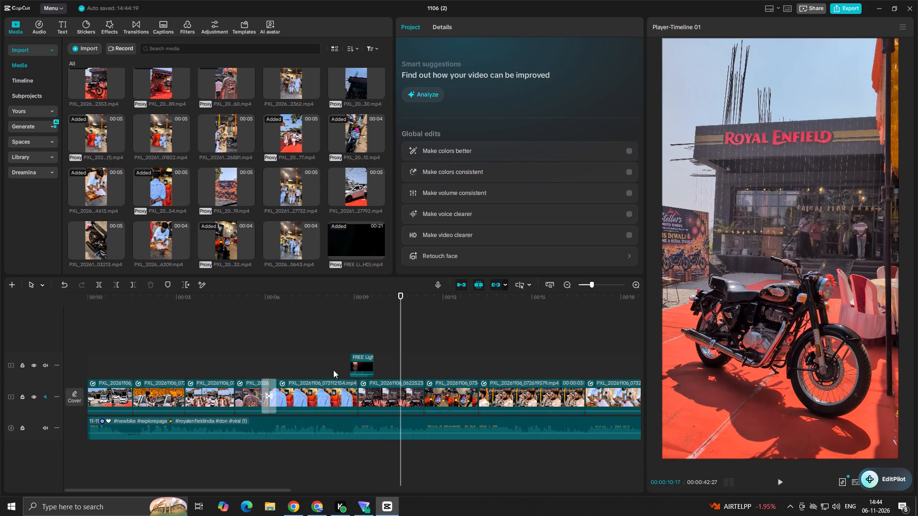
click(342, 362)
key(space)
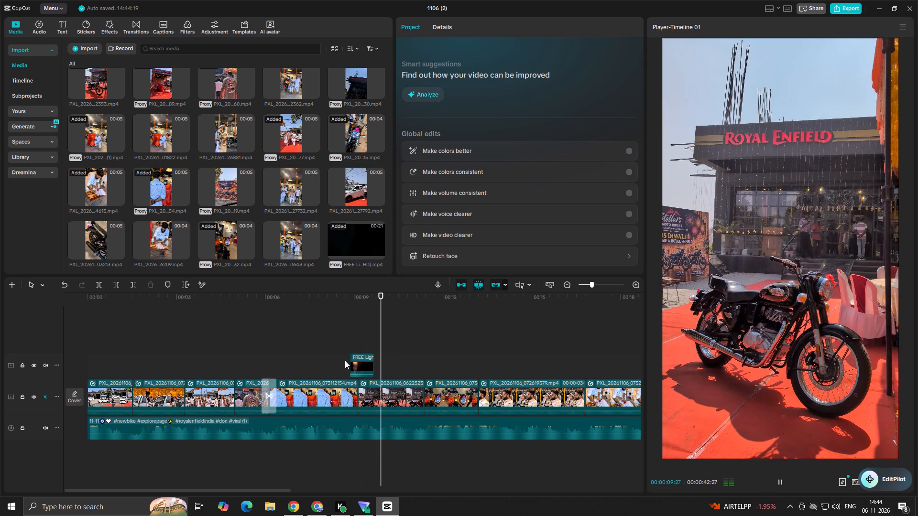
click(338, 358)
key(space)
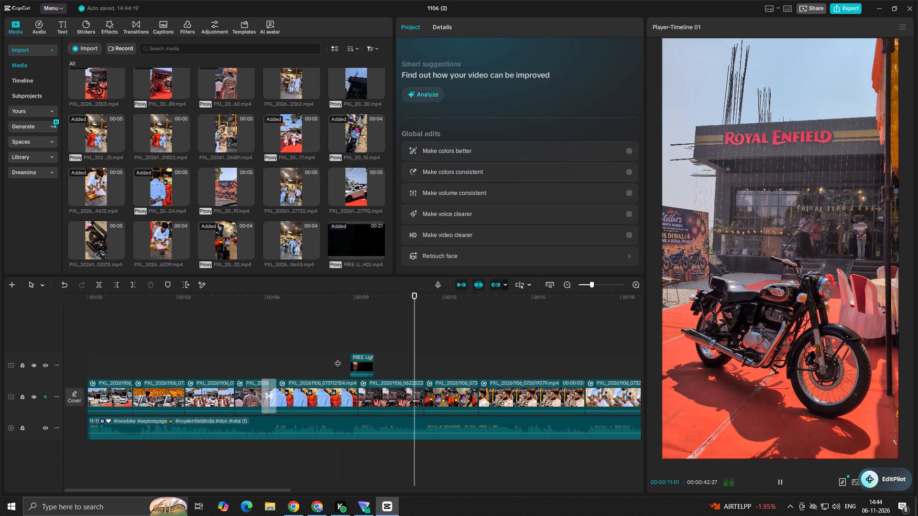
Play back the footage from about 9 to 13 seconds repeatedly to examine the light leak and the following cut at about 11 seconds.
double_click(381, 361)
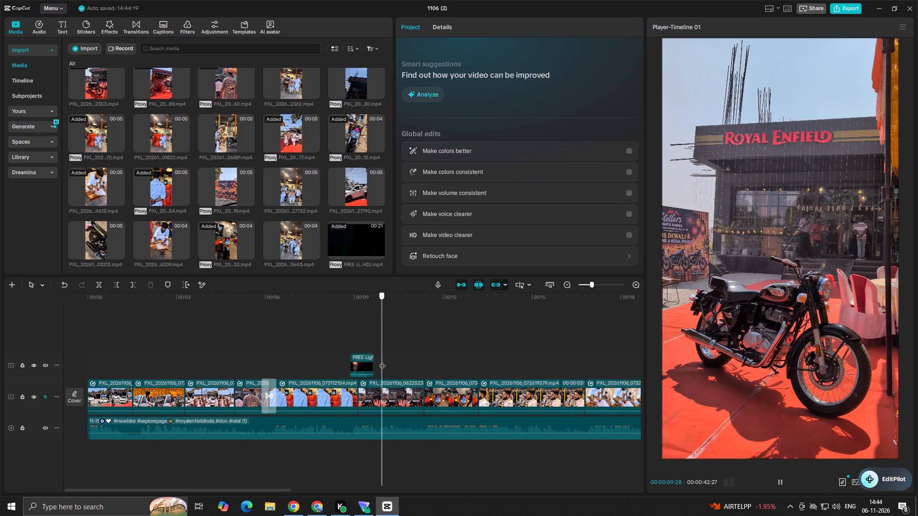
key(space)
key(space)
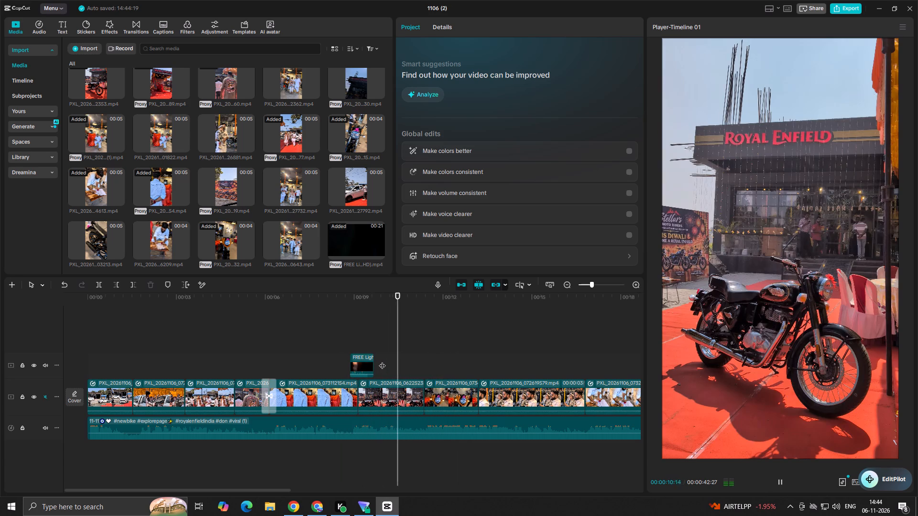
click(382, 361)
drag(383, 360, 367, 366)
key(space)
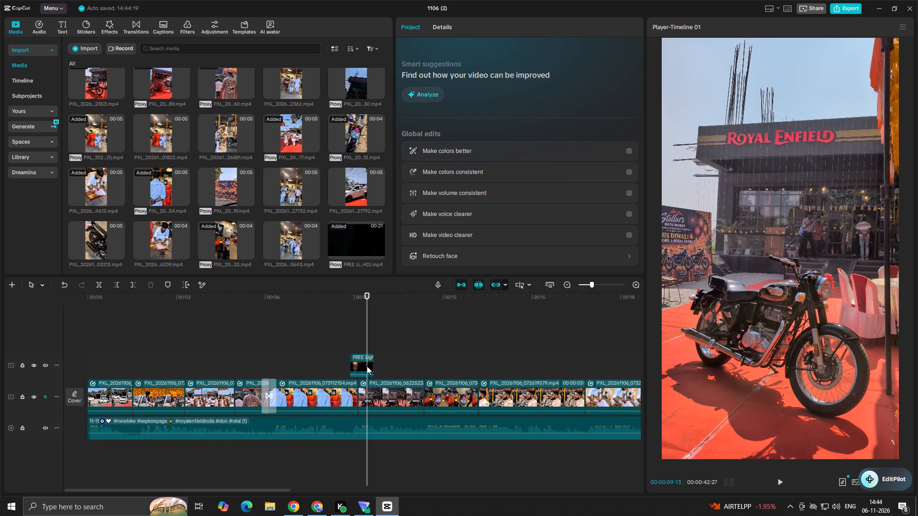
key(space)
key(space)
key(space)
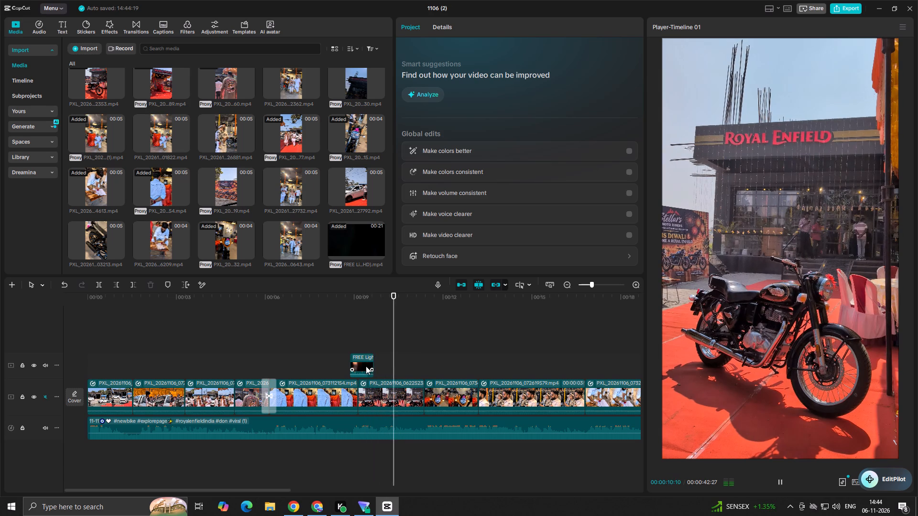
key(space)
key(space)
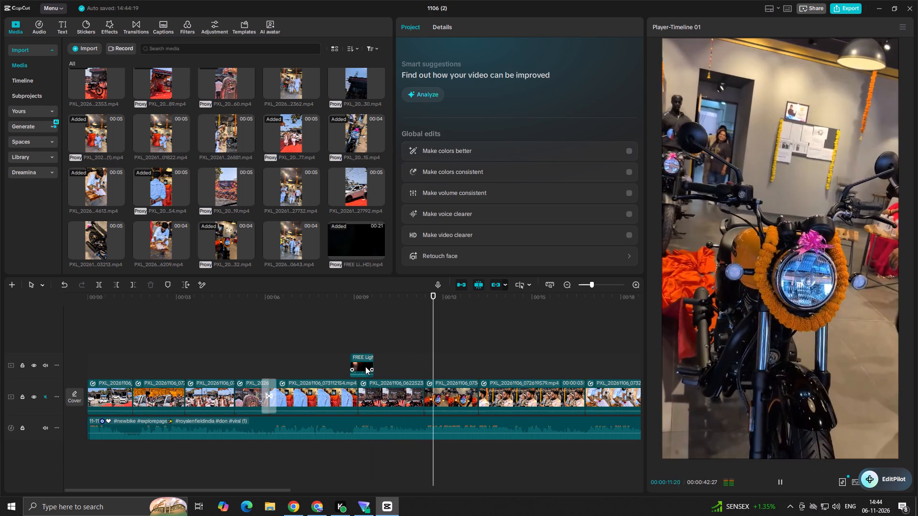
click(394, 356)
key(space)
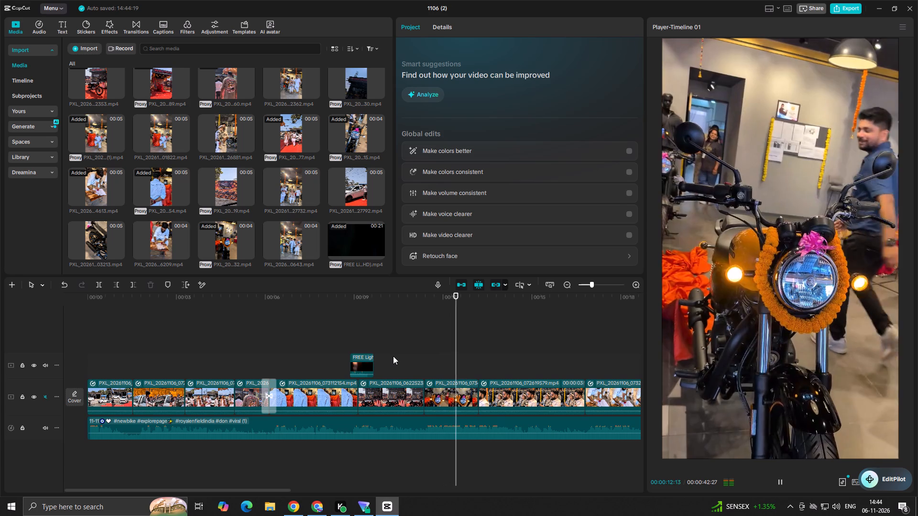
key(space)
click(405, 388)
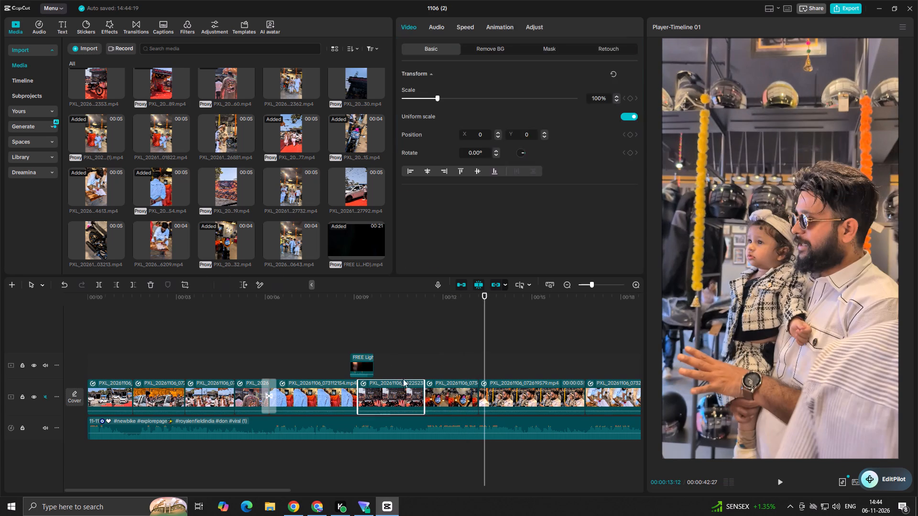
drag(403, 367, 394, 372)
click(398, 391)
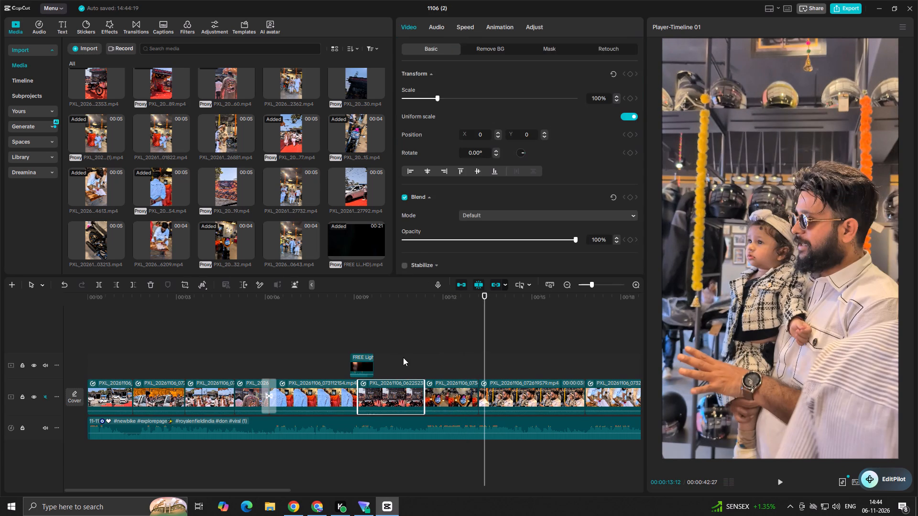
click(403, 357)
drag(403, 357, 354, 374)
key(space)
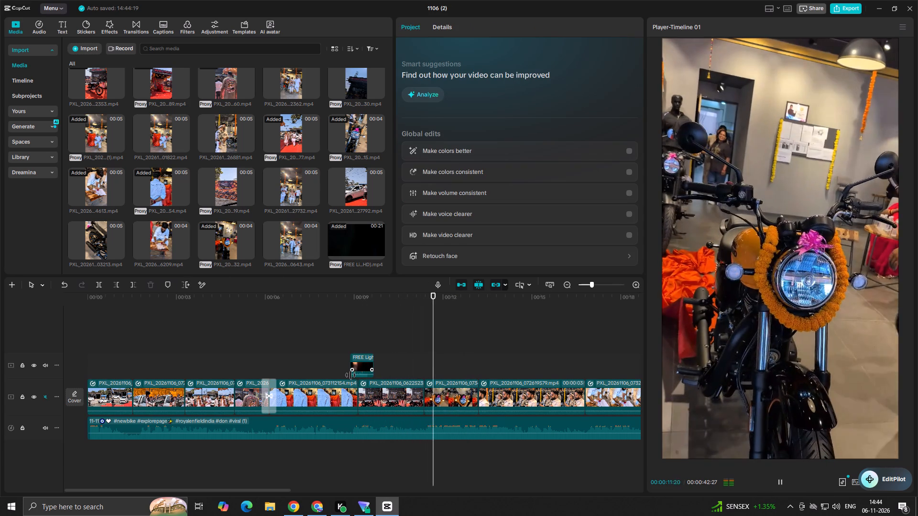
key(space)
click(408, 356)
key(space)
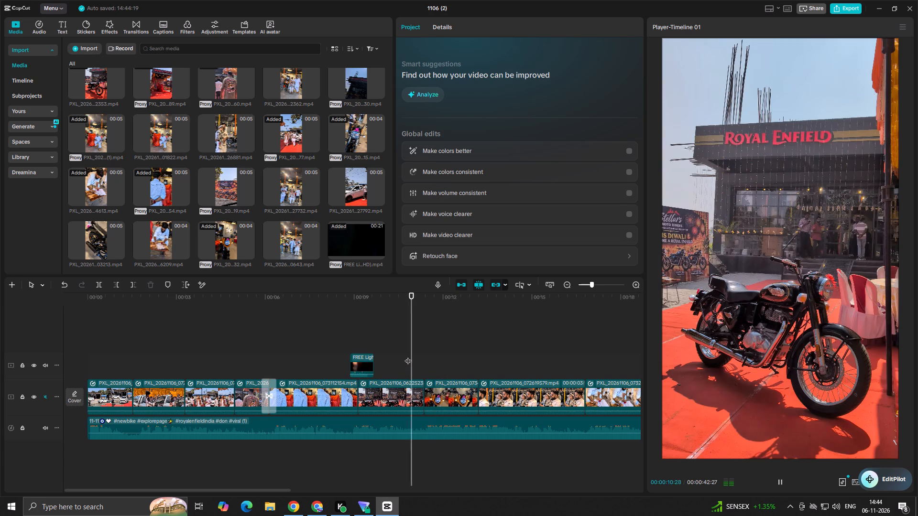
key(space)
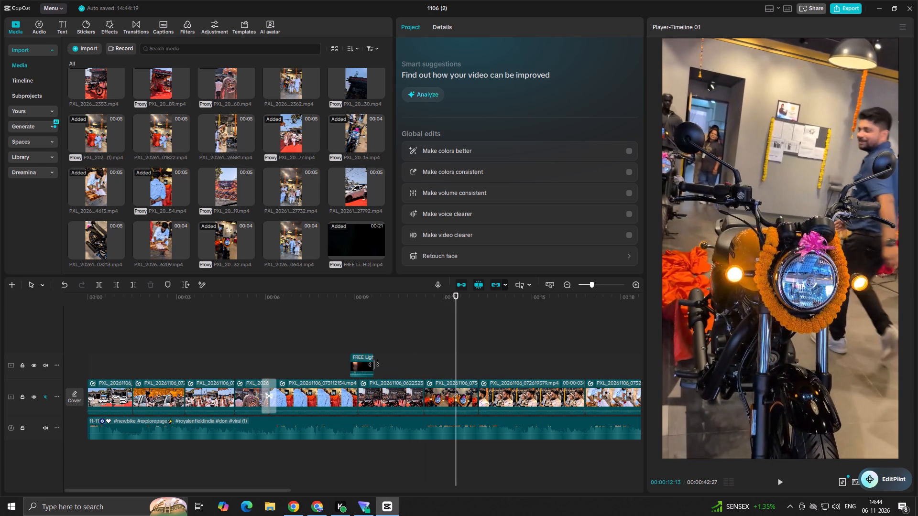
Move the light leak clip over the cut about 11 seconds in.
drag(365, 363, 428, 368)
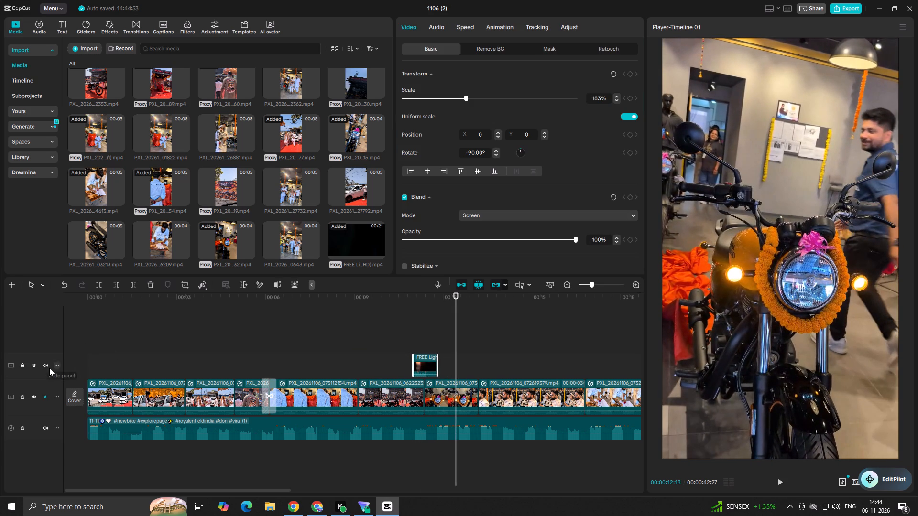
Mute the light leak overlay track and preview the cut about 11 seconds in.
click(44, 364)
click(392, 356)
key(space)
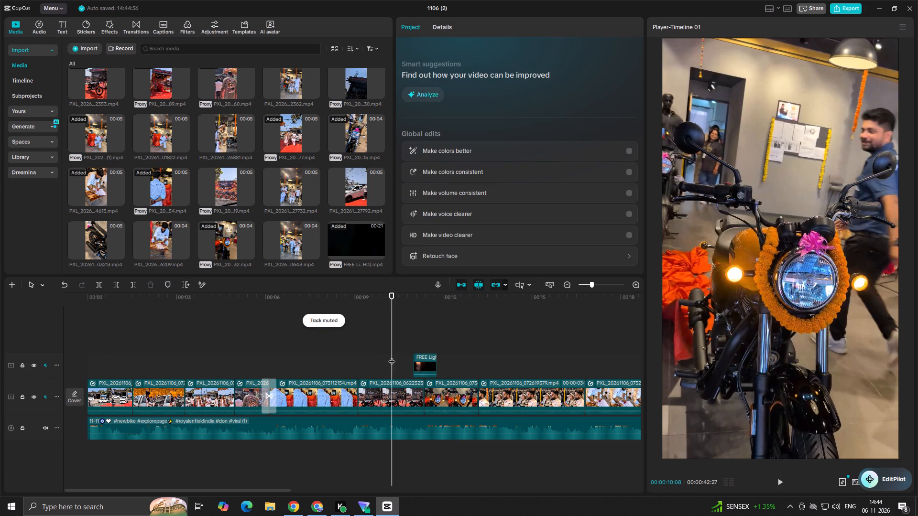
key(space)
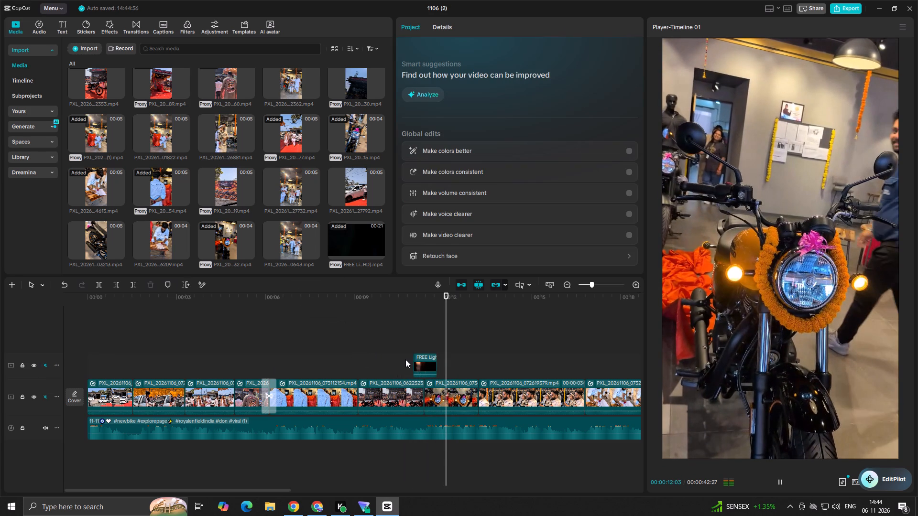
click(392, 359)
key(space)
key(space)
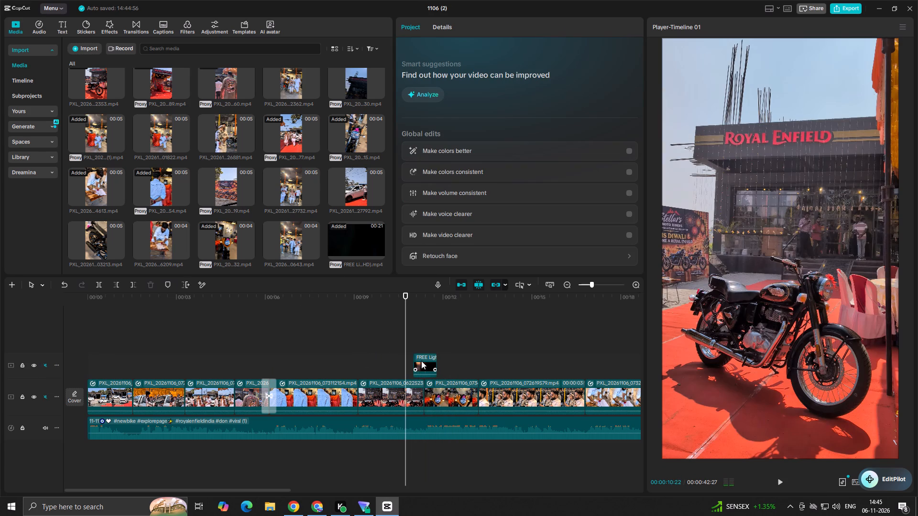
Move the light leak clip back over the cut about 9 seconds in.
drag(422, 361, 358, 366)
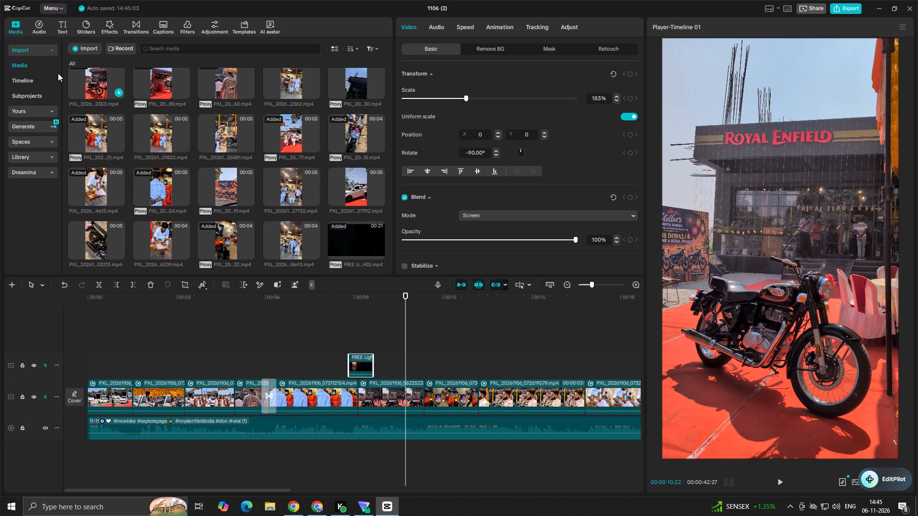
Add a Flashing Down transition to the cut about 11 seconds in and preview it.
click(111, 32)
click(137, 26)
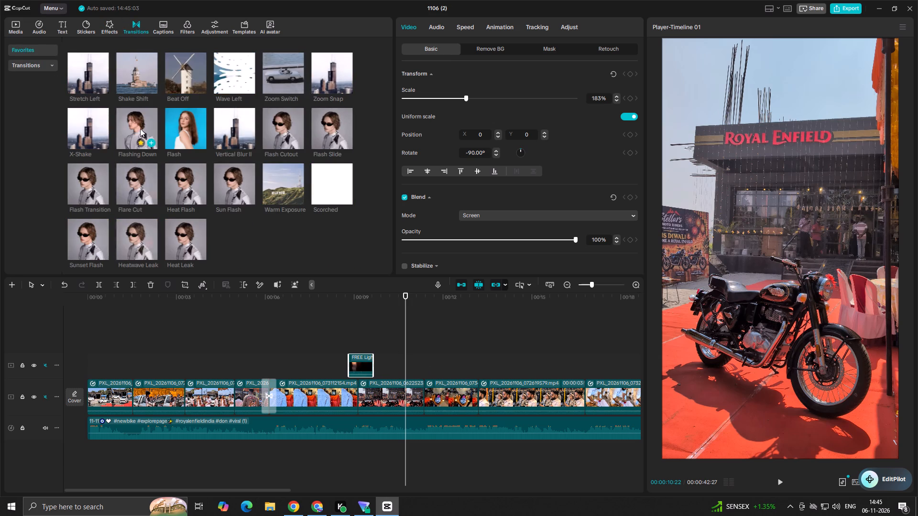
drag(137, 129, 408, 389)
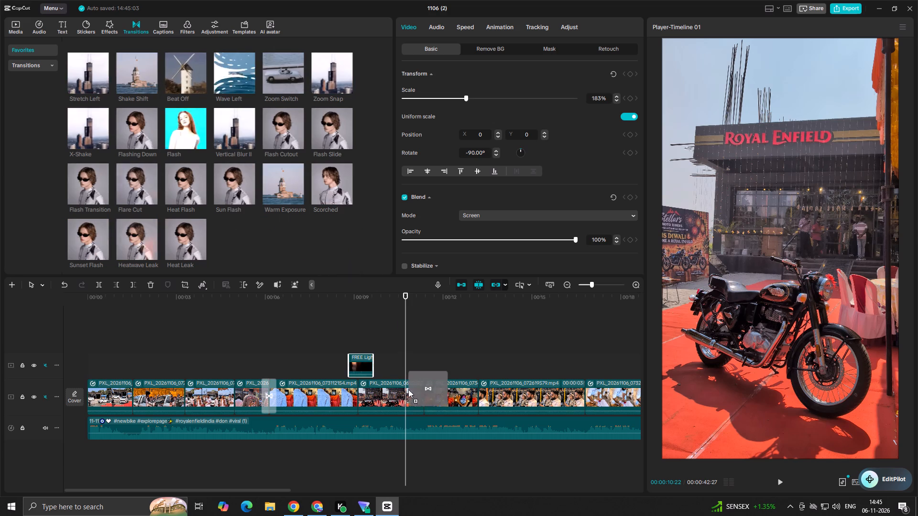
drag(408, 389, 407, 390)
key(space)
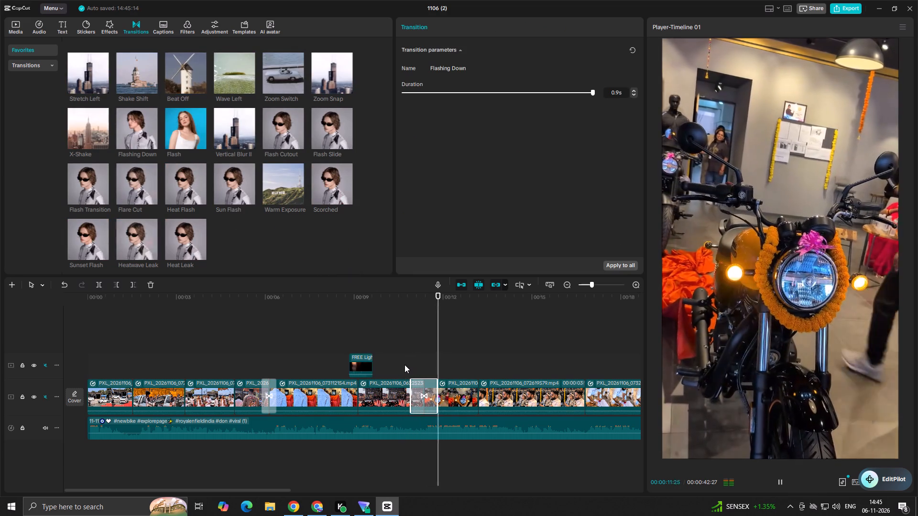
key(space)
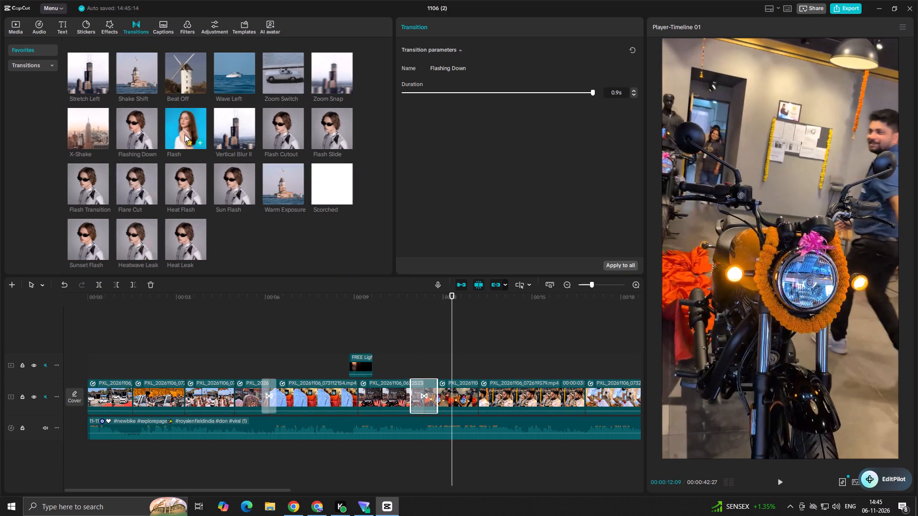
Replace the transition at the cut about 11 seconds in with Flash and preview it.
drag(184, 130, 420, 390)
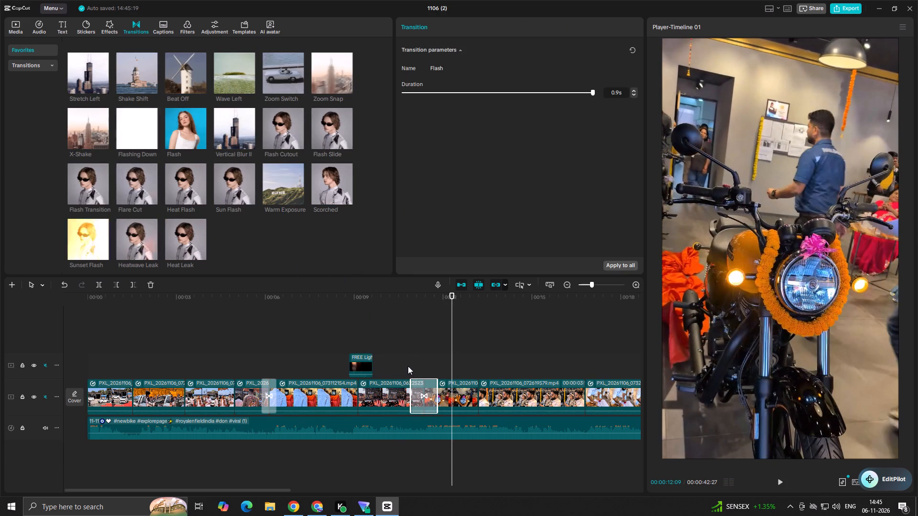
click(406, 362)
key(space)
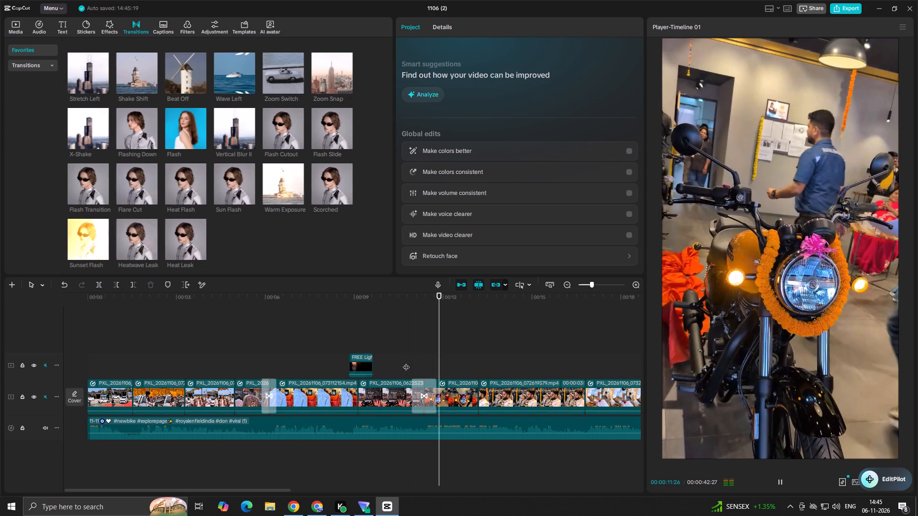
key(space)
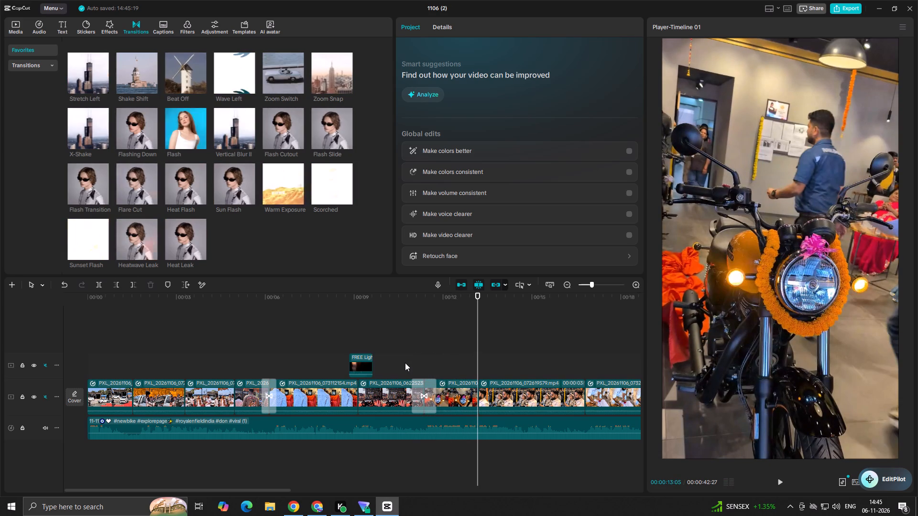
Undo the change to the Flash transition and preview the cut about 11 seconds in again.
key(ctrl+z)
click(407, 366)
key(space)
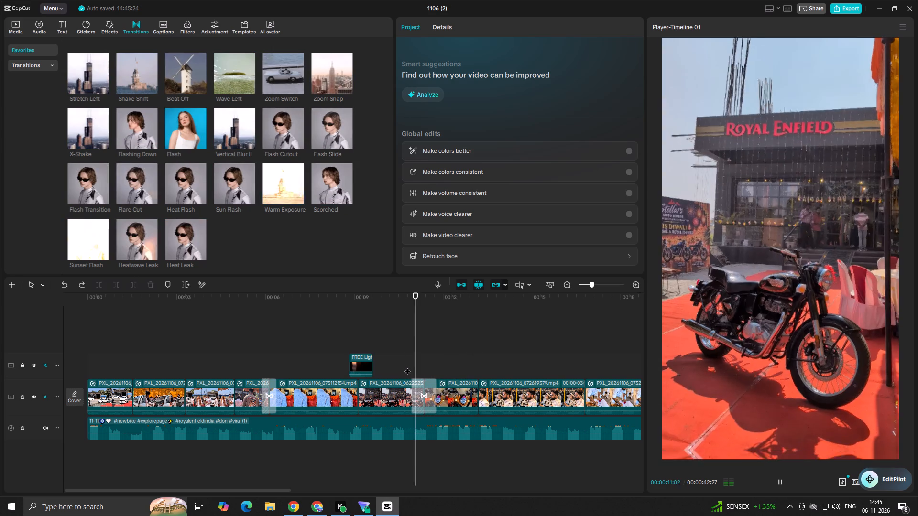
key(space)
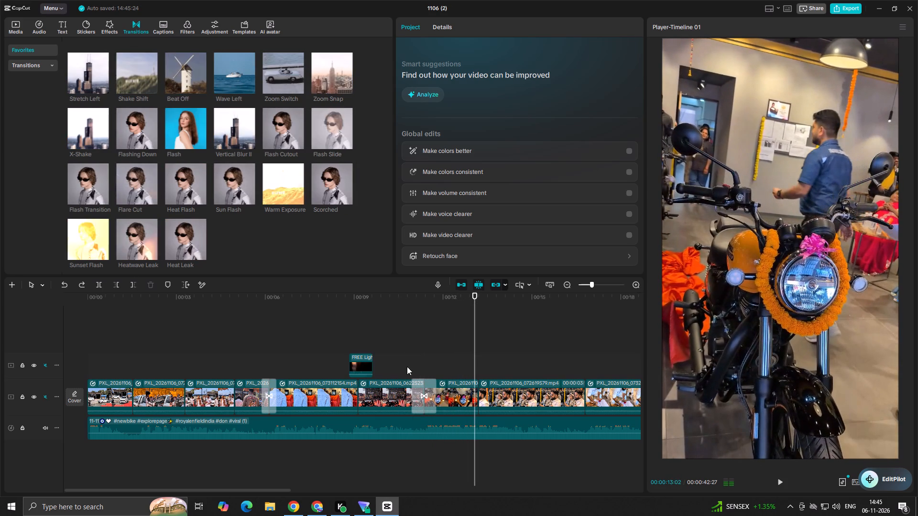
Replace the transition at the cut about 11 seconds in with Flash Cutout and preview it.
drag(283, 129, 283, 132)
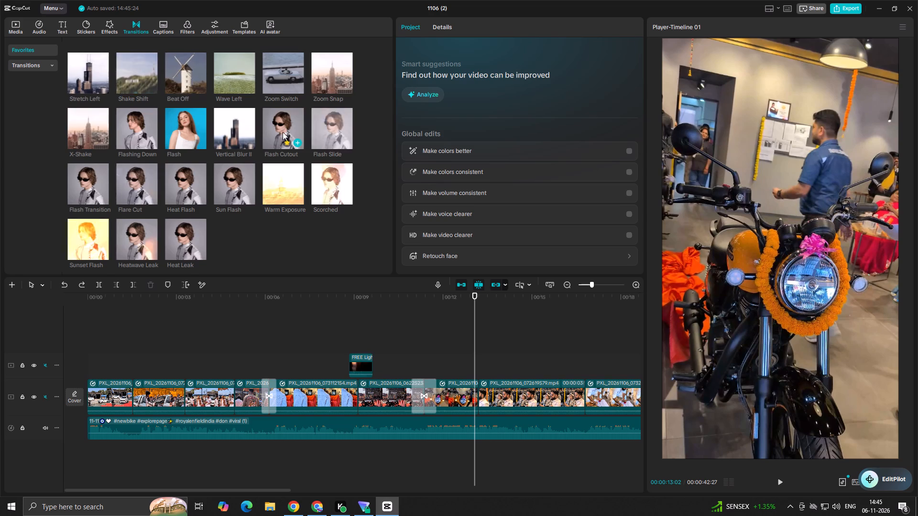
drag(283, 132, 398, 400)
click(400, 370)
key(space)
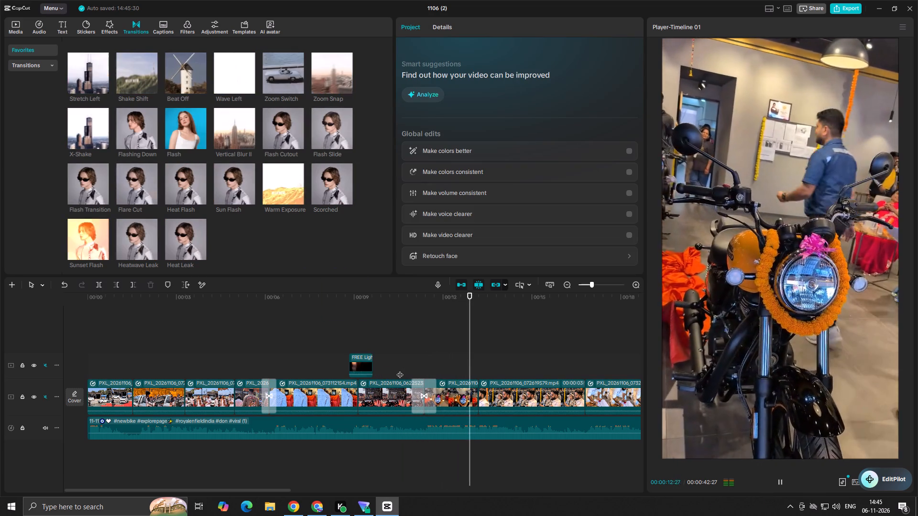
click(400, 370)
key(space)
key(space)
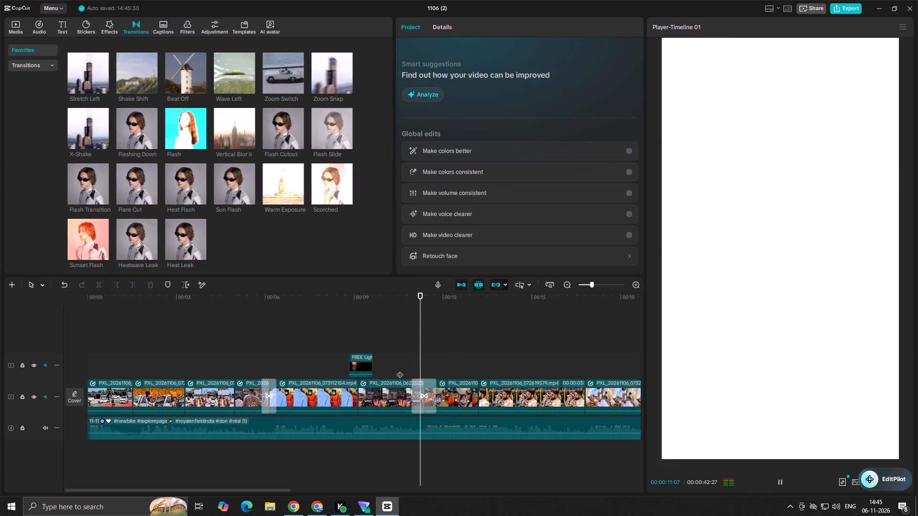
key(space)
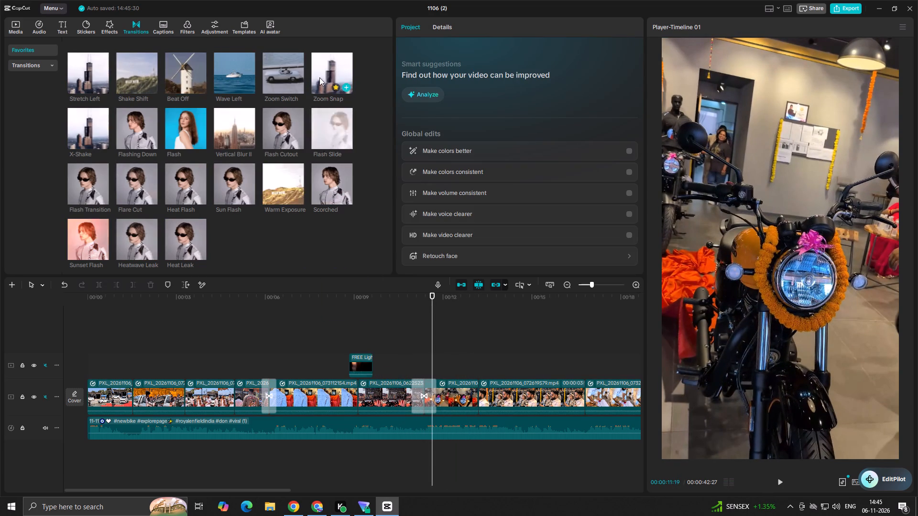
Replace the transition at the cut about 11 seconds in with Flash Slide and preview it.
drag(332, 136, 408, 391)
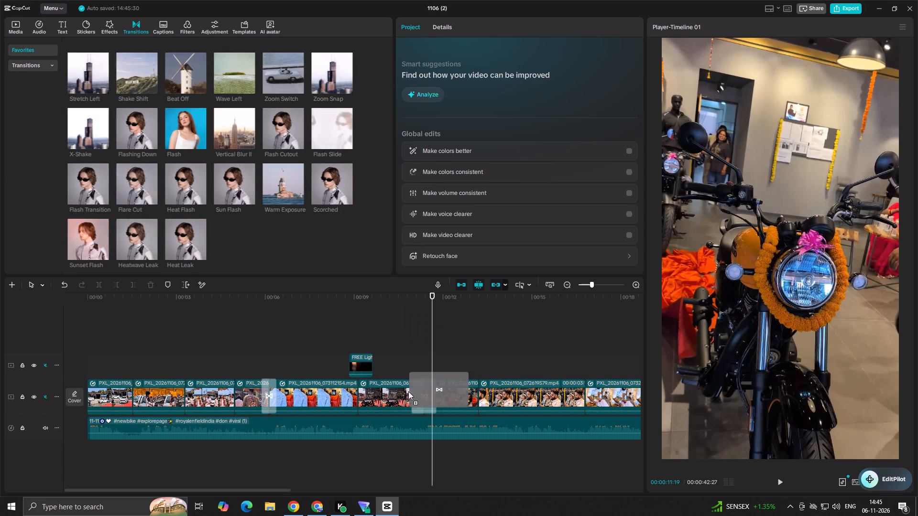
drag(408, 391, 407, 392)
click(399, 361)
key(space)
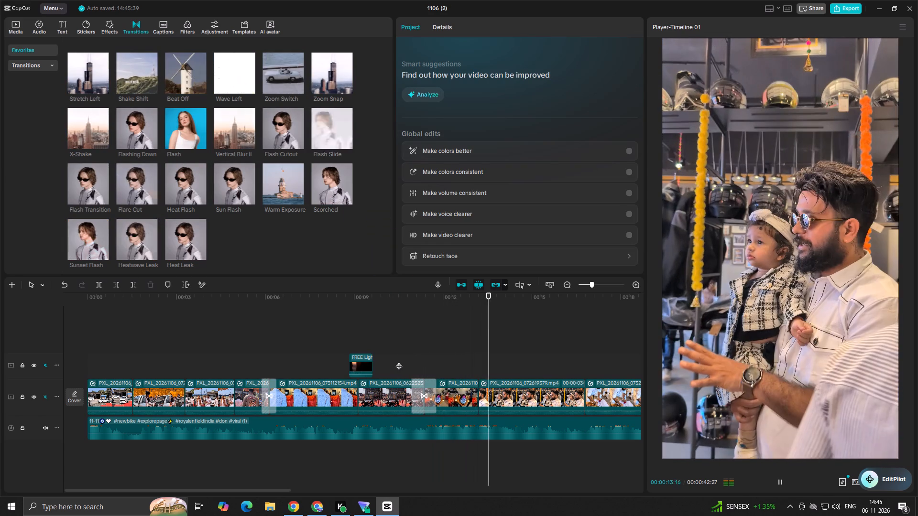
key(space)
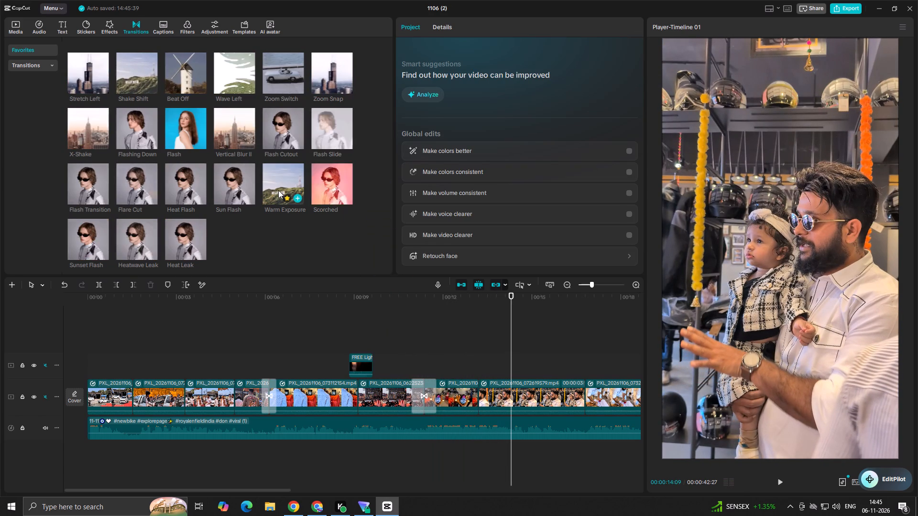
Duplicate the light leak overlay clip and place the copy above the transition about 11 seconds in.
click(358, 358)
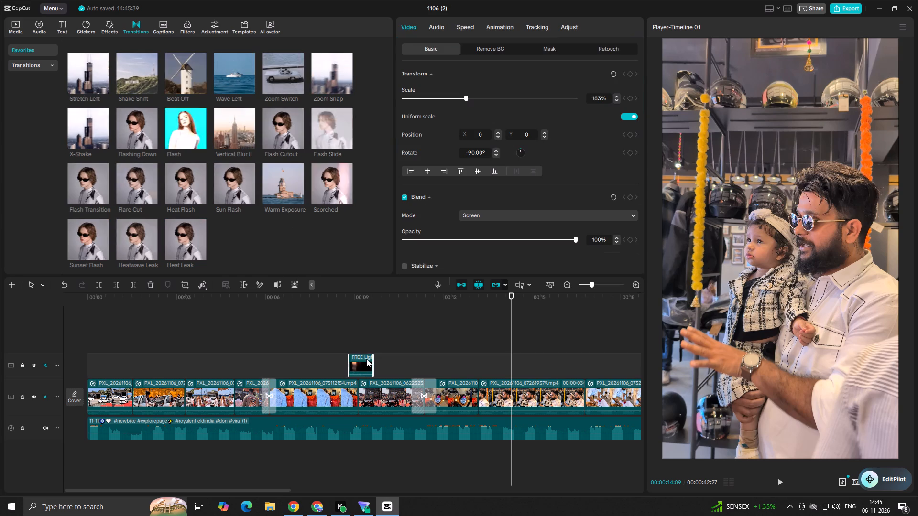
alt+drag(367, 359, 402, 355)
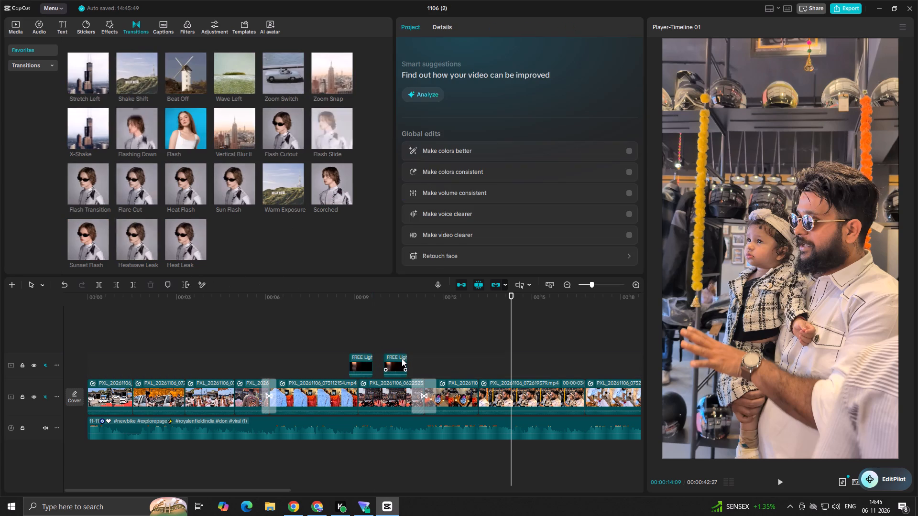
click(399, 361)
click(410, 362)
drag(393, 362, 424, 365)
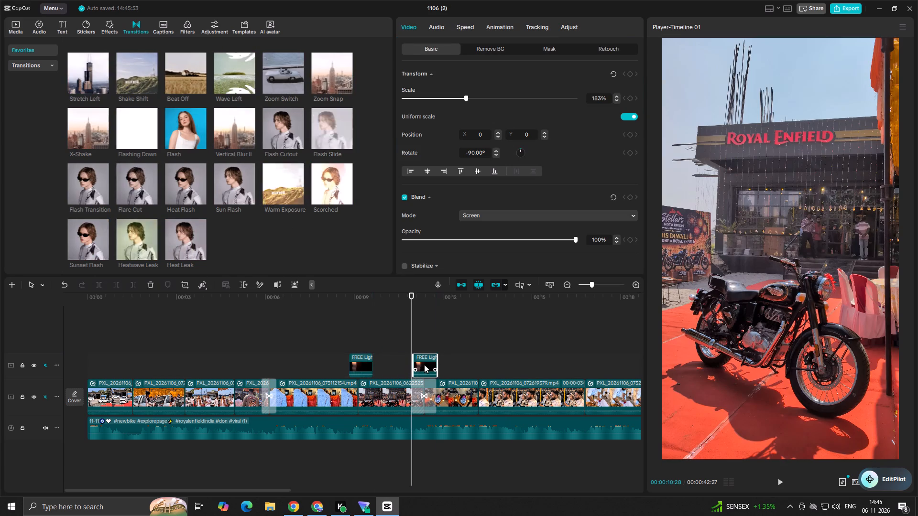
Shift the copied light leak slightly later, extend its start back to about 10.8 seconds, and preview it.
drag(424, 365, 448, 363)
drag(435, 362, 407, 367)
click(399, 361)
key(space)
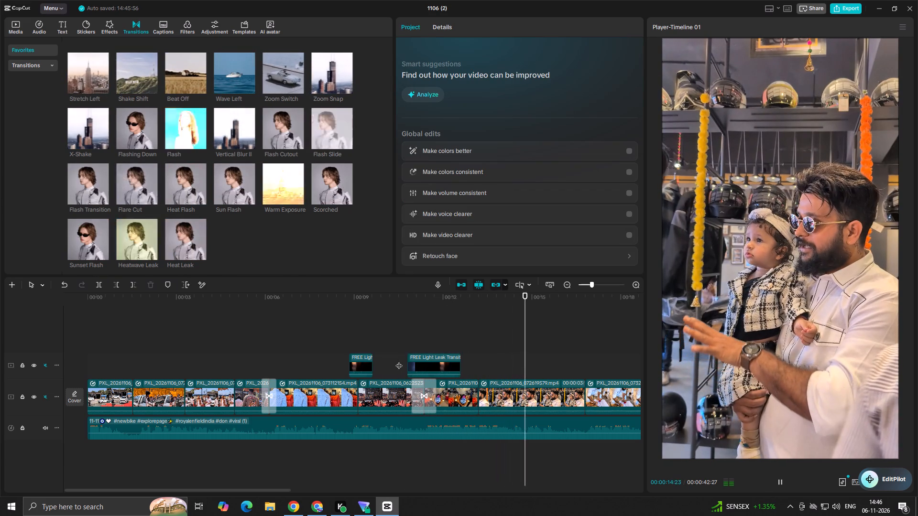
click(438, 342)
key(space)
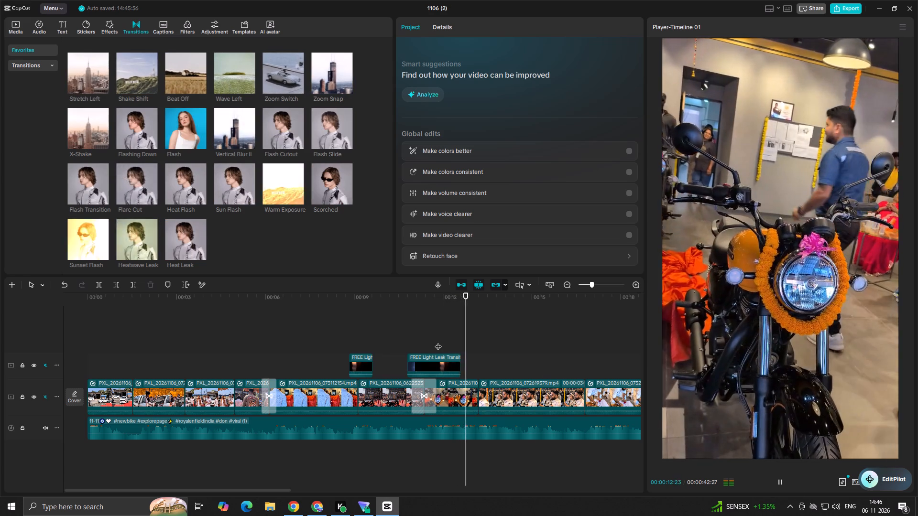
click(441, 360)
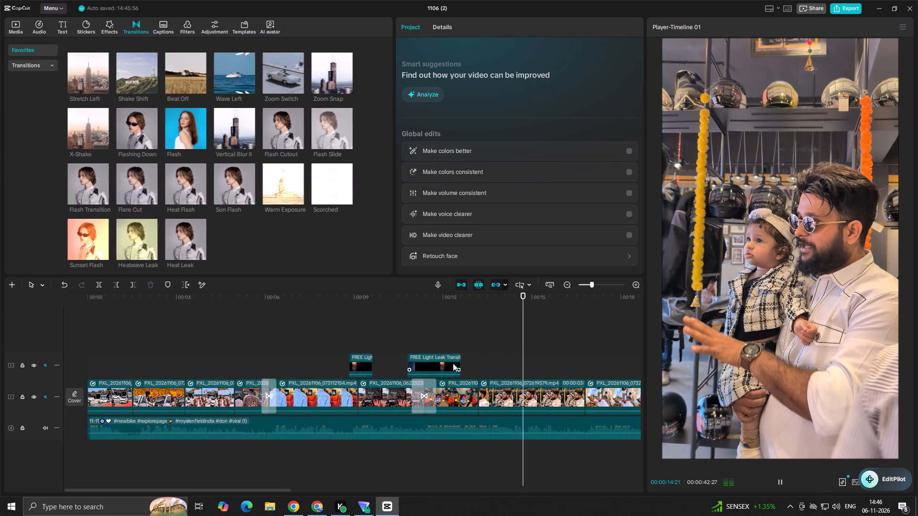
key(space)
Extend the end of the copied light leak overlay to about 13 seconds and preview the section.
drag(460, 361, 470, 364)
click(454, 336)
key(space)
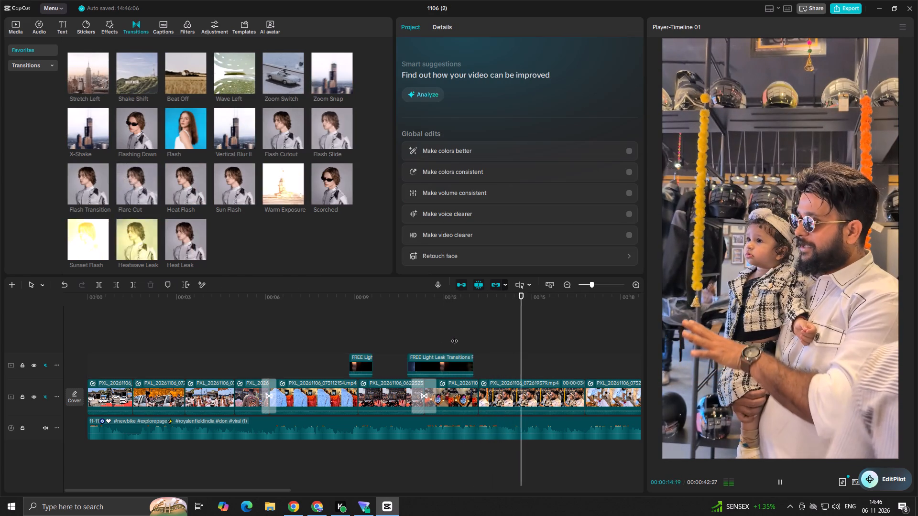
key(space)
key(space)
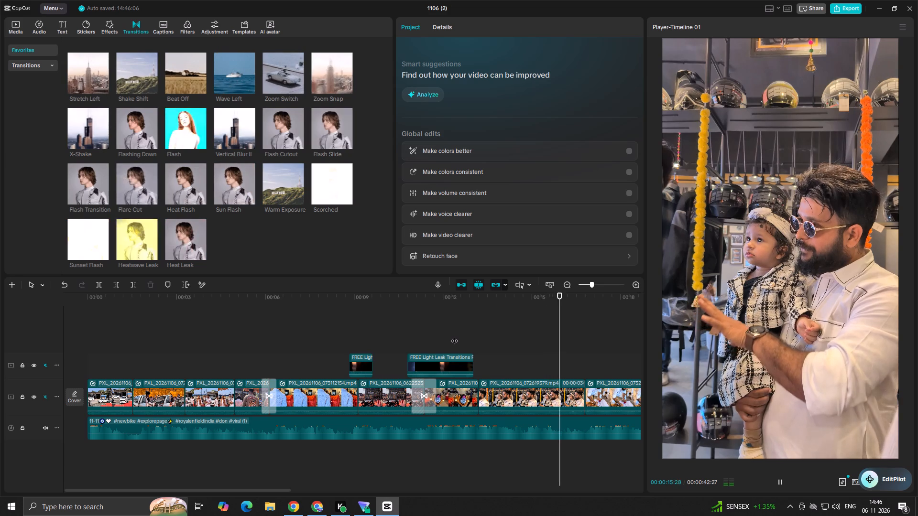
click(454, 336)
drag(454, 336, 399, 344)
key(space)
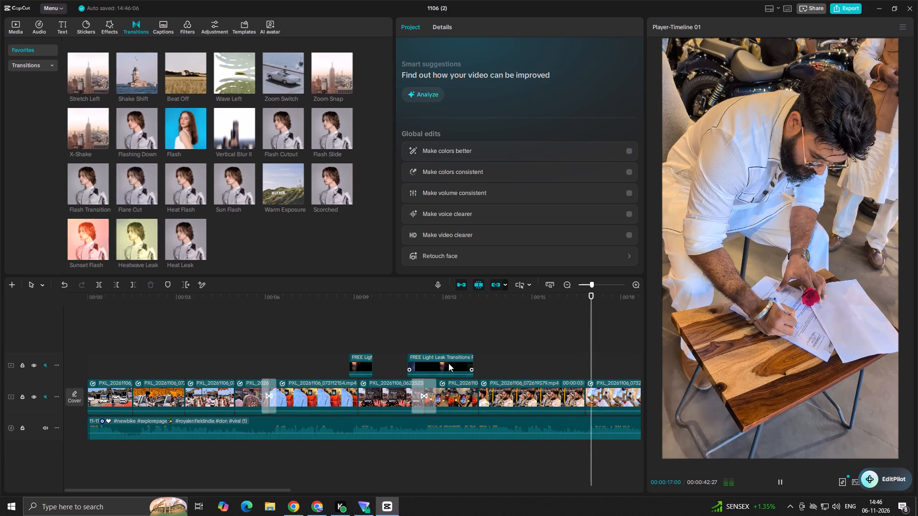
key(space)
click(457, 362)
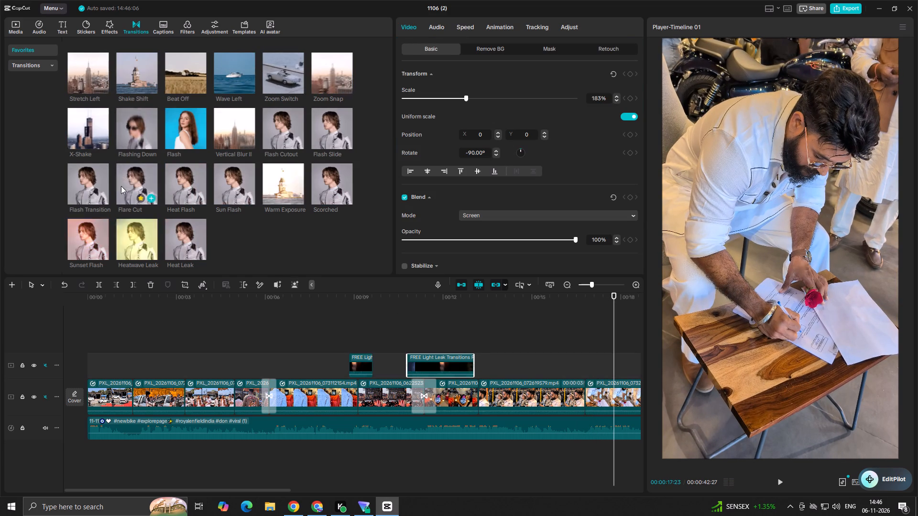
Apply the Flash Transition to the cut about 17 seconds in and preview it.
drag(90, 186, 282, 262)
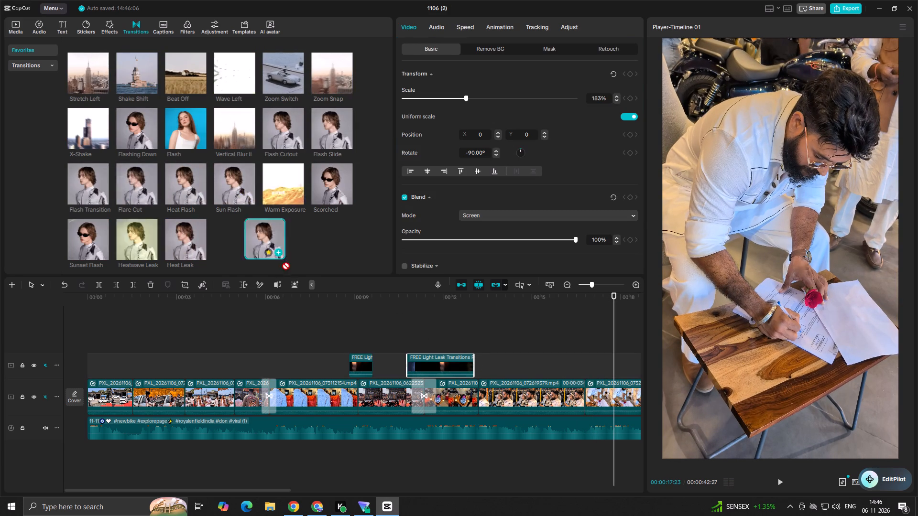
drag(282, 262, 564, 397)
click(557, 368)
key(space)
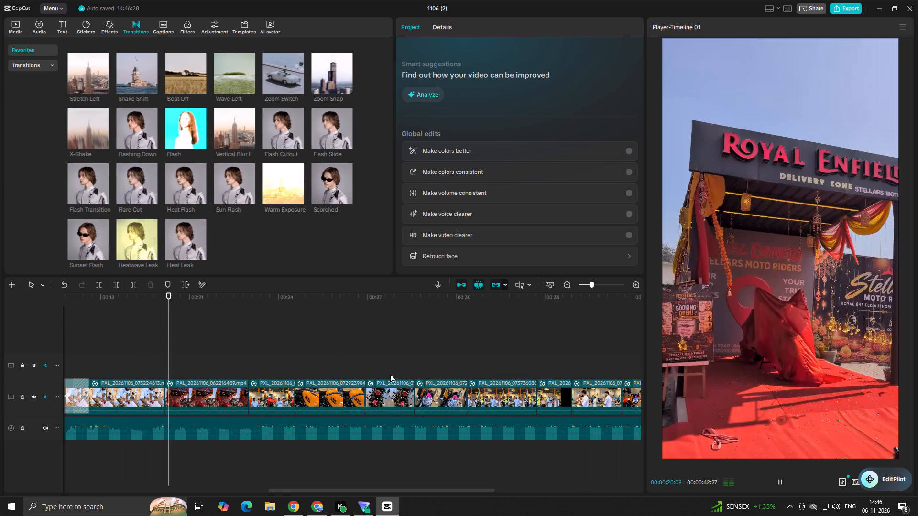
key(space)
Add a custom adjustment layer near 21 seconds and align its start directly above the Royal Enfield storefront clip starting about 20 seconds in.
click(221, 371)
drag(221, 371, 190, 371)
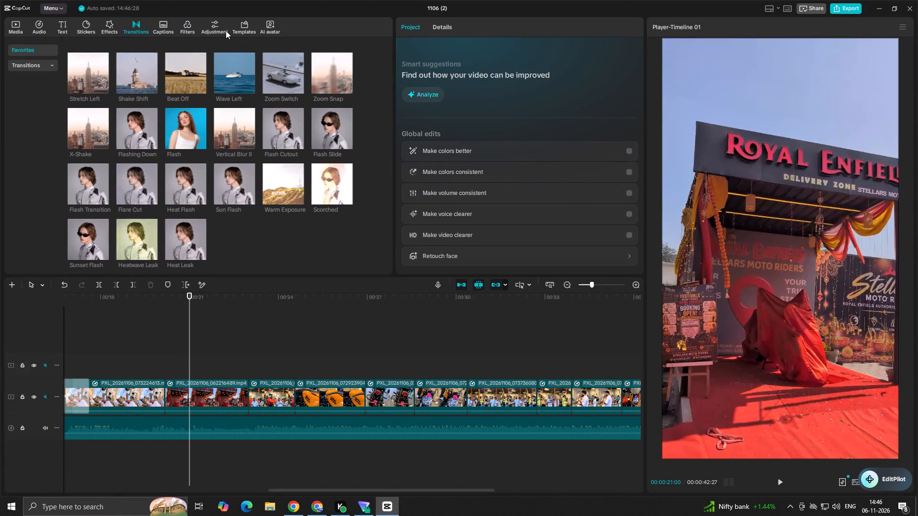
click(212, 31)
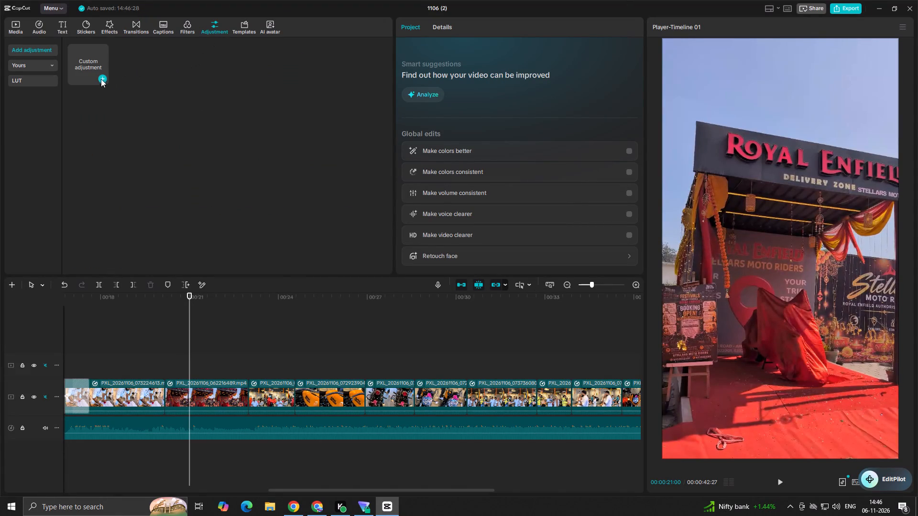
click(99, 76)
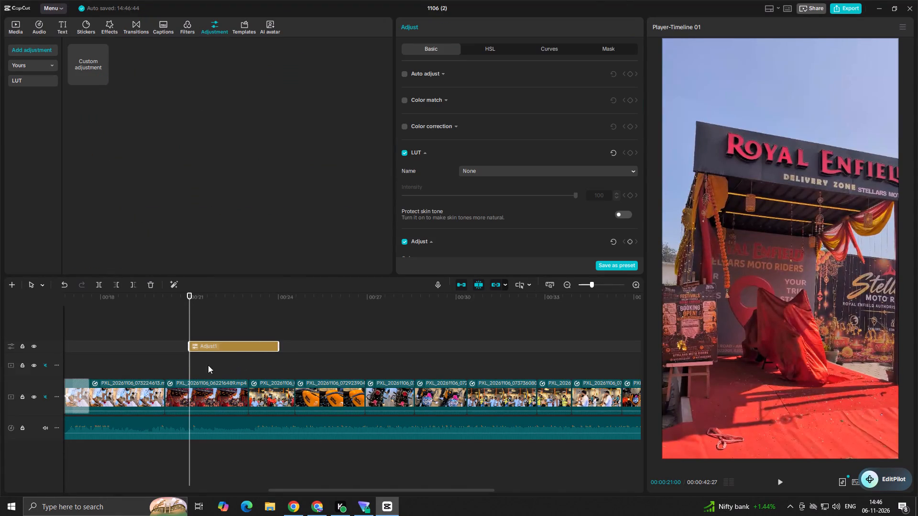
drag(205, 349, 182, 378)
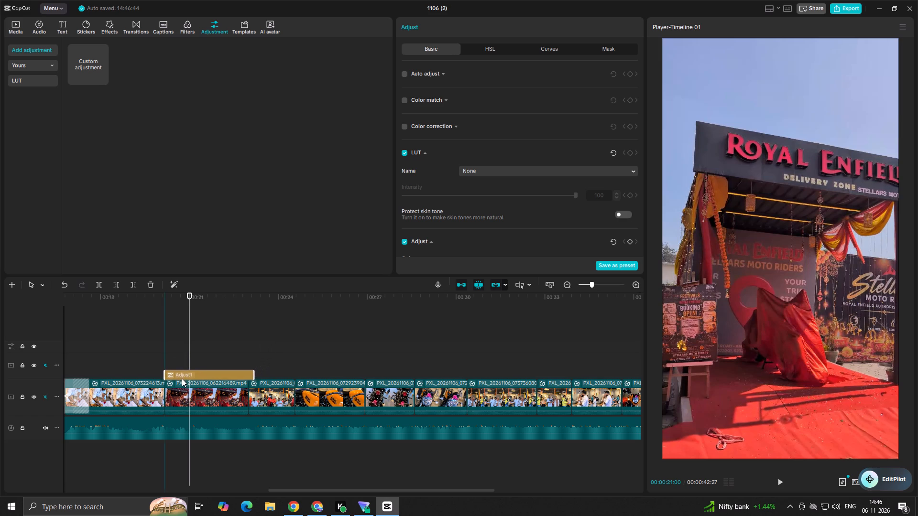
drag(182, 378, 180, 380)
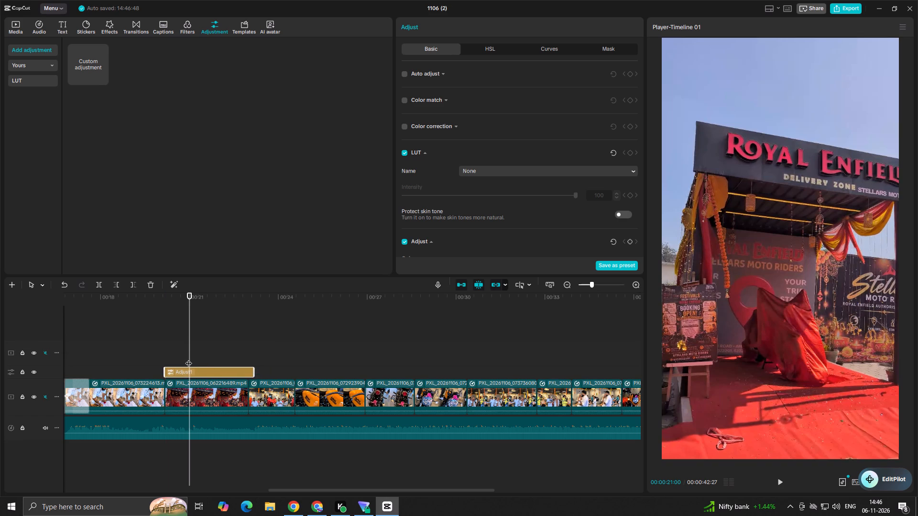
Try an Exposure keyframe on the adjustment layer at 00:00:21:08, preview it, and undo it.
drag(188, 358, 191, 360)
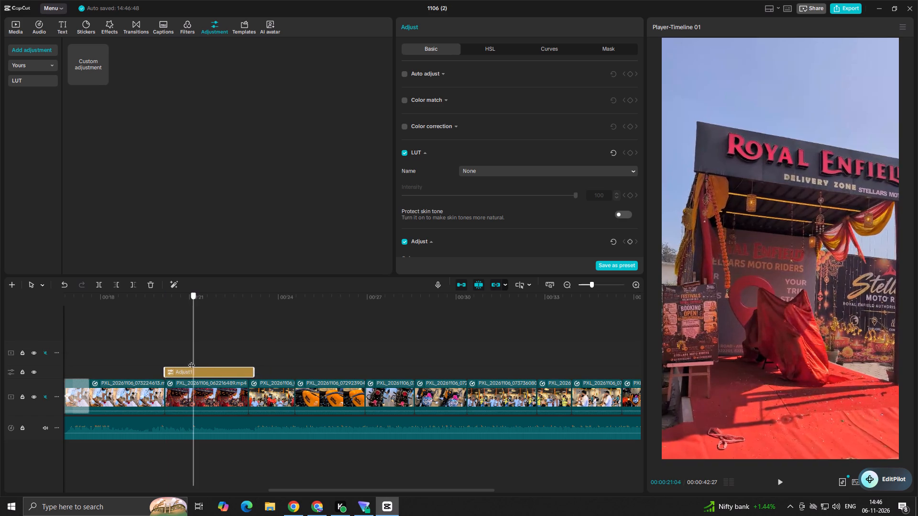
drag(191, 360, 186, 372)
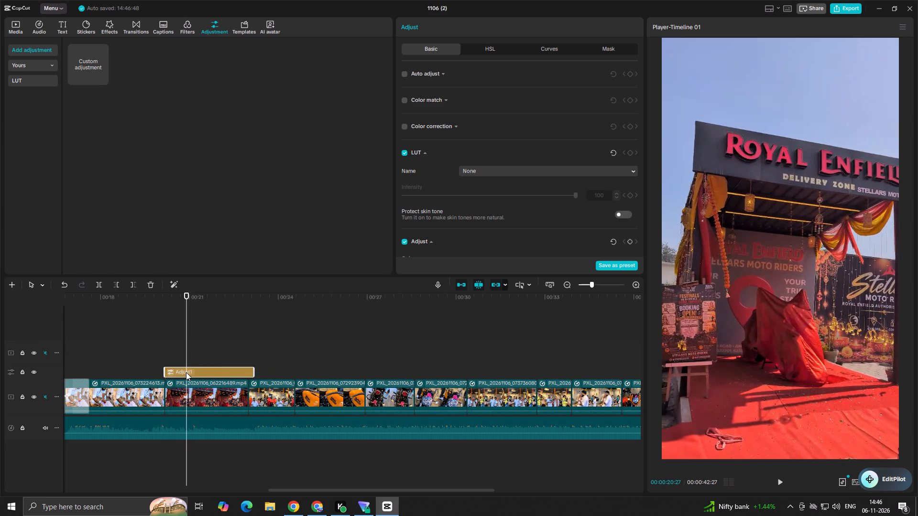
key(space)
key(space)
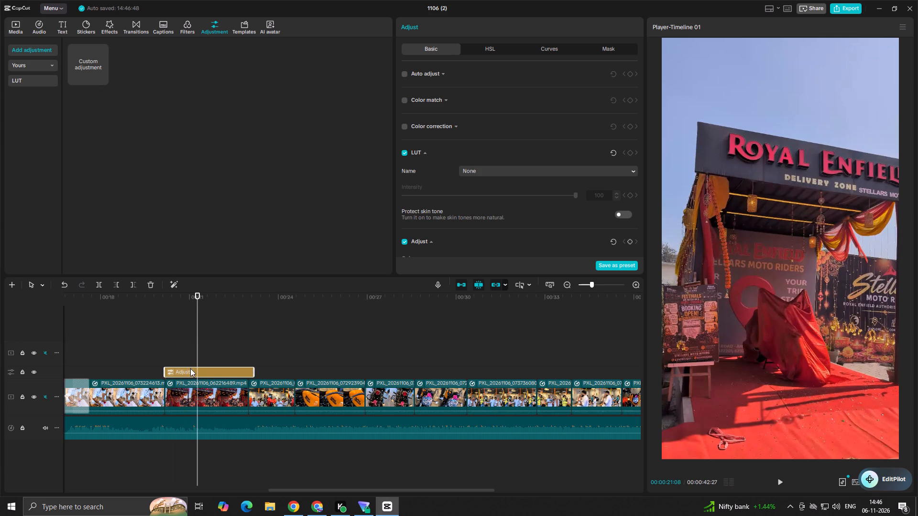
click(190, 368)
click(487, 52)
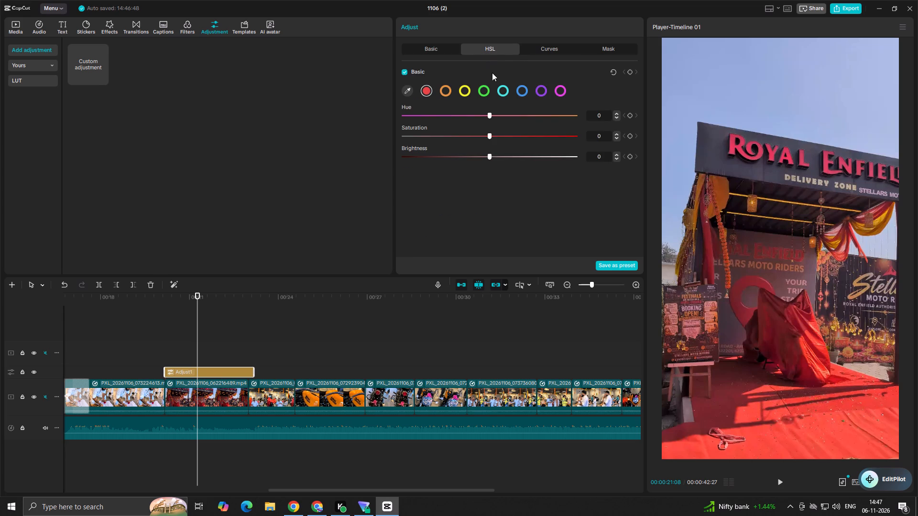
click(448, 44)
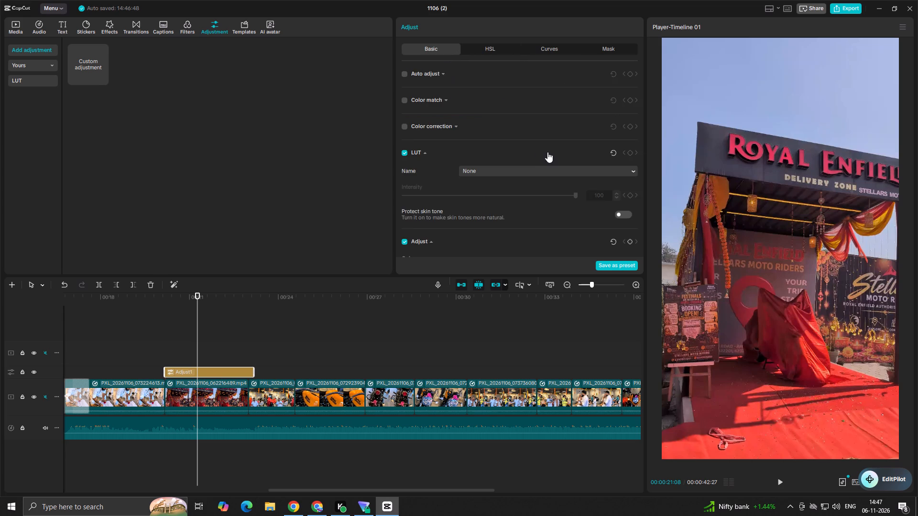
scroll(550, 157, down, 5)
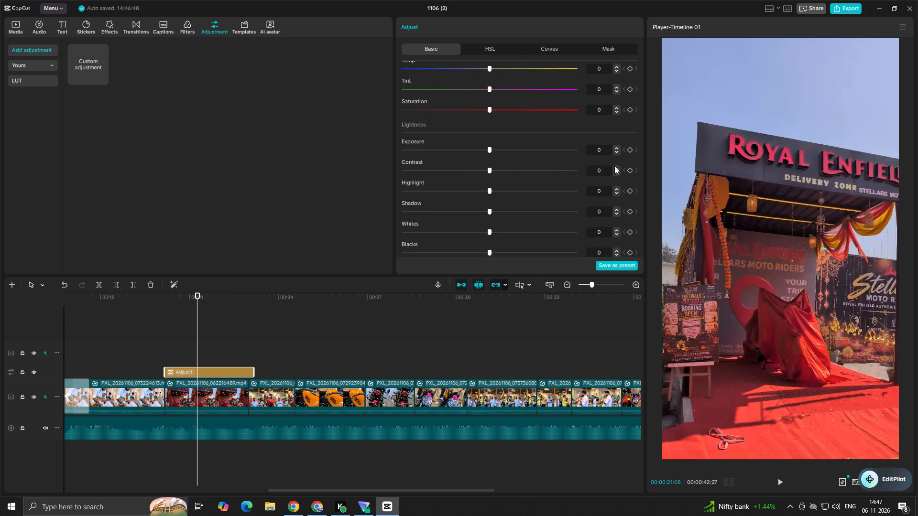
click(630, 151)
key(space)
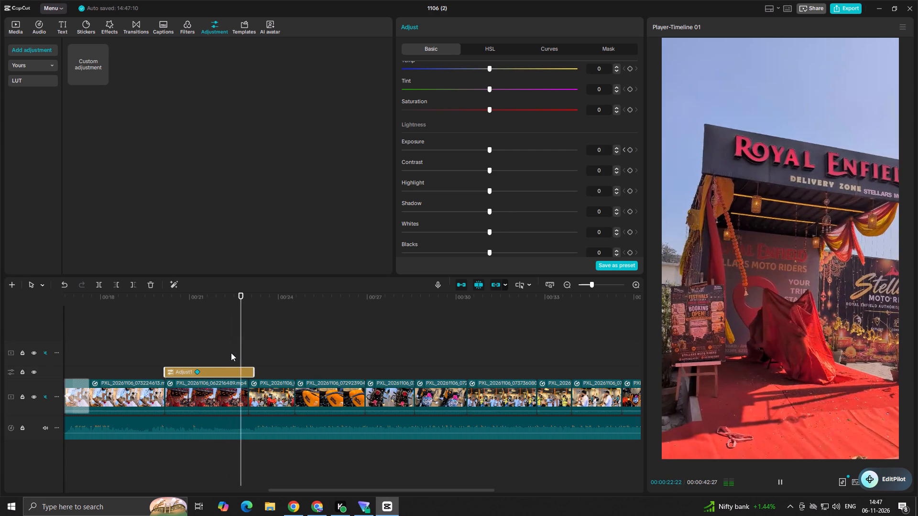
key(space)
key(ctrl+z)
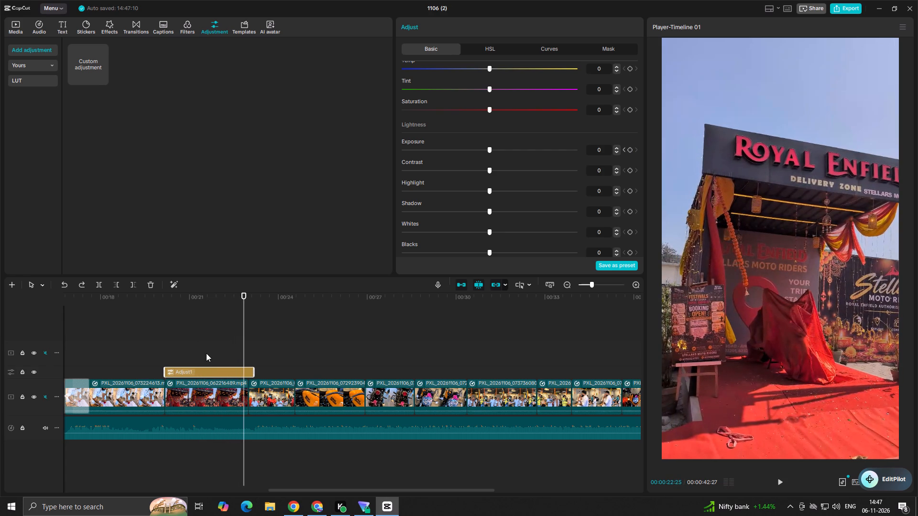
Add an Exposure keyframe at value 0 to the adjustment layer at 00:00:21:27 and preview it.
click(206, 353)
key(space)
key(space)
click(216, 368)
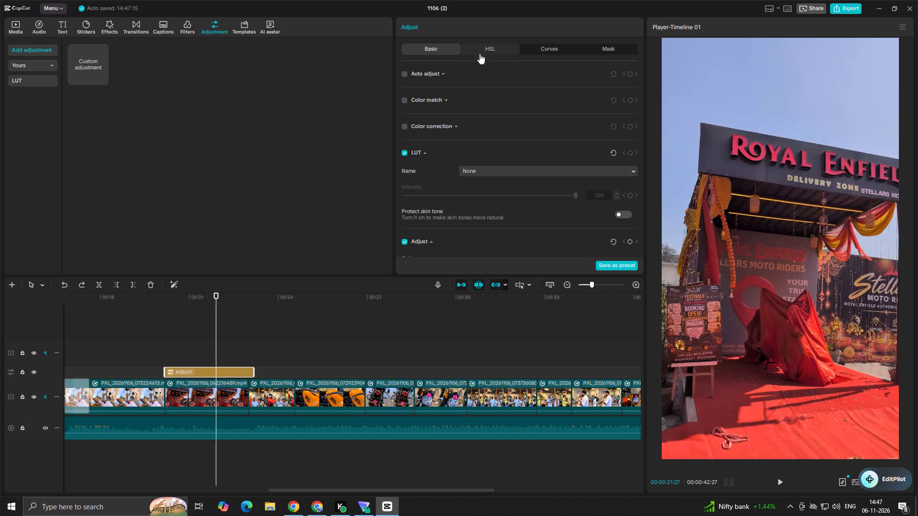
scroll(557, 119, down, 5)
click(629, 150)
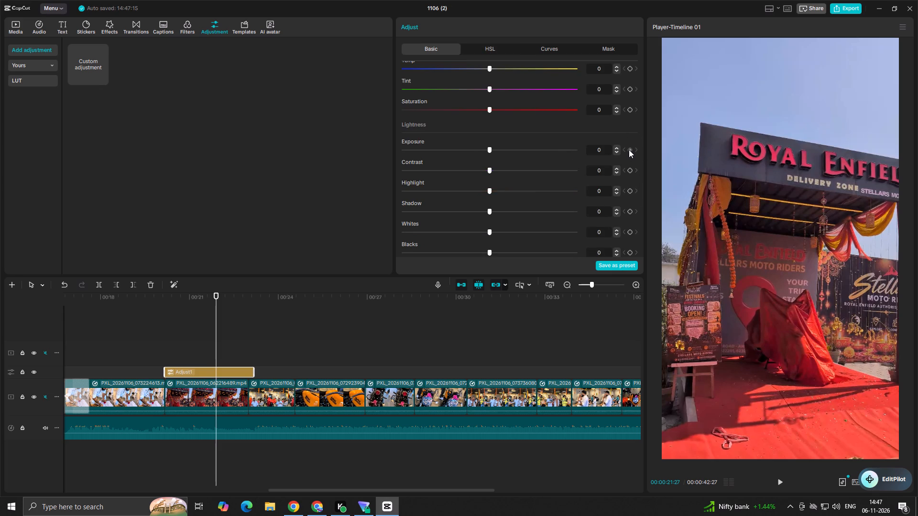
key(space)
key(space)
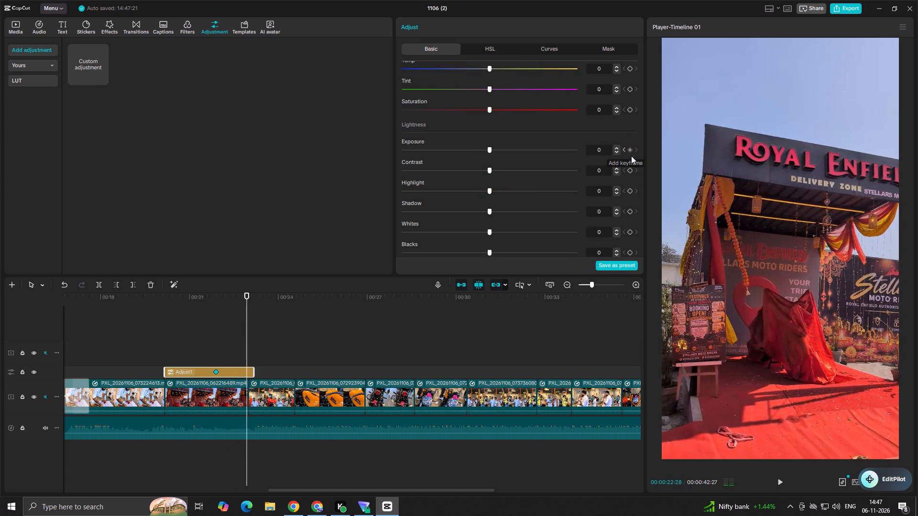
Trim the end of the adjustment layer to match the end of the storefront clip at about 23 seconds.
drag(249, 344, 255, 346)
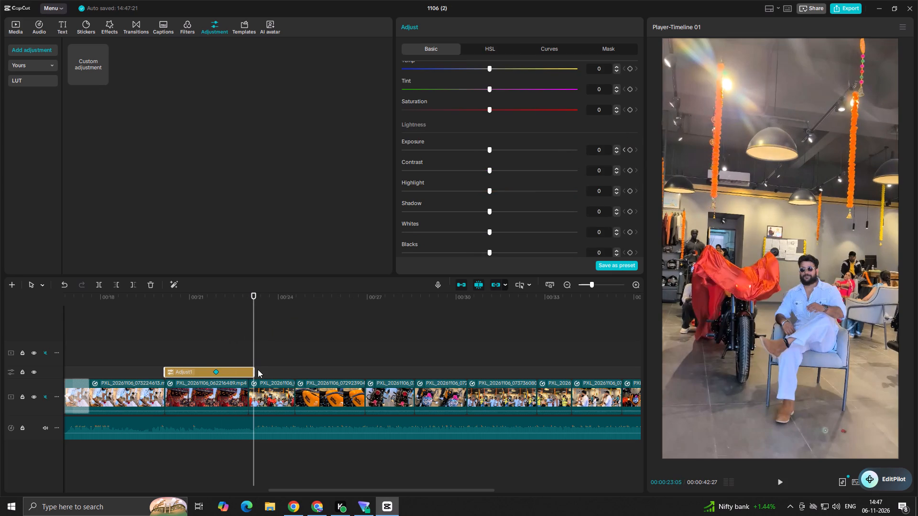
click(240, 354)
click(245, 371)
drag(252, 371, 254, 372)
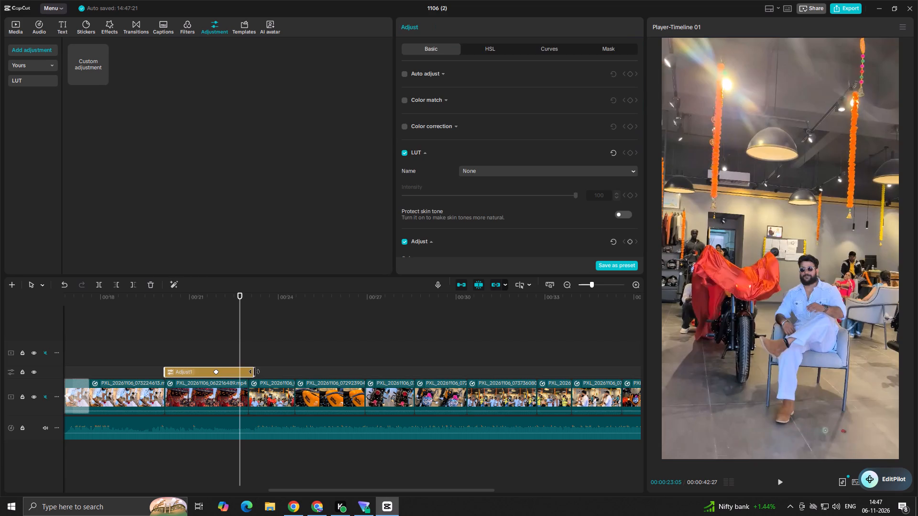
drag(254, 372, 248, 376)
Set the adjustment layer's Exposure to -50 at 00:00:23:00 to keyframe a fade to dark.
drag(238, 353, 248, 357)
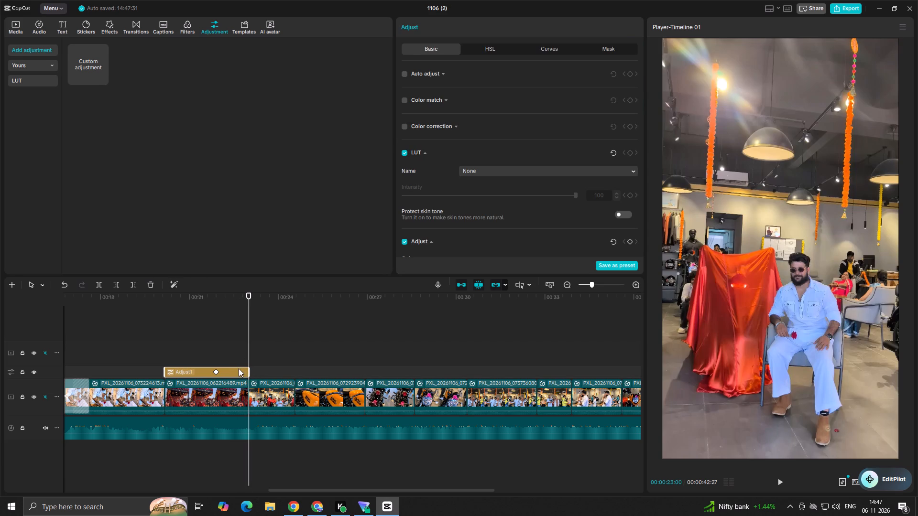
scroll(528, 198, down, 5)
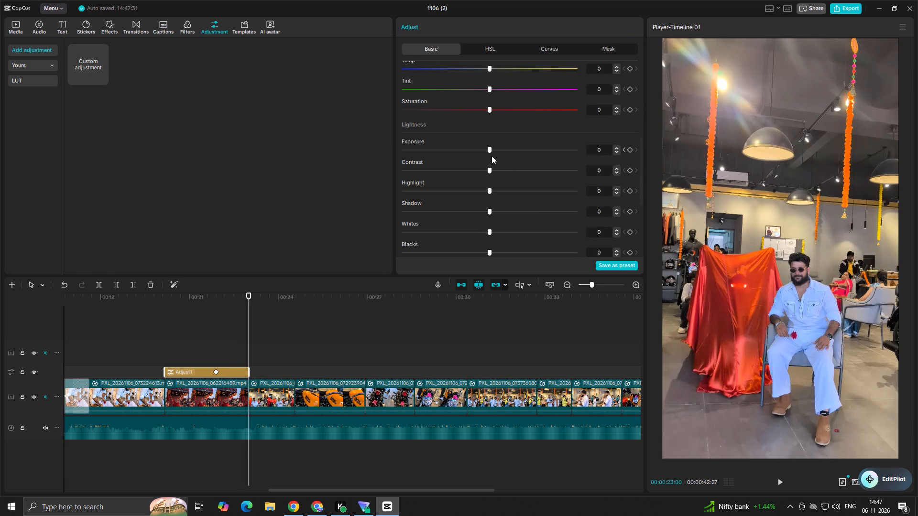
drag(491, 152, 388, 179)
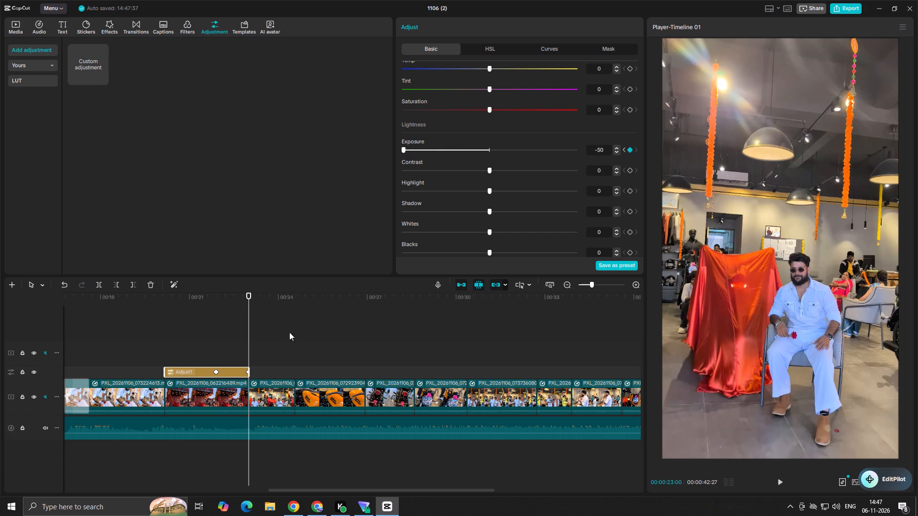
Preview the exposure fade on the storefront clip and its cut to the seated man clip several times.
click(148, 351)
key(space)
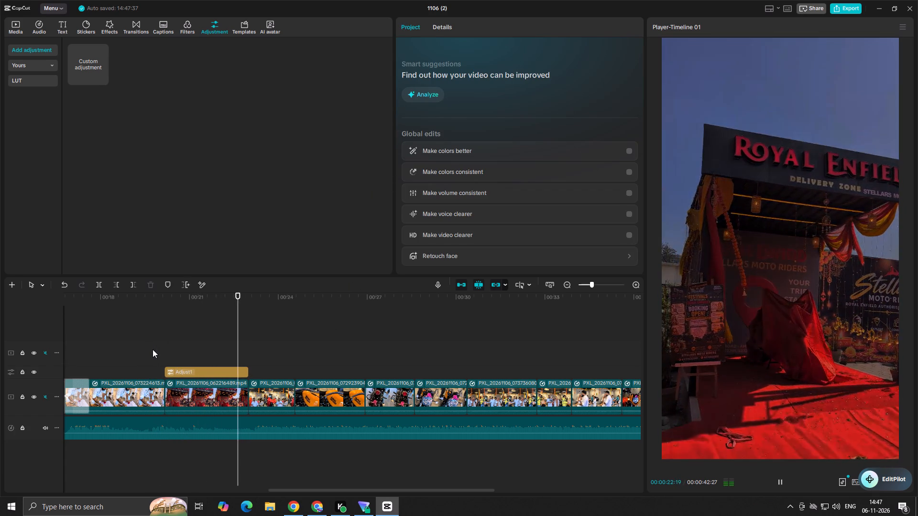
key(space)
click(207, 348)
key(space)
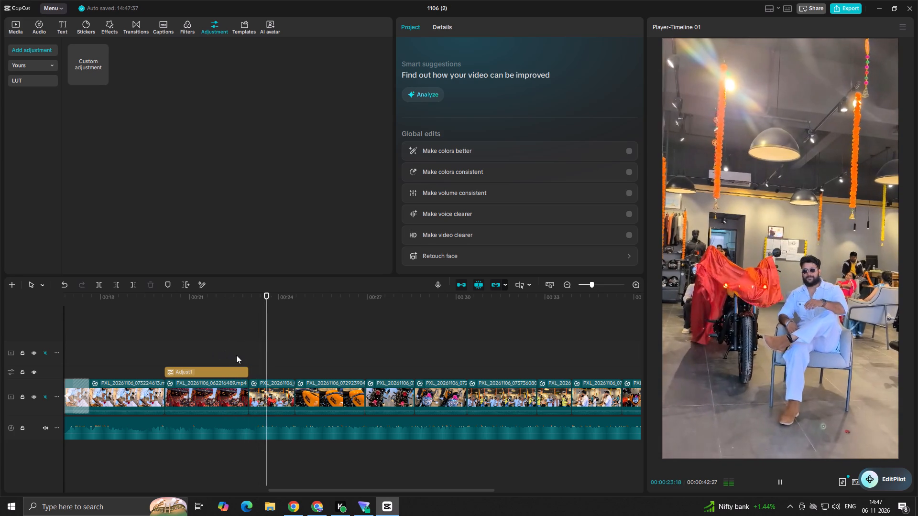
key(space)
click(237, 371)
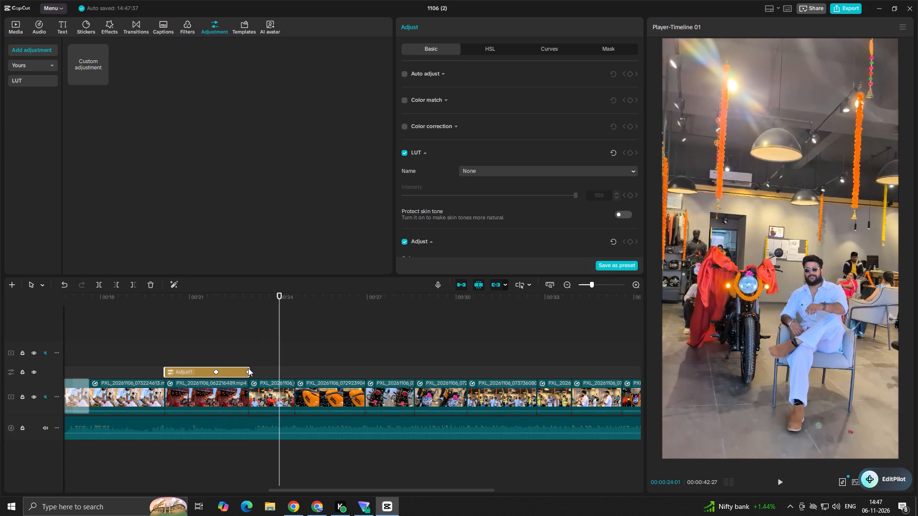
click(230, 354)
key(space)
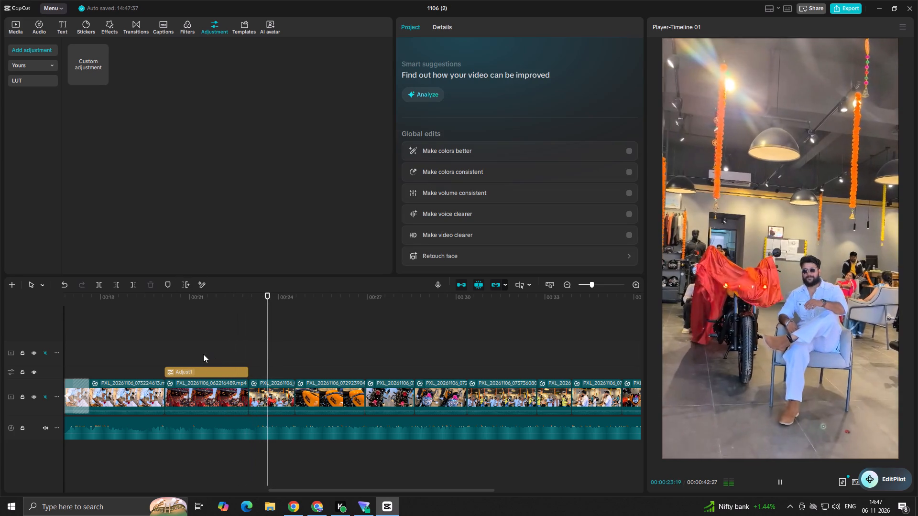
click(200, 354)
key(space)
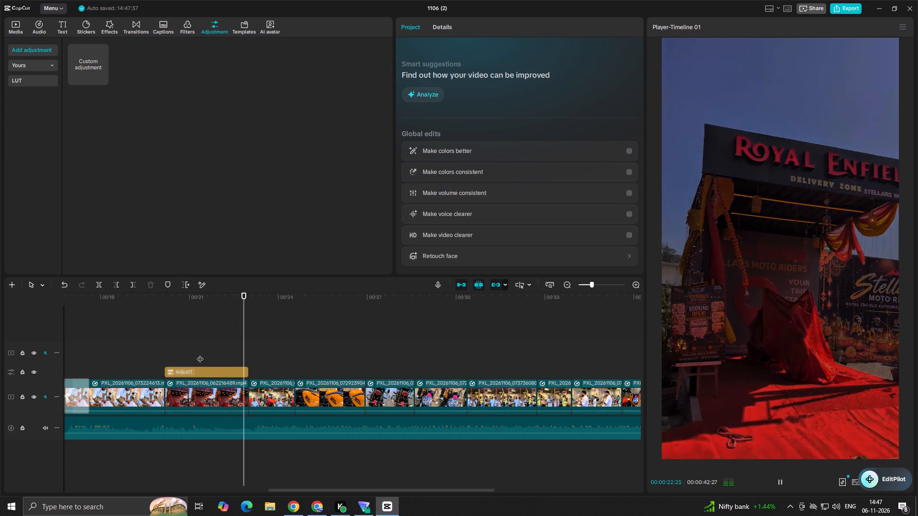
key(space)
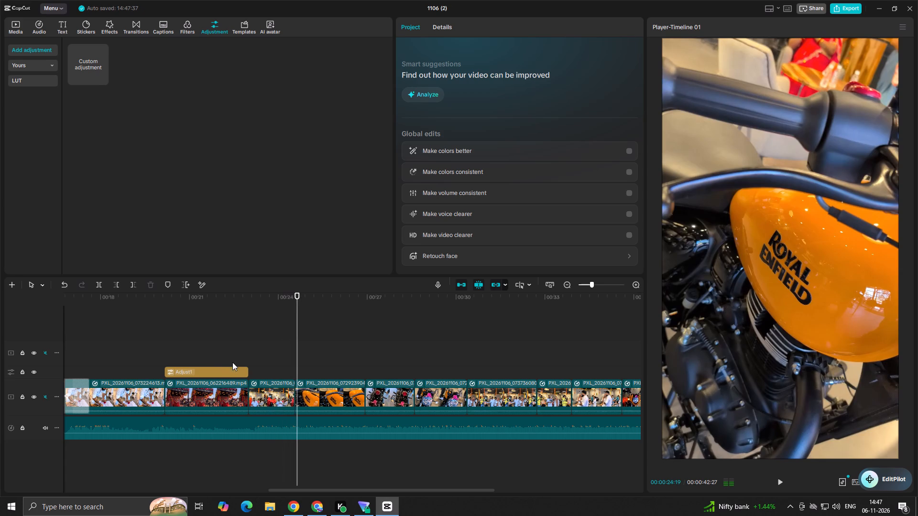
click(240, 395)
click(228, 342)
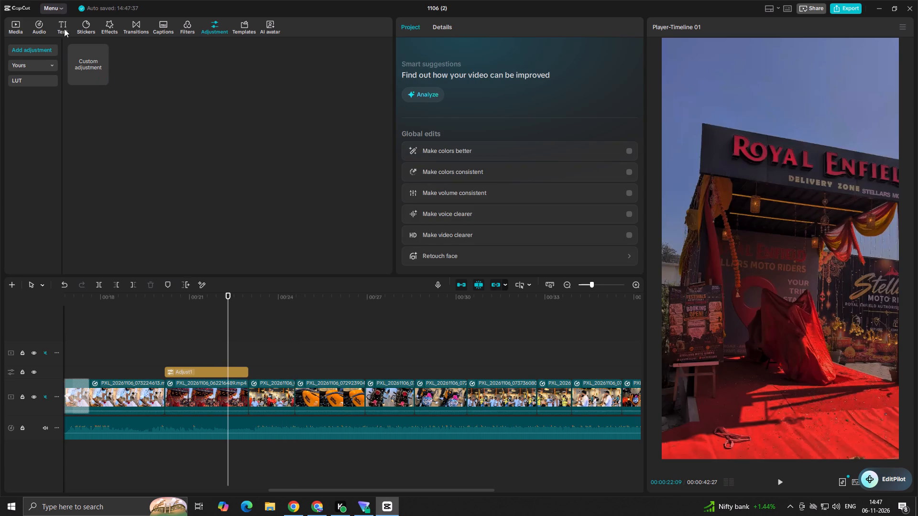
Add a Black Fade transition between the storefront clip and the seated man clip at about 23 seconds and preview it.
click(110, 26)
click(137, 21)
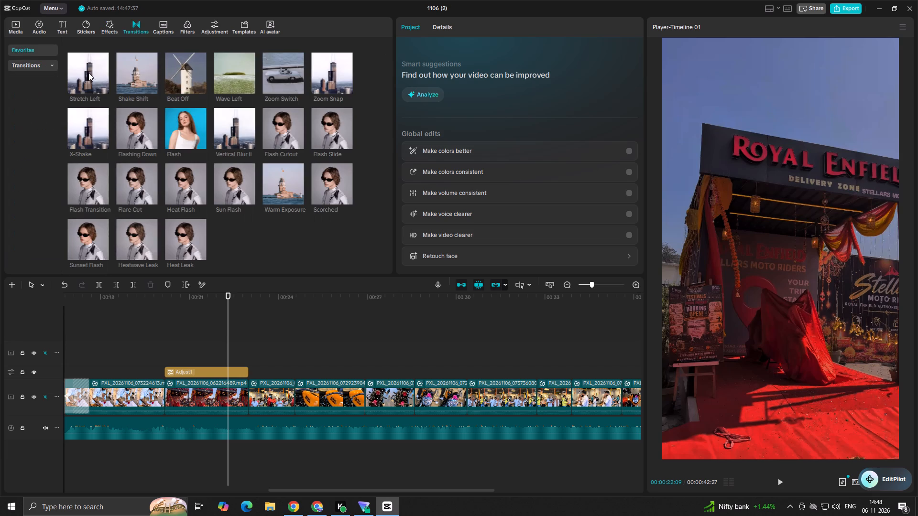
click(88, 72)
scroll(109, 97, up, 7)
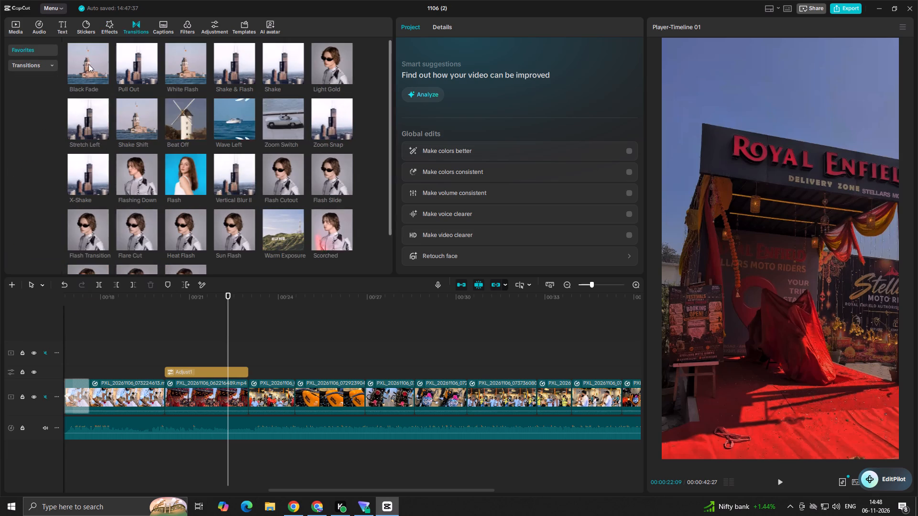
drag(87, 63, 242, 396)
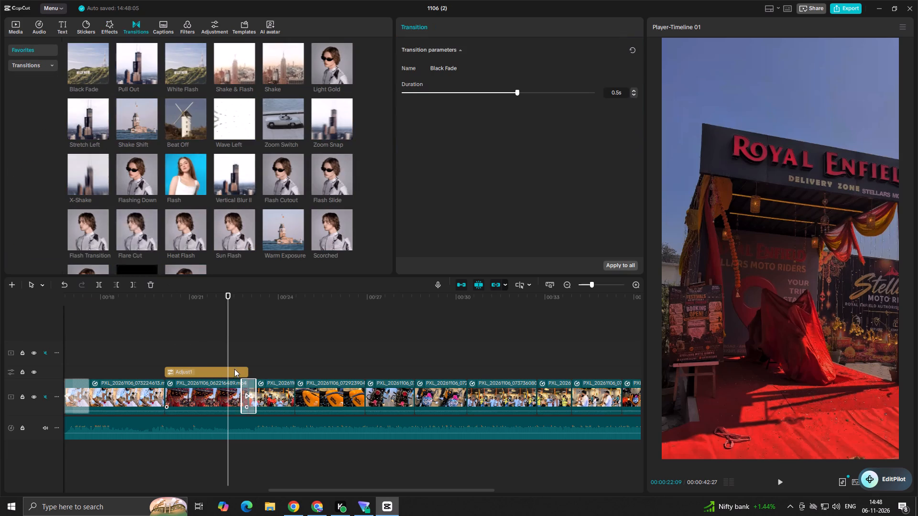
key(space)
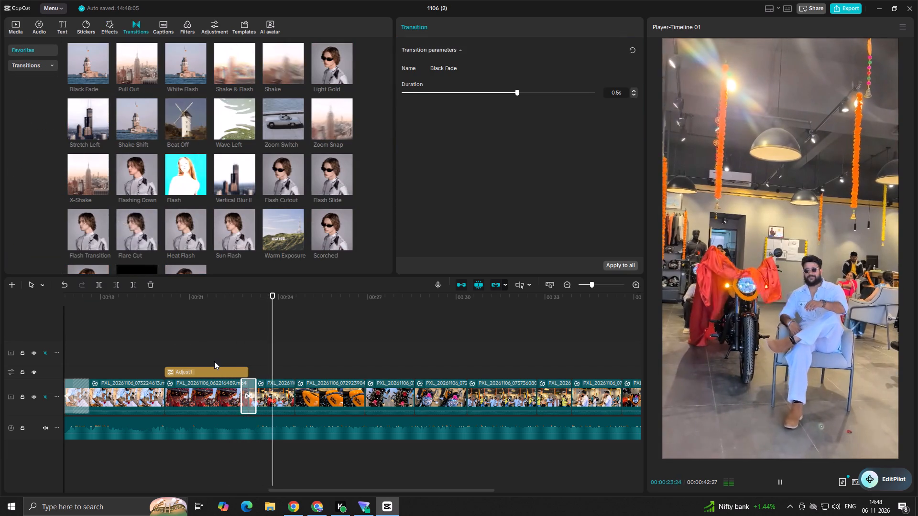
key(space)
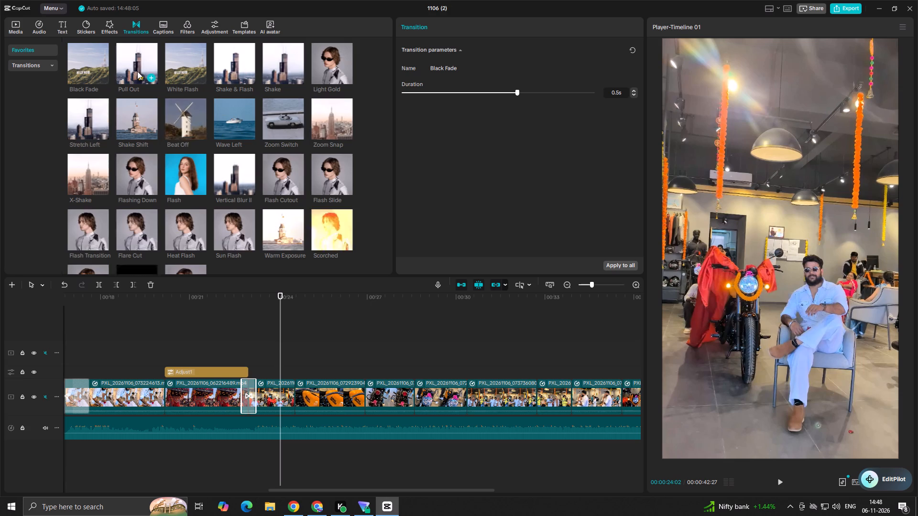
Search the video effects for "saKE".
click(109, 29)
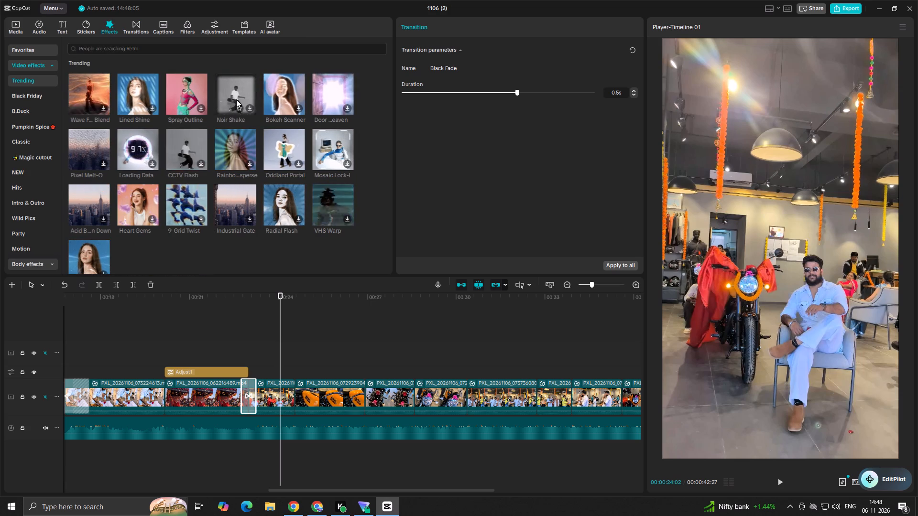
click(131, 51)
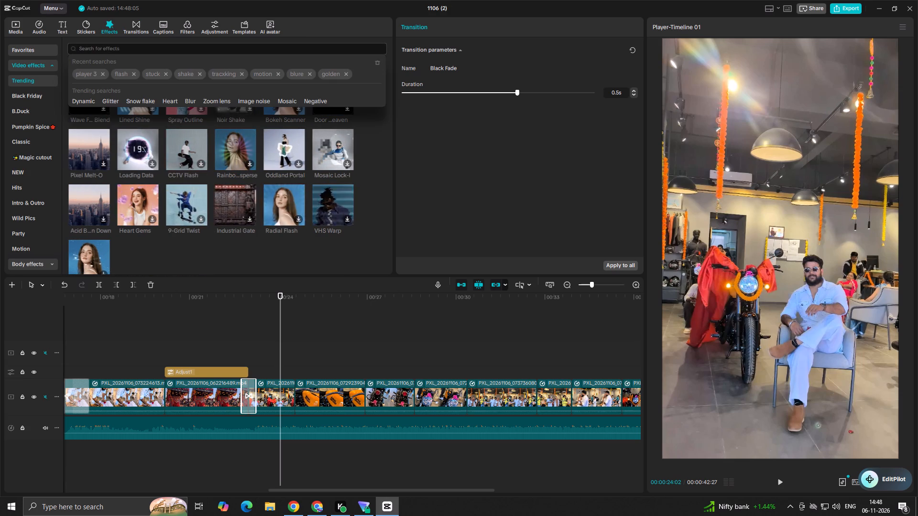
text(KE)
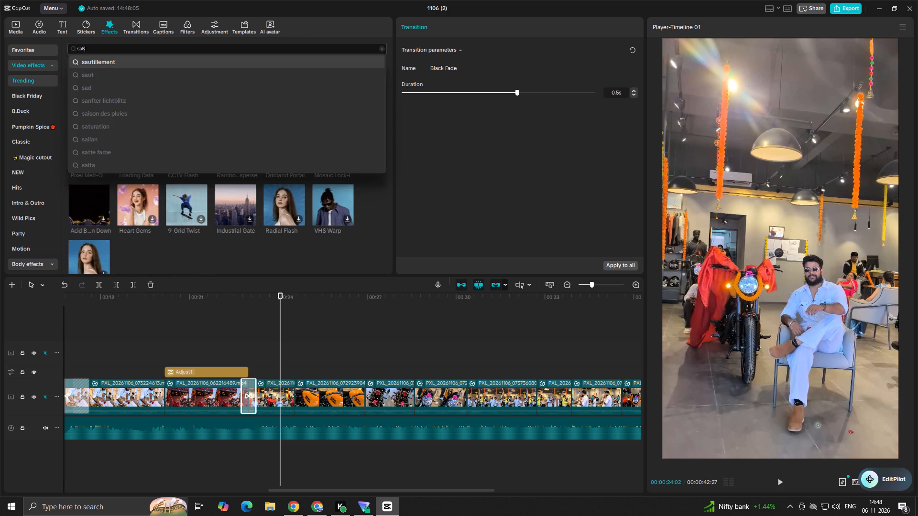
key(Return)
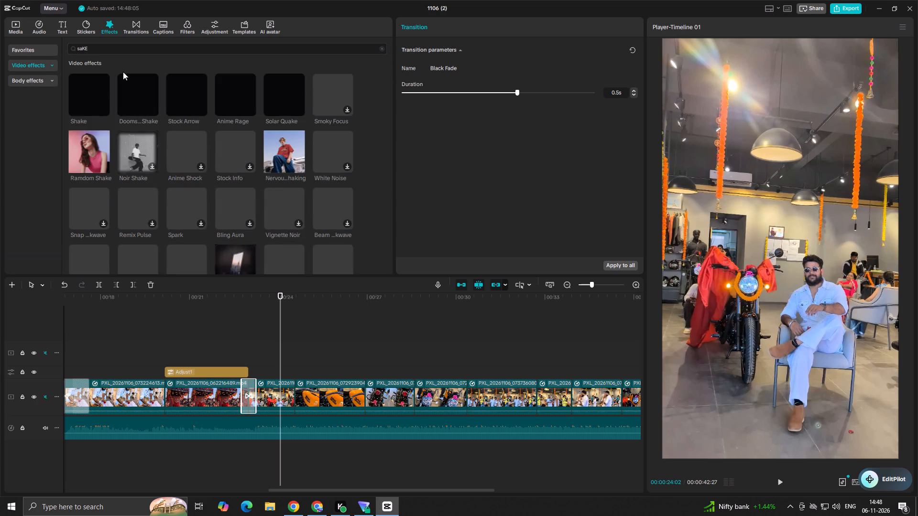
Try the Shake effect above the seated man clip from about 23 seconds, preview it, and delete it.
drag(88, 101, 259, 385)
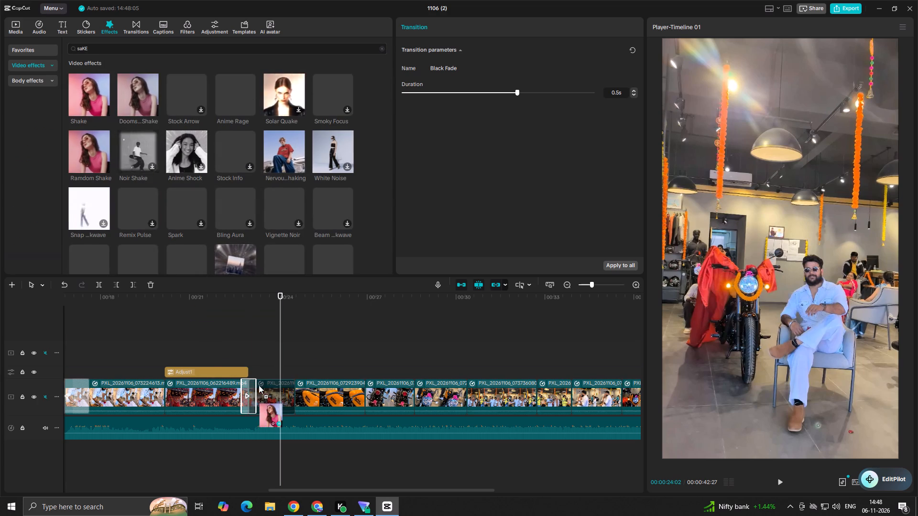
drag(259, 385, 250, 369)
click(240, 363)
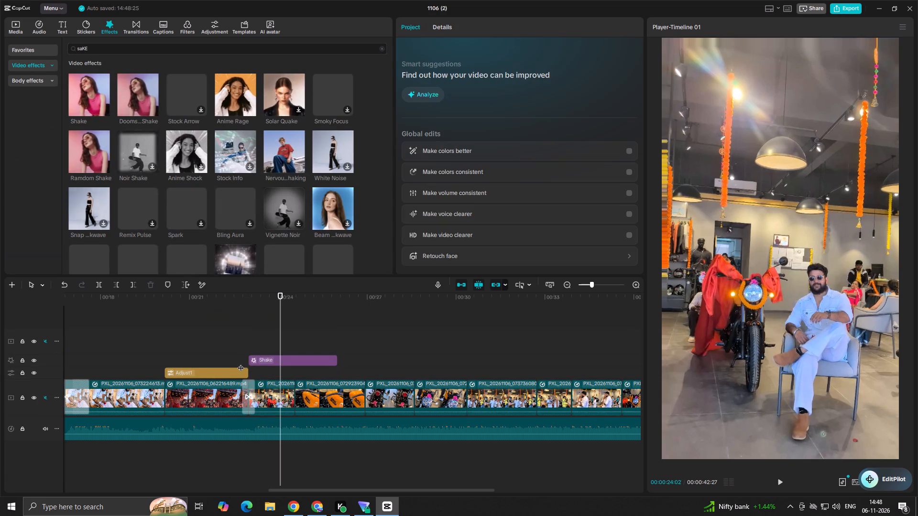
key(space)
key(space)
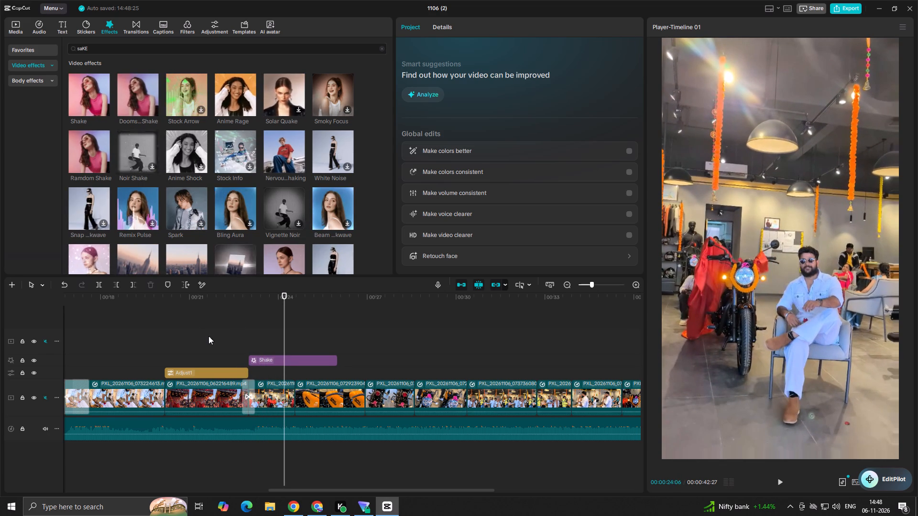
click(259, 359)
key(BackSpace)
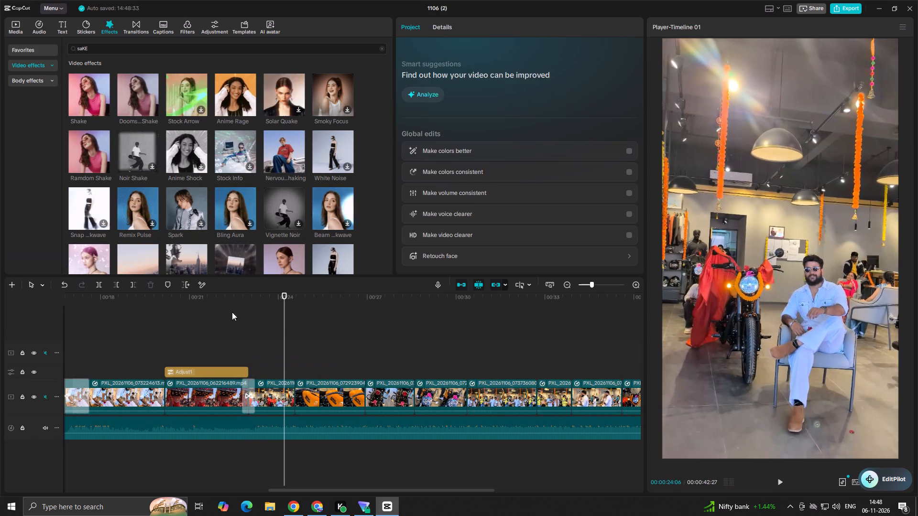
Add the Ramdom Shake effect above the seated man clip, starting at about 23 seconds, and preview it.
drag(99, 156, 247, 357)
click(242, 351)
key(space)
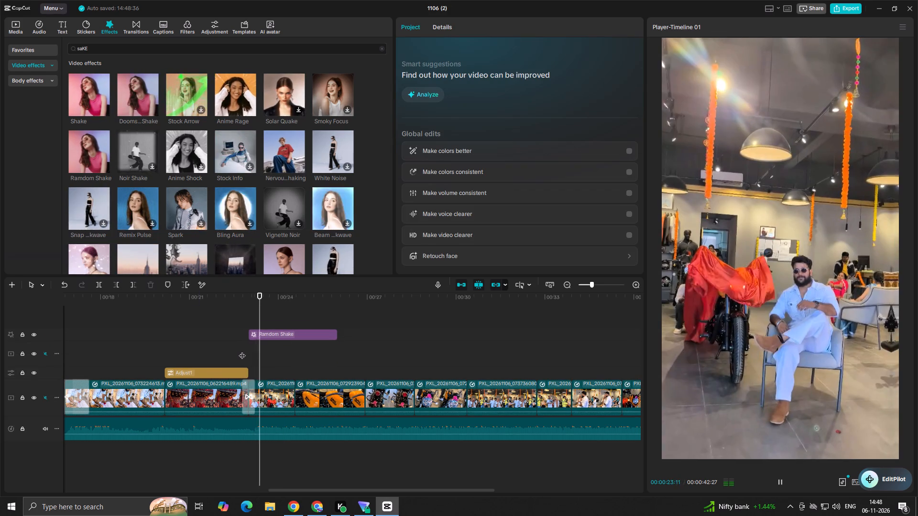
key(space)
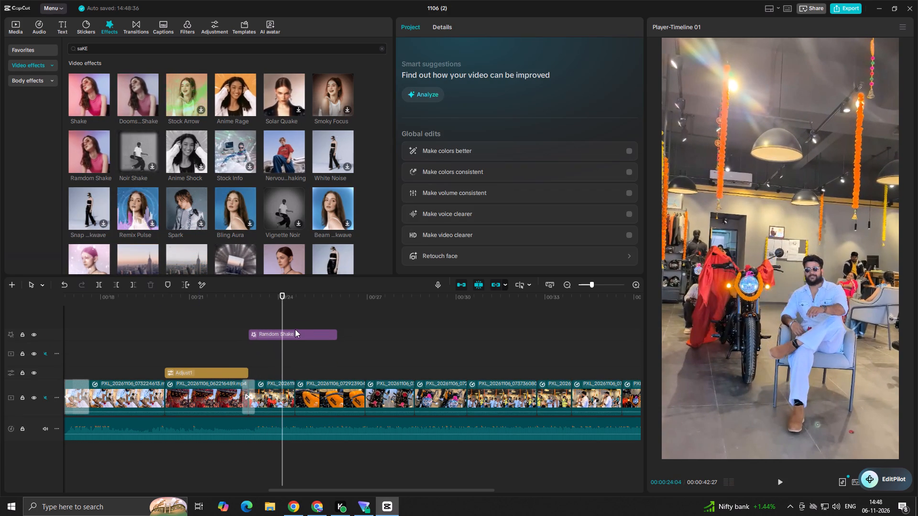
key(space)
key(space)
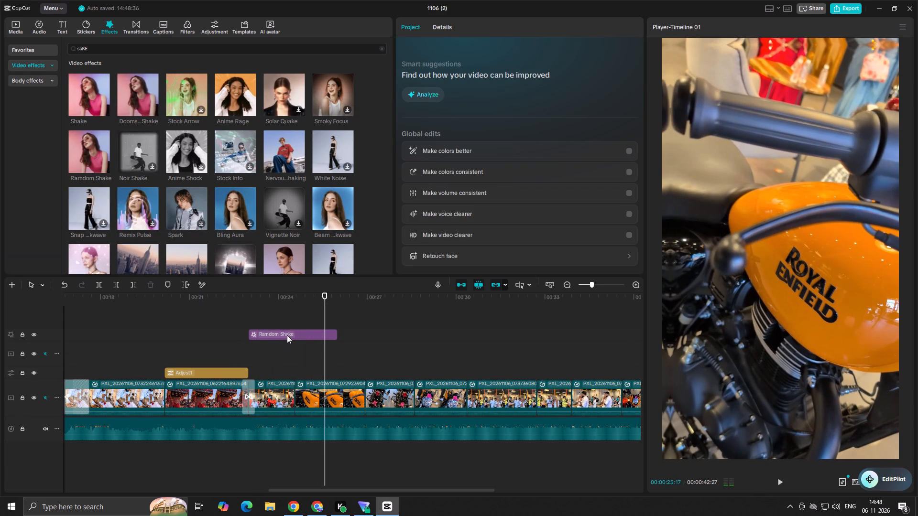
Set the Ramdom Shake effect's Strength to 19 and Range to 12, and preview the softer shake.
click(287, 334)
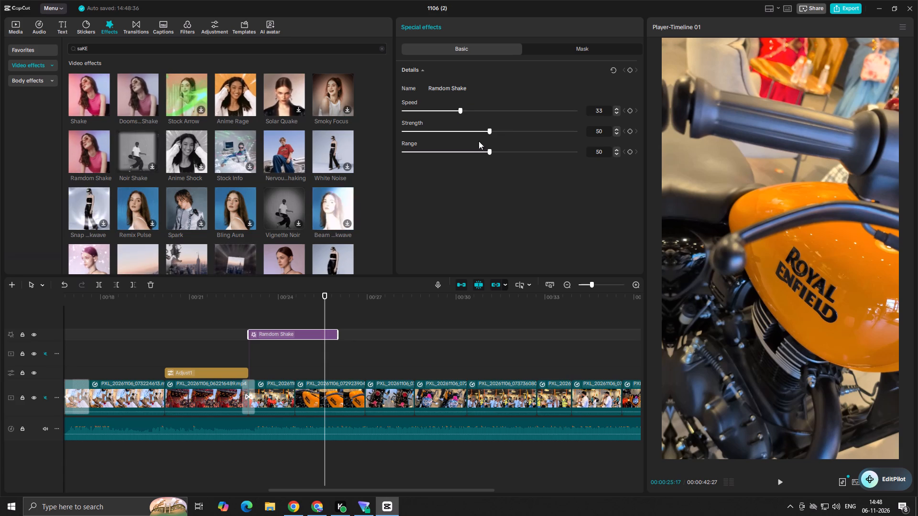
drag(489, 135, 437, 144)
drag(492, 157, 441, 161)
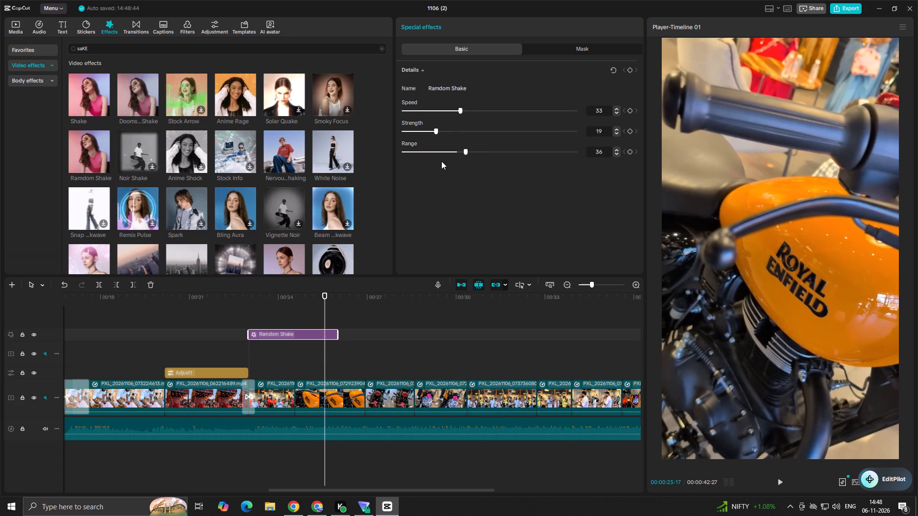
drag(441, 161, 424, 163)
click(245, 323)
key(space)
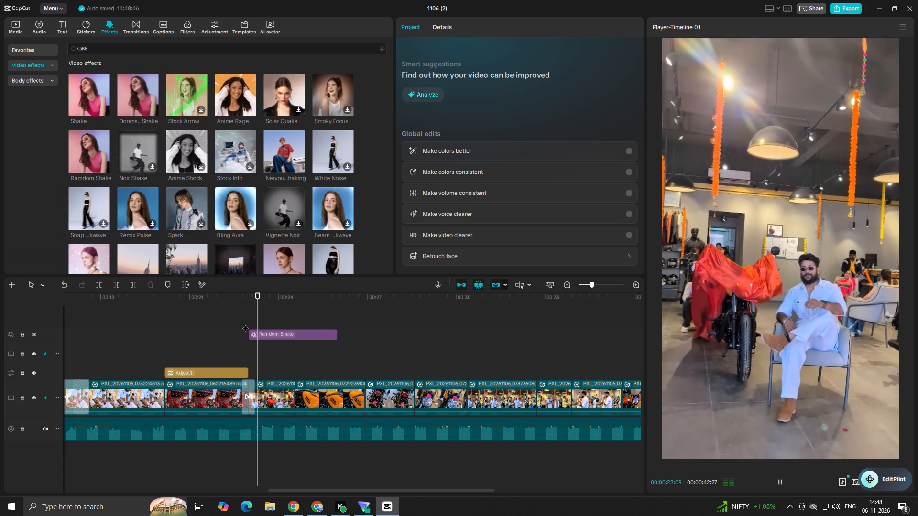
key(space)
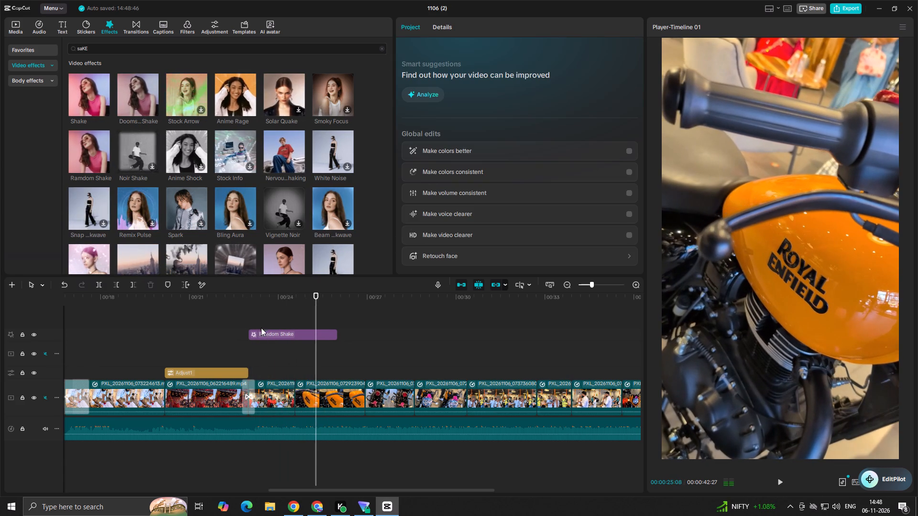
click(242, 323)
key(space)
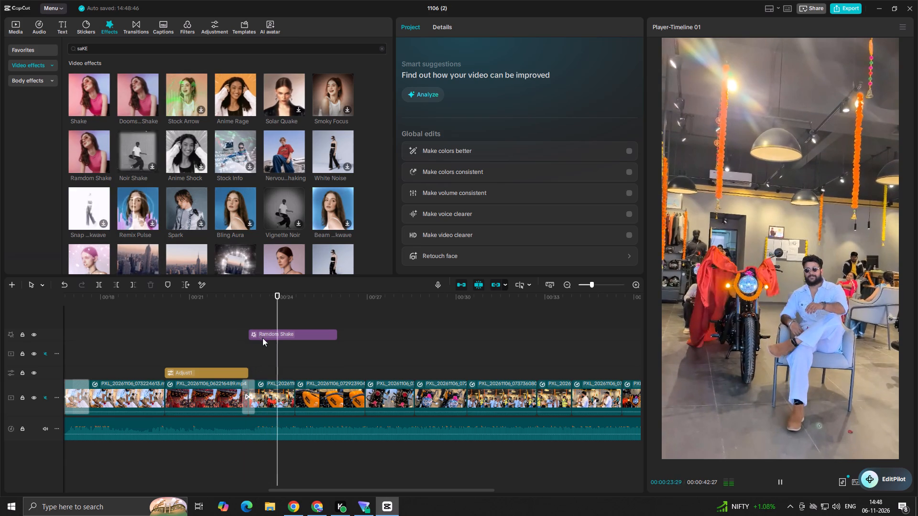
key(space)
Trim the end of the Ramdom Shake effect to 00:00:24:29 and preview the result.
click(290, 334)
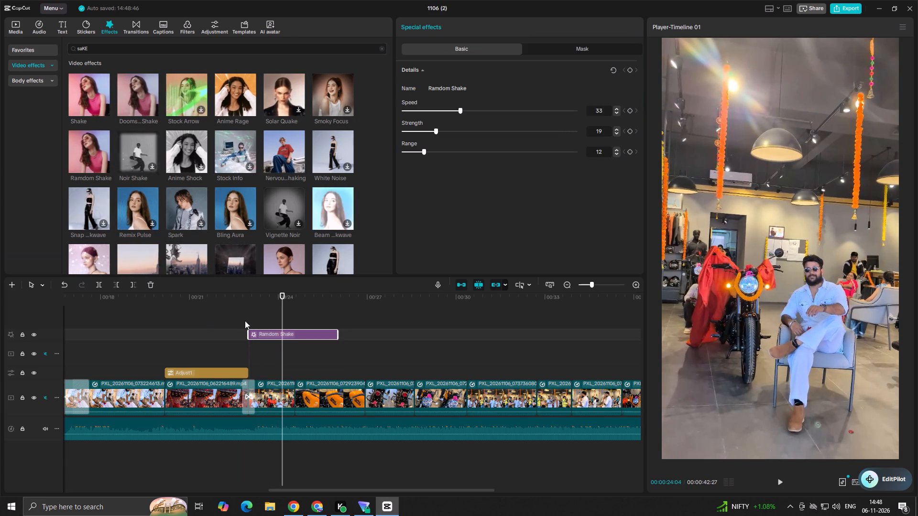
key(space)
key(space)
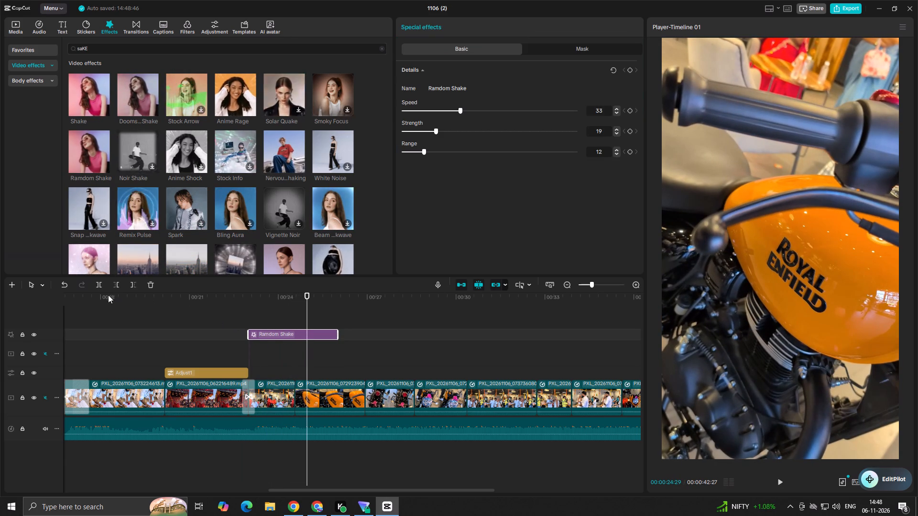
click(131, 287)
click(237, 347)
key(space)
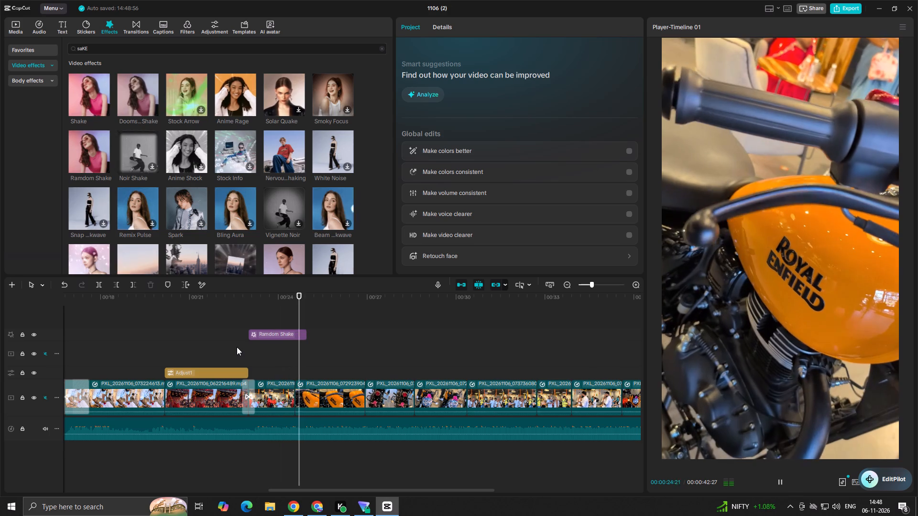
key(space)
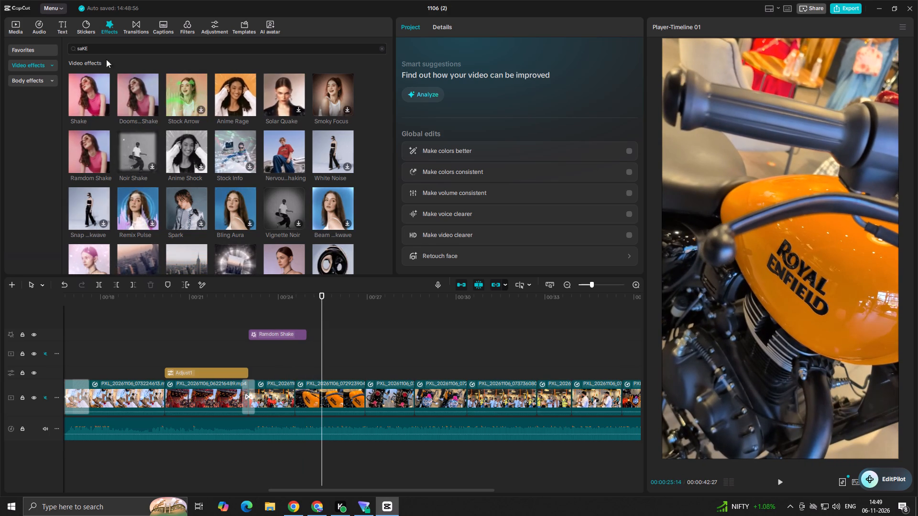
Add a Shake Shift transition between the seated man clip and the orange motorcycle clip.
click(136, 24)
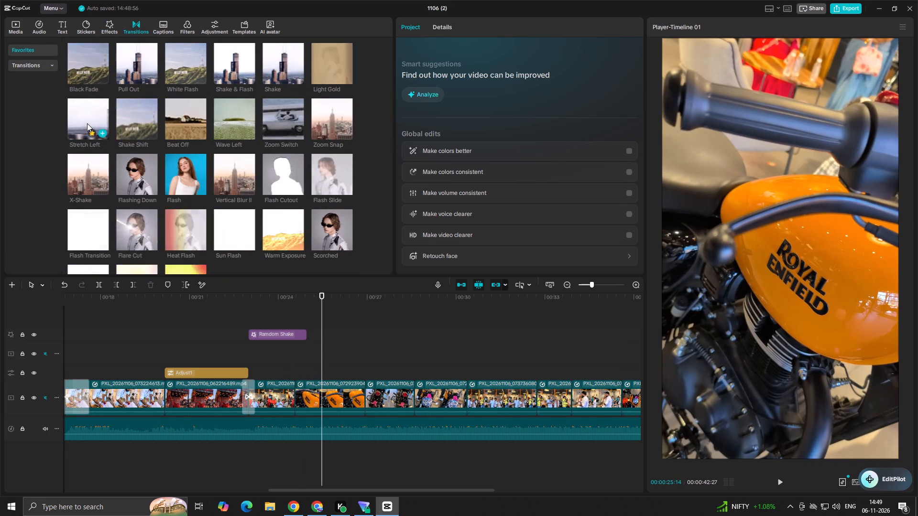
drag(130, 121, 278, 401)
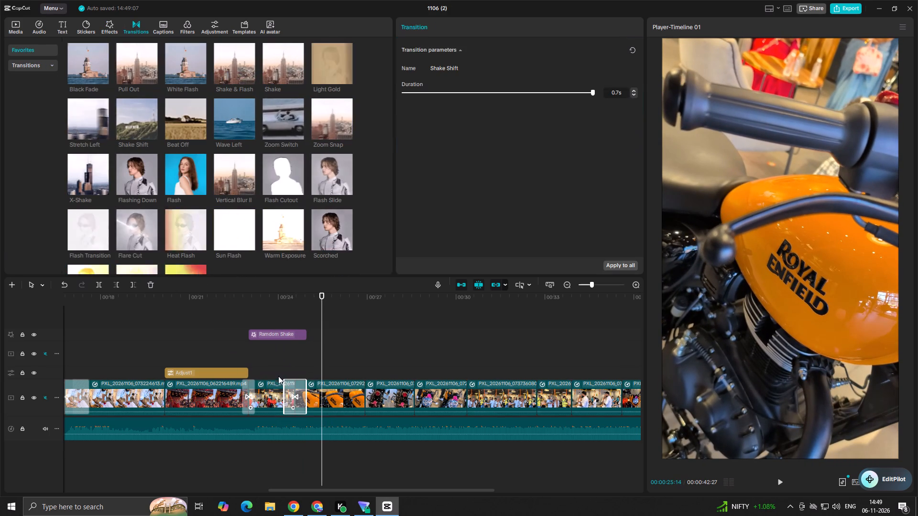
Preview the cut into the orange motorcycle clip, and add a Shake Shift transition between it and the rear-view motorcycle clip.
click(275, 367)
key(space)
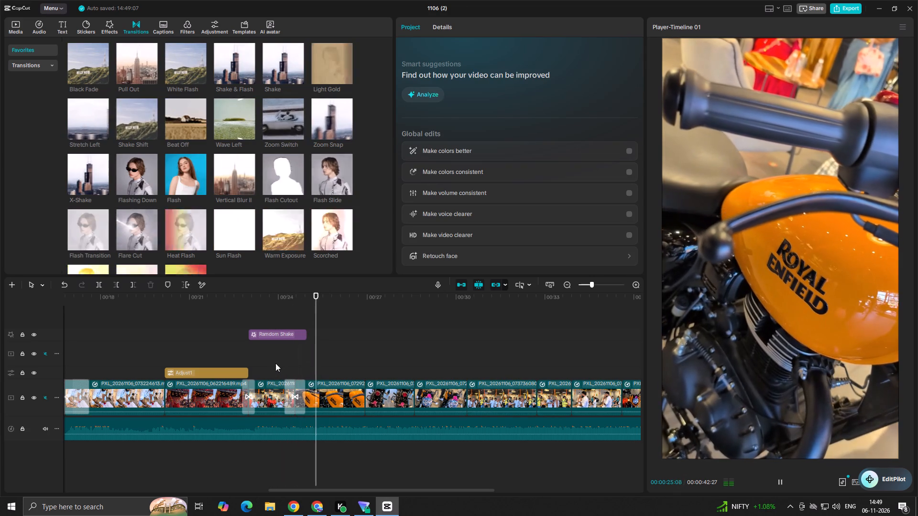
key(space)
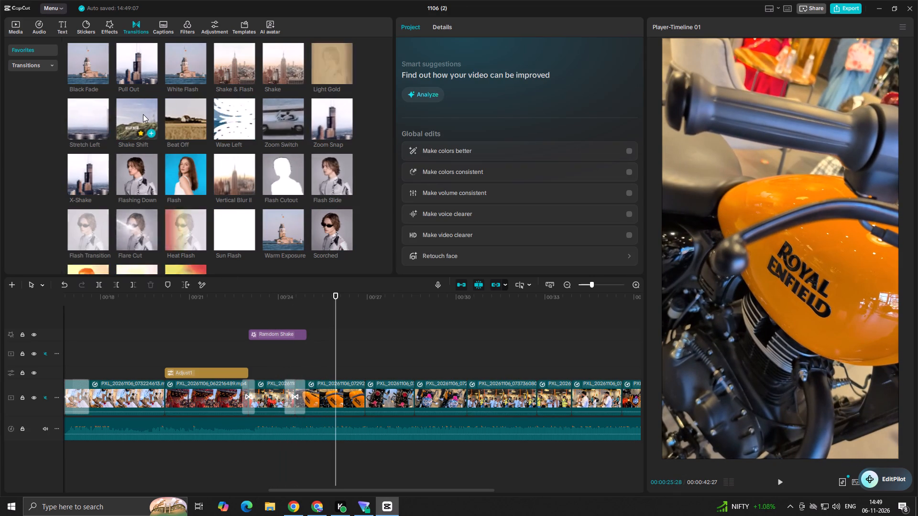
drag(139, 116, 351, 393)
key(space)
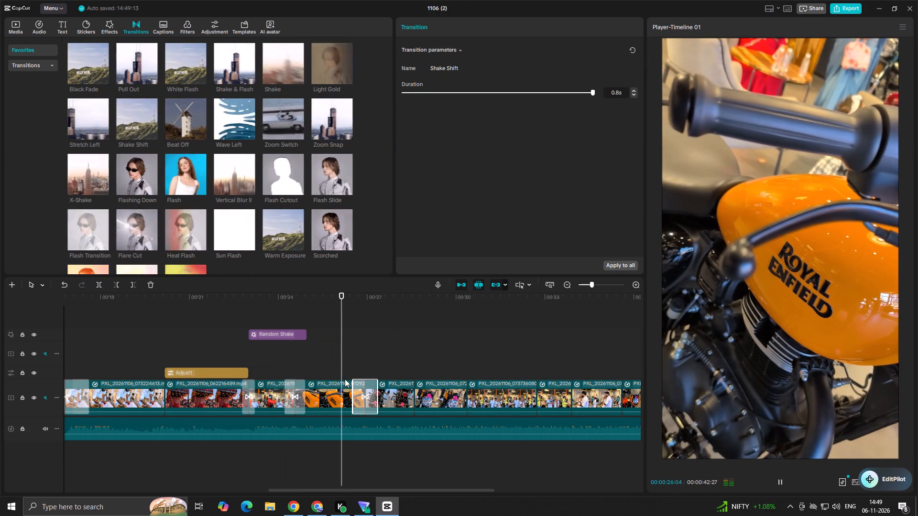
key(space)
click(345, 379)
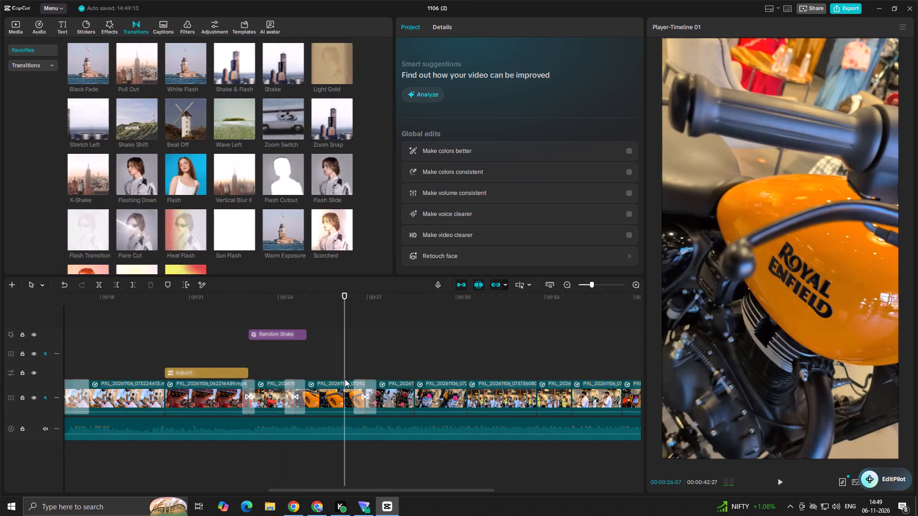
key(space)
key(space)
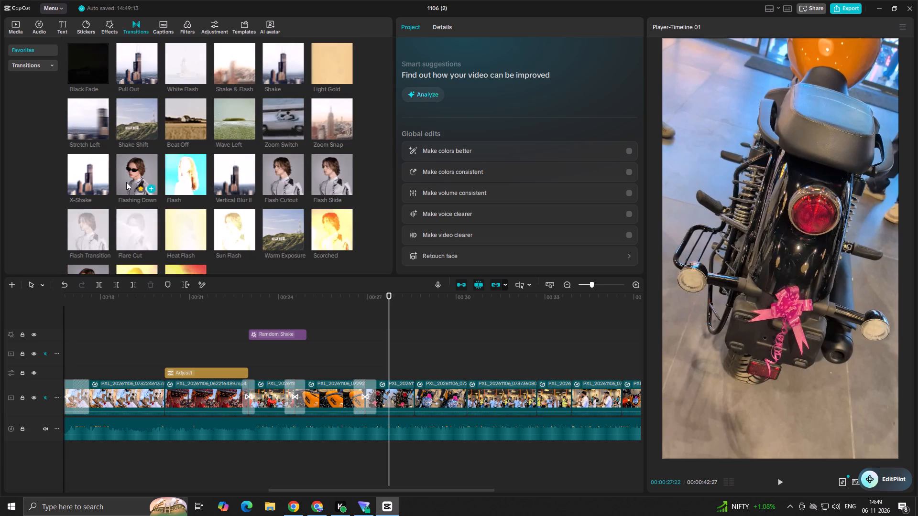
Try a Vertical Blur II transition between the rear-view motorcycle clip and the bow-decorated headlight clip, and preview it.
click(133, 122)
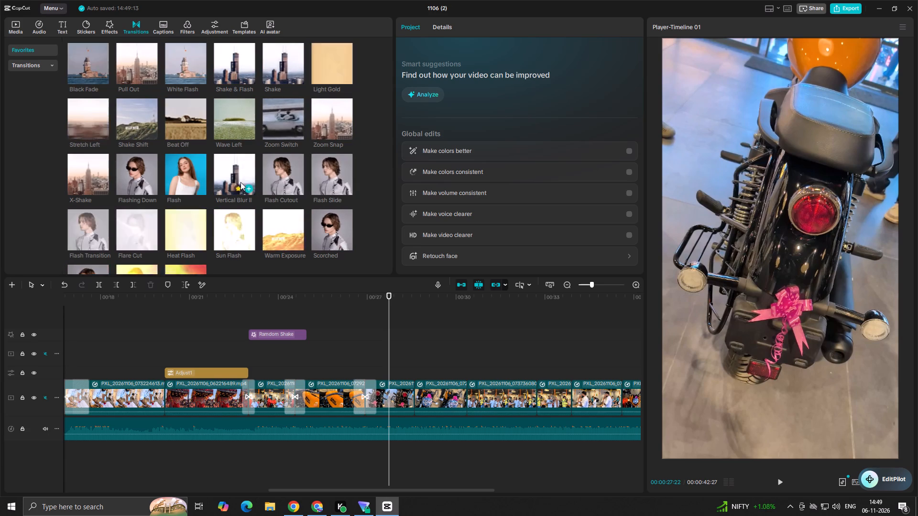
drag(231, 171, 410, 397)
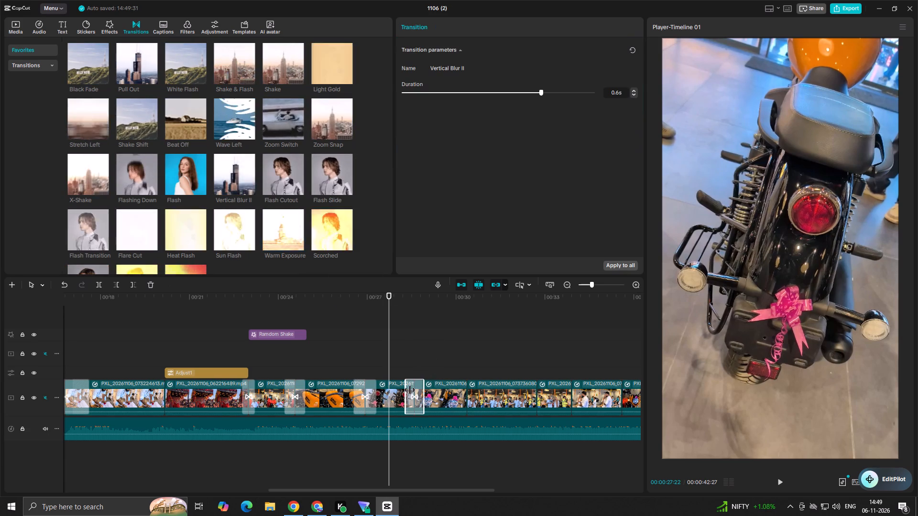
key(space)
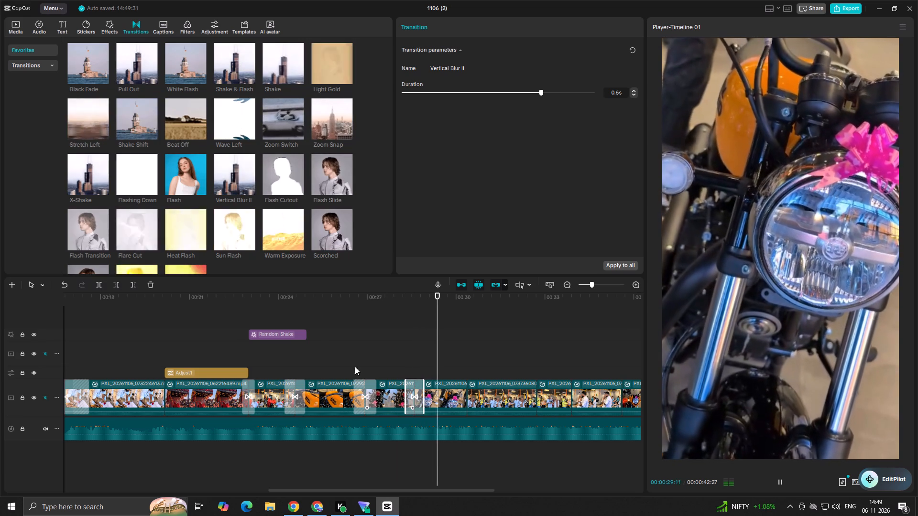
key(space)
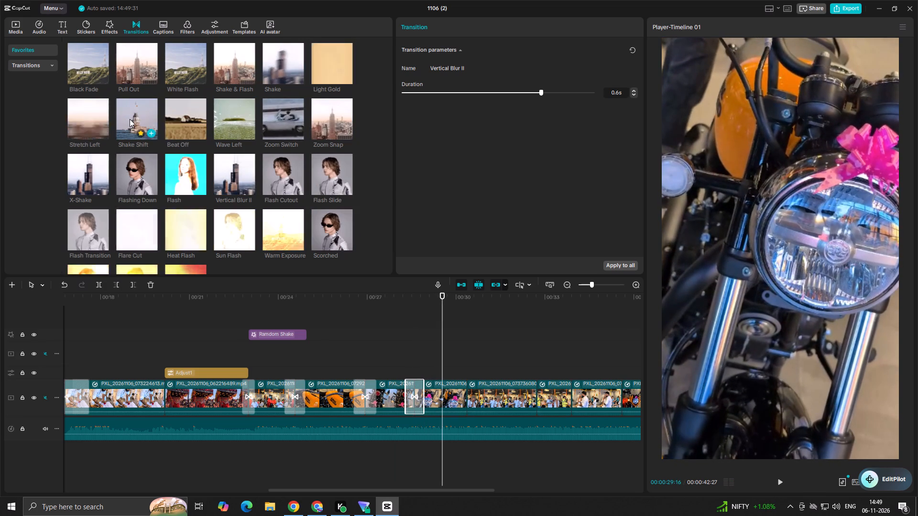
Replace the Vertical Blur II transition before the bow-decorated headlight clip with Shake Shift.
drag(130, 119, 400, 390)
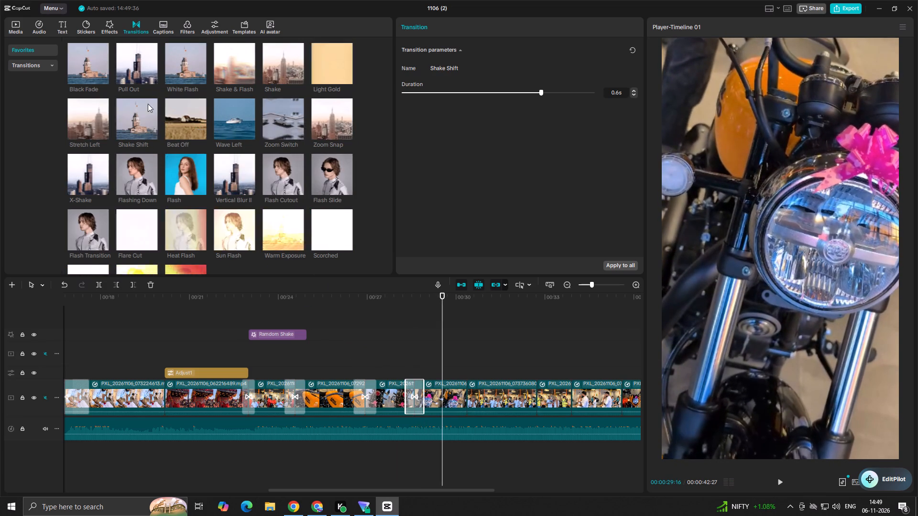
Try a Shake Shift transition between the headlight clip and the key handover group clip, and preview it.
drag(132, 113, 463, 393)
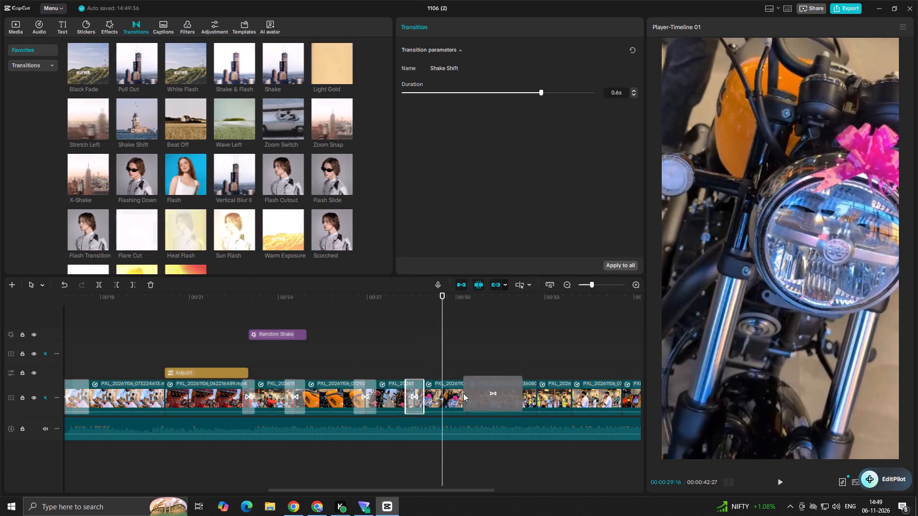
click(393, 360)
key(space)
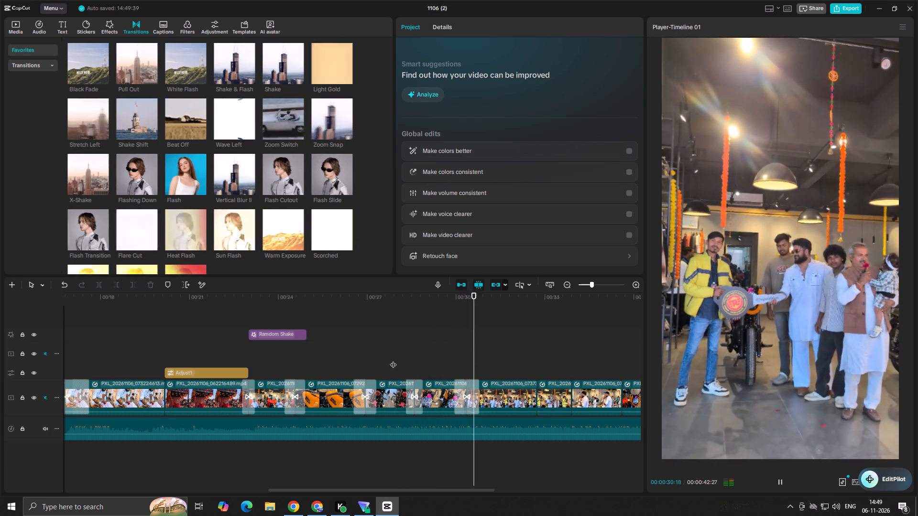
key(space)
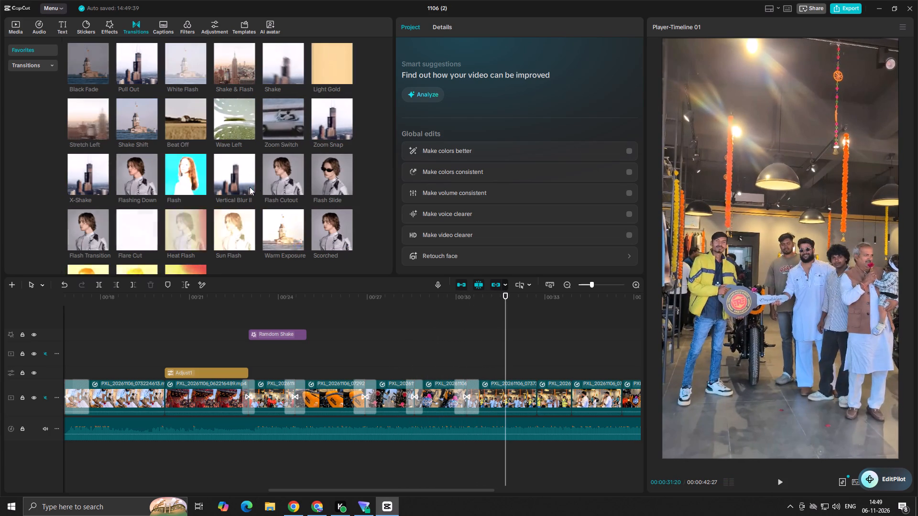
Replace the transition between the headlight clip and the key handover clip with Vertical Blur II, and preview it.
drag(235, 167, 453, 395)
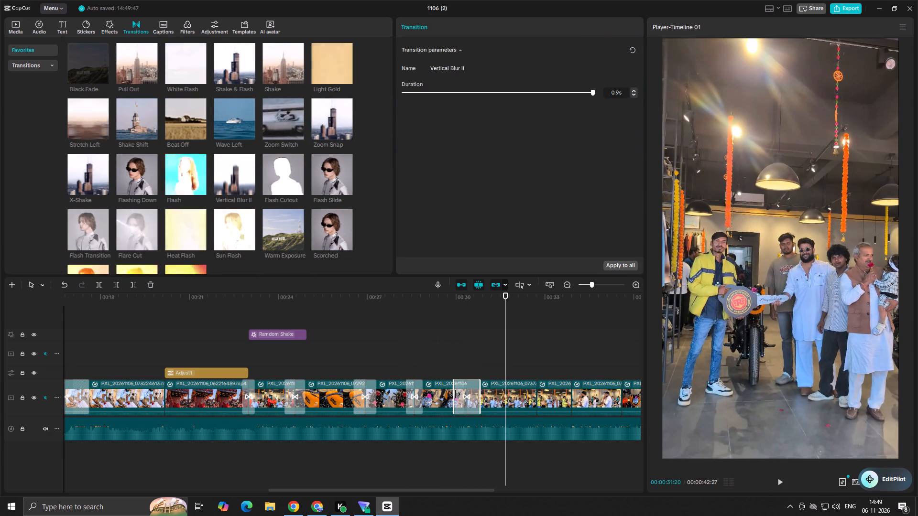
click(441, 364)
key(space)
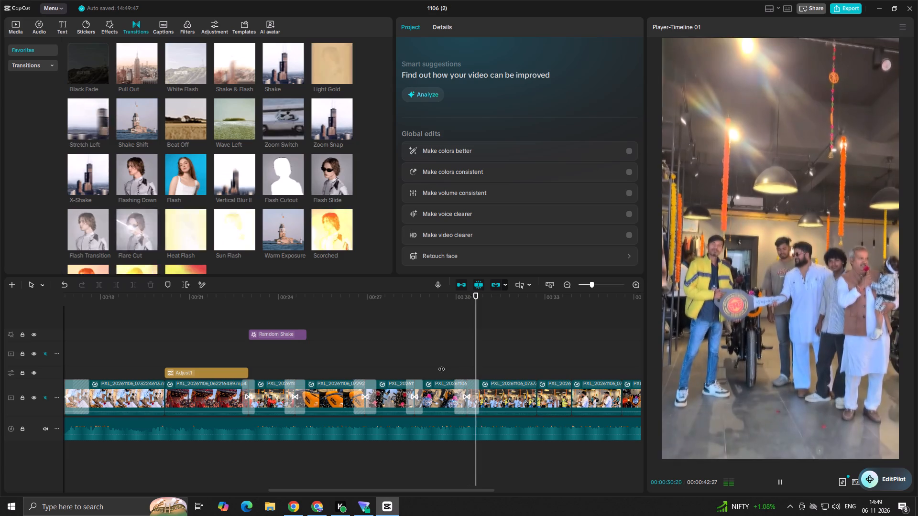
key(space)
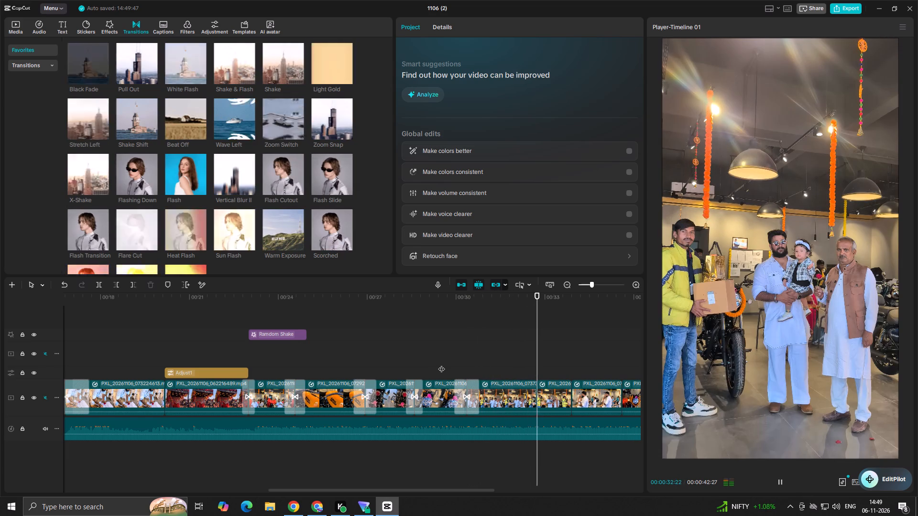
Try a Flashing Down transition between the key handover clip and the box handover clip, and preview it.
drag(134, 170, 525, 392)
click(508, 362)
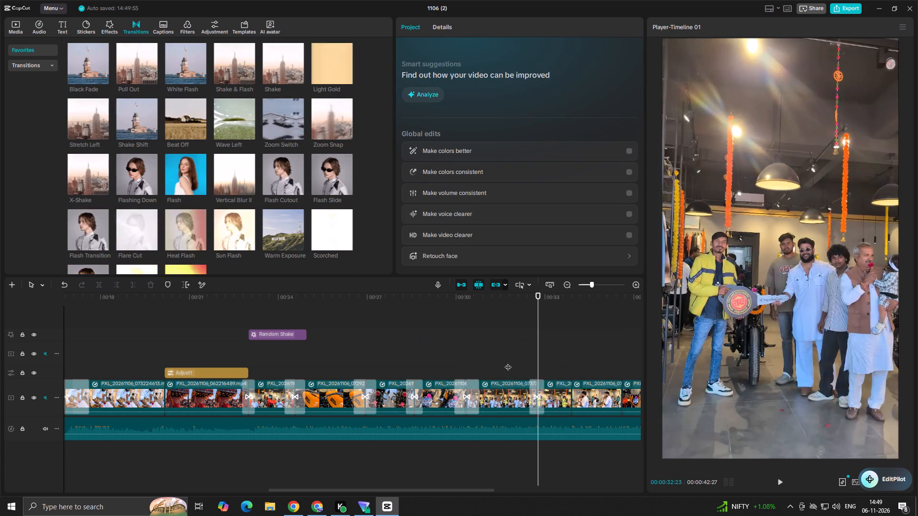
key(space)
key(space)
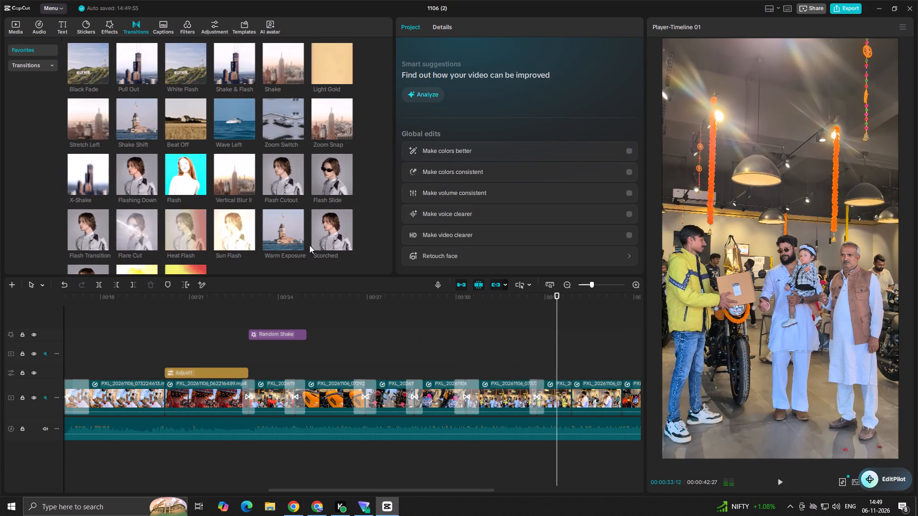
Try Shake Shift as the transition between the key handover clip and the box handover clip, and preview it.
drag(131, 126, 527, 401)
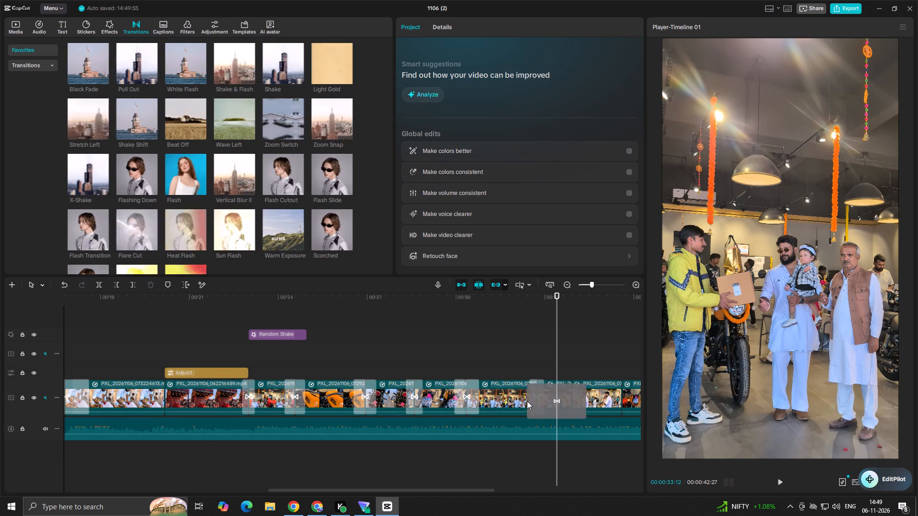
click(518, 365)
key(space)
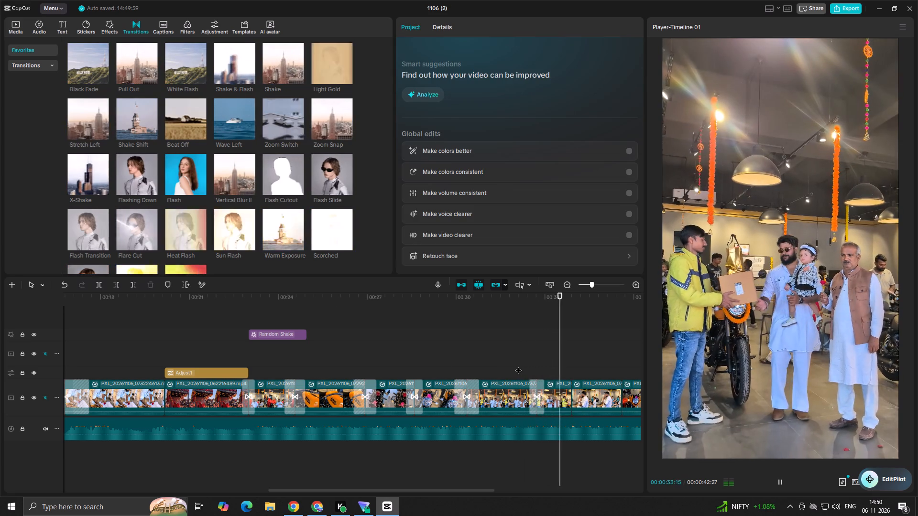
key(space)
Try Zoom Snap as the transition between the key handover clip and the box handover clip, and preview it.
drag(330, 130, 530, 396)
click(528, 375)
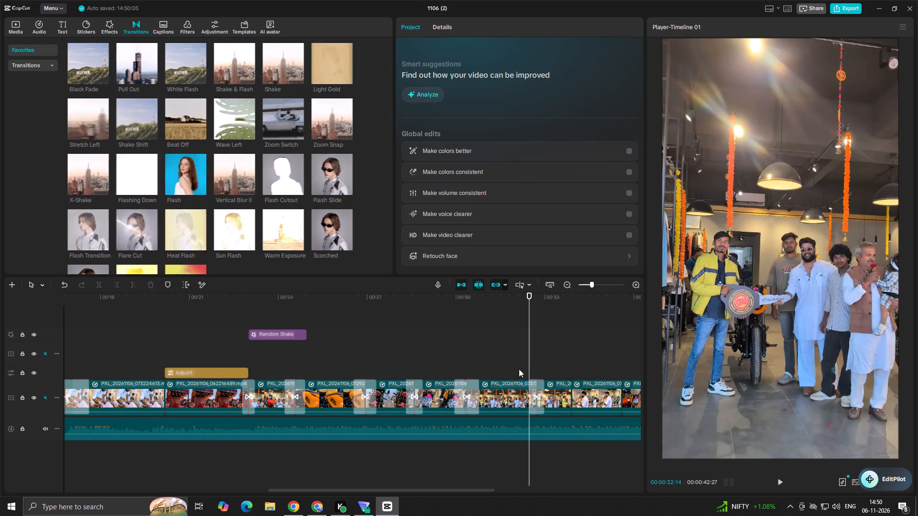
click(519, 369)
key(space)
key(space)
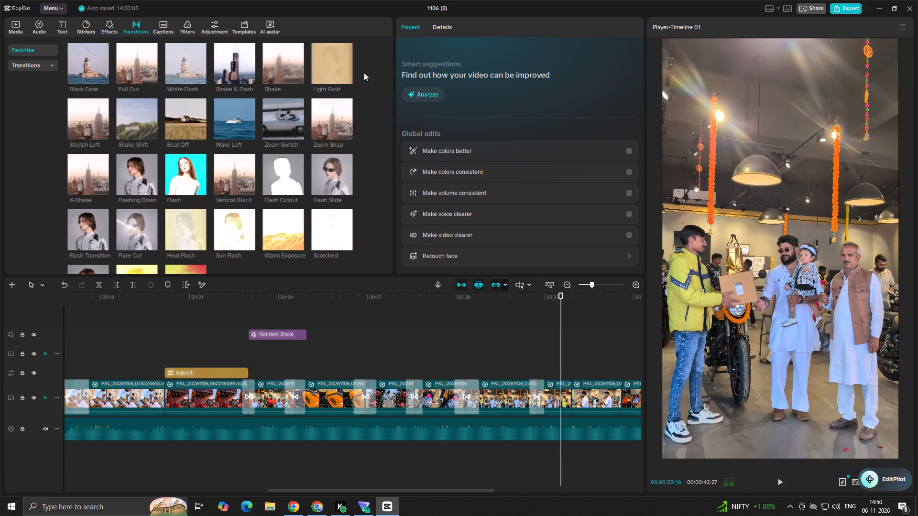
Replace the transition between the key handover clip and the box handover clip with Light Gold, and preview it.
drag(330, 68, 525, 430)
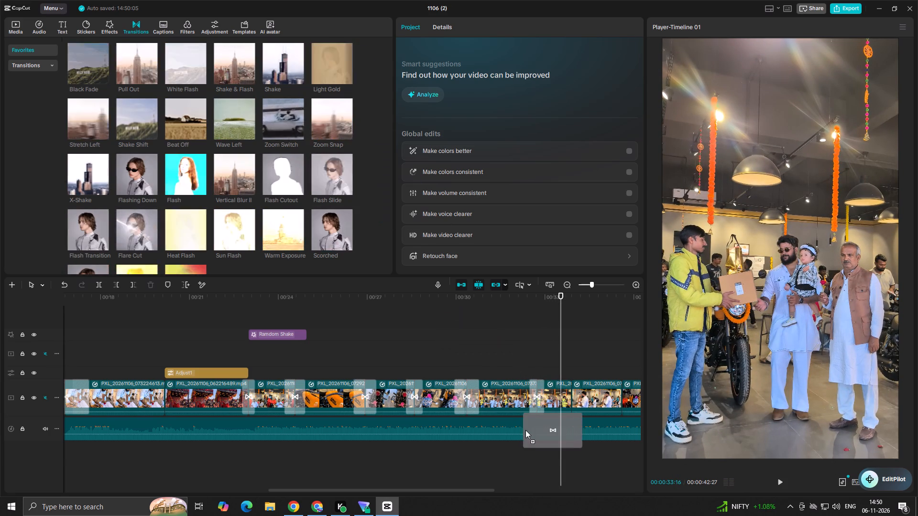
drag(525, 430, 525, 398)
click(514, 378)
key(space)
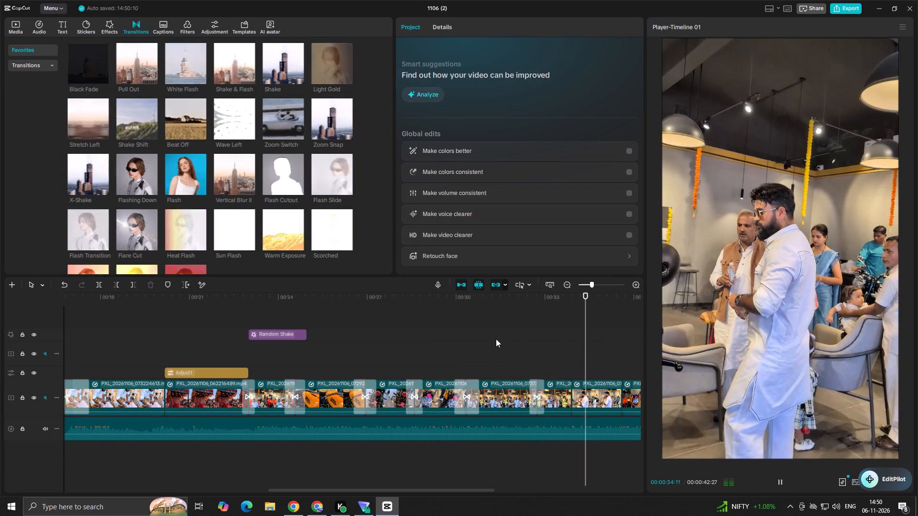
key(space)
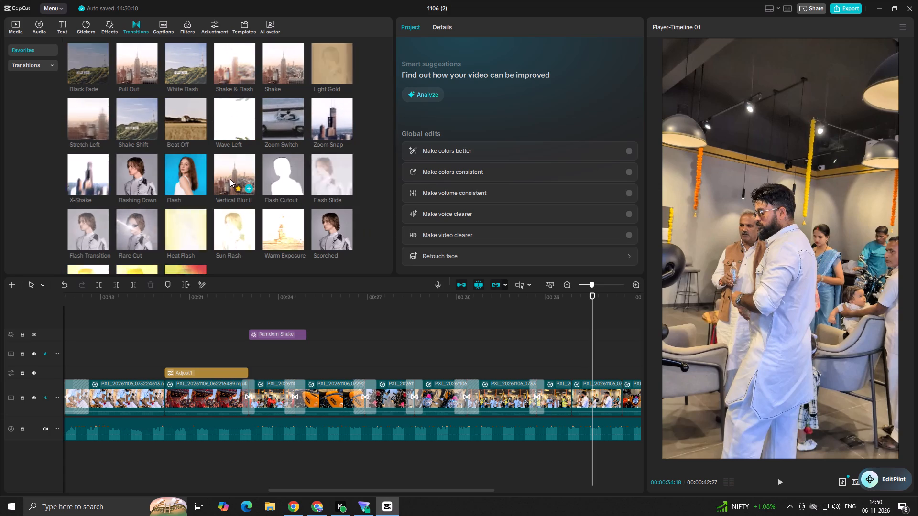
Add a Flash Cutout transition between the box handover clip and the clip of the man in a white kurta, and preview it.
drag(275, 173, 452, 313)
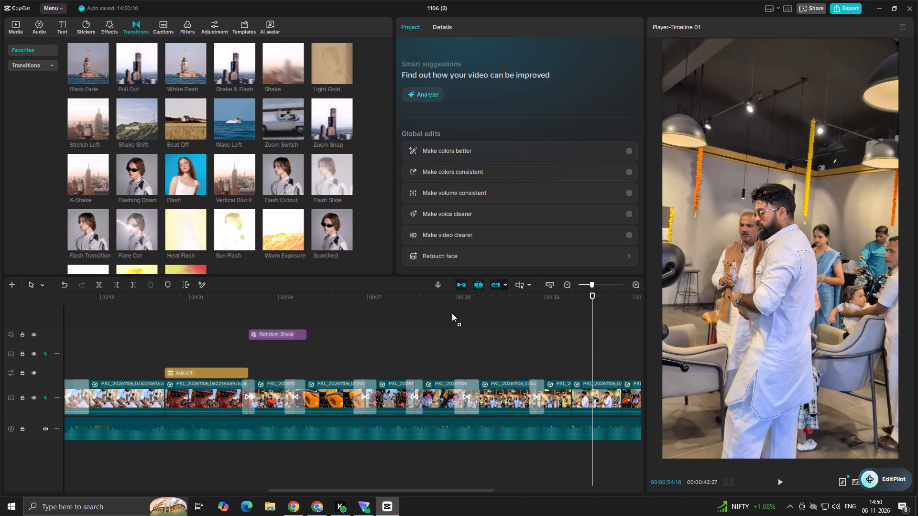
drag(452, 313, 559, 387)
click(545, 361)
key(space)
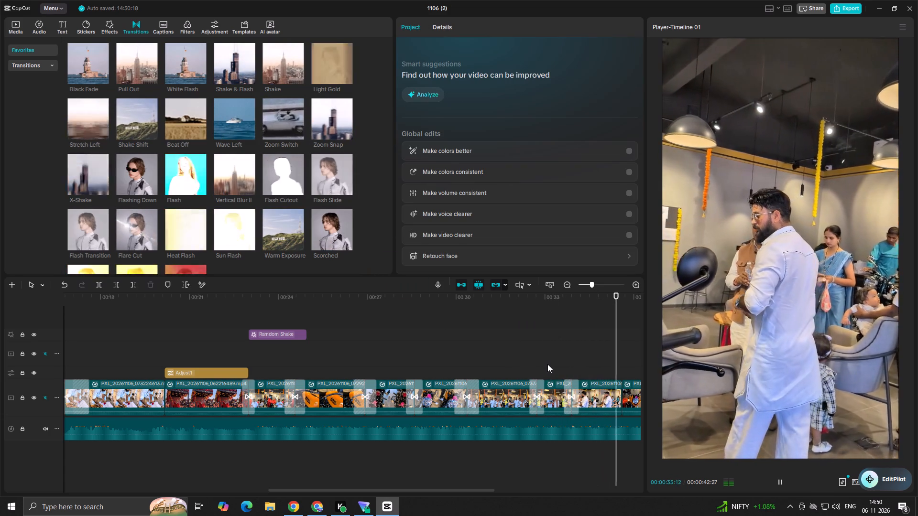
key(space)
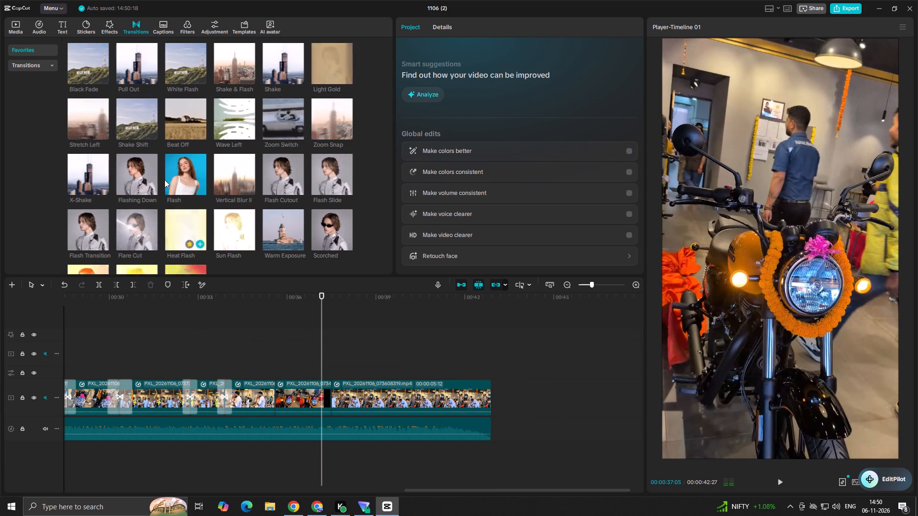
click(200, 352)
key(space)
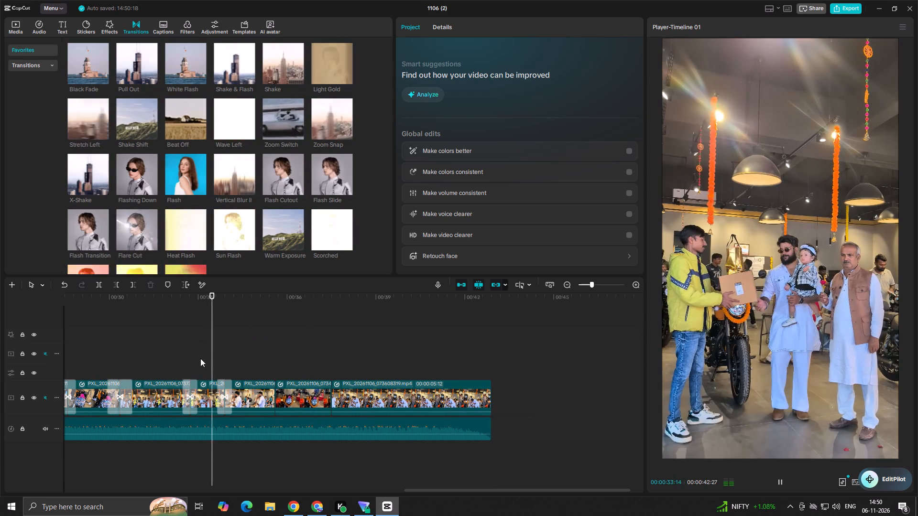
key(space)
click(227, 402)
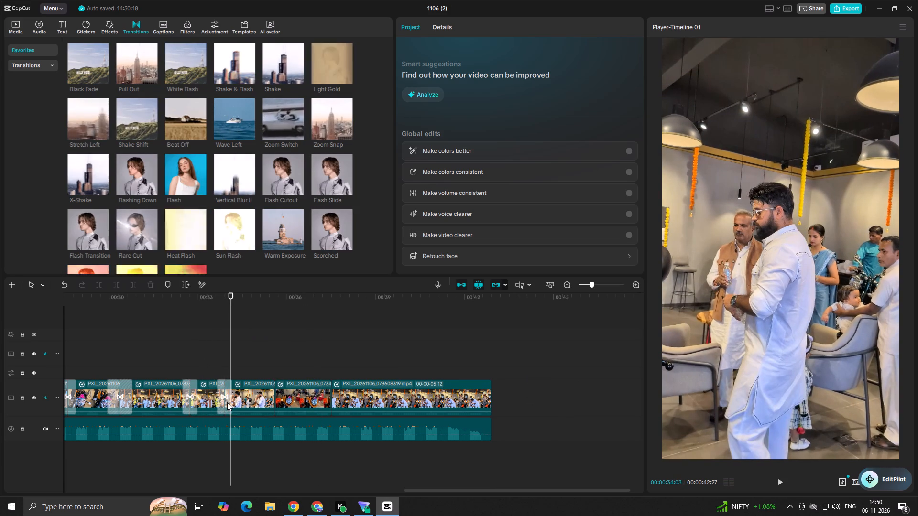
click(202, 365)
key(space)
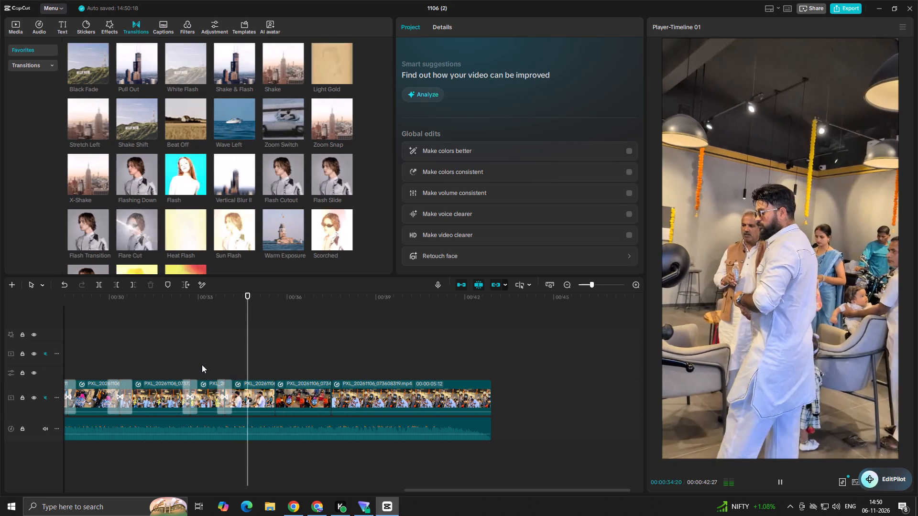
key(space)
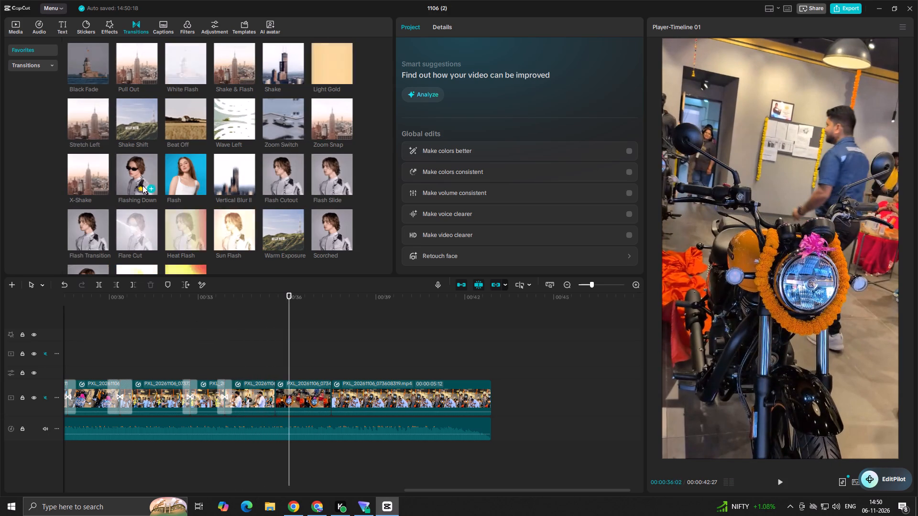
Add a Shake Shift transition between the white kurta man clip and the garlanded motorcycle clip, and preview it.
drag(136, 131, 259, 383)
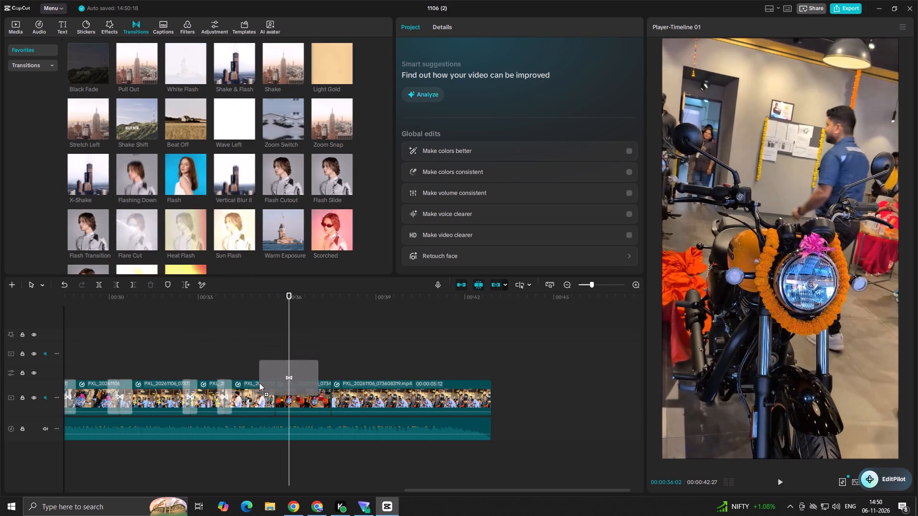
drag(259, 383, 259, 390)
click(249, 369)
key(space)
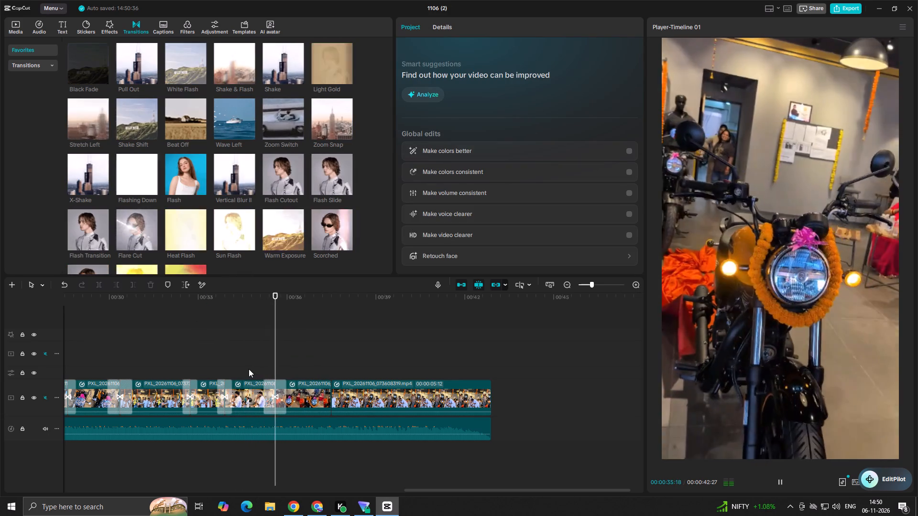
key(space)
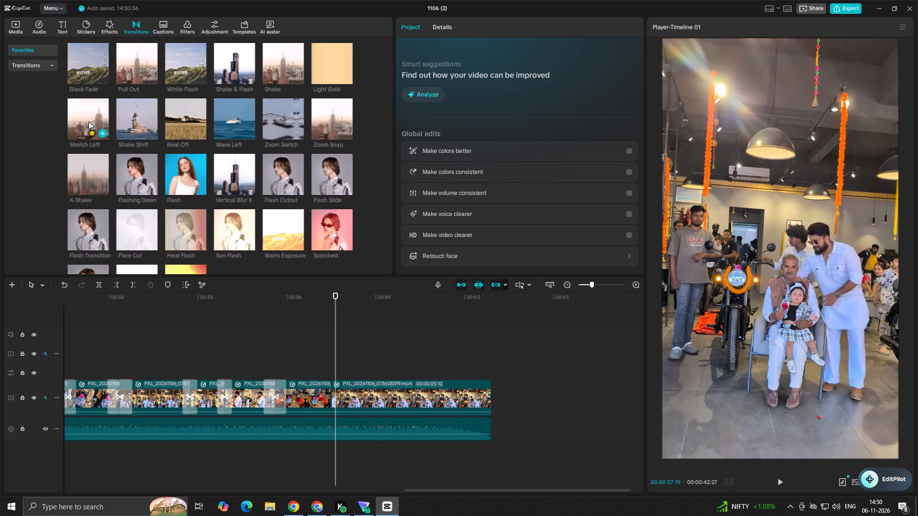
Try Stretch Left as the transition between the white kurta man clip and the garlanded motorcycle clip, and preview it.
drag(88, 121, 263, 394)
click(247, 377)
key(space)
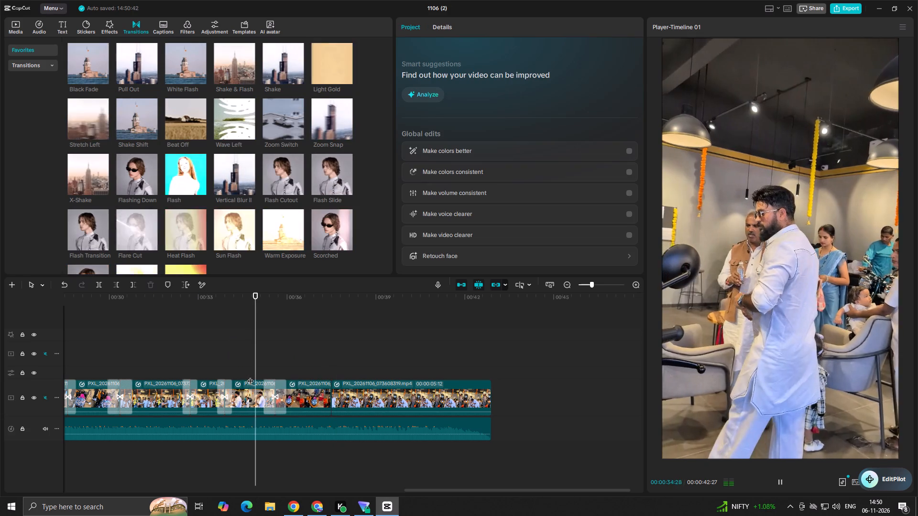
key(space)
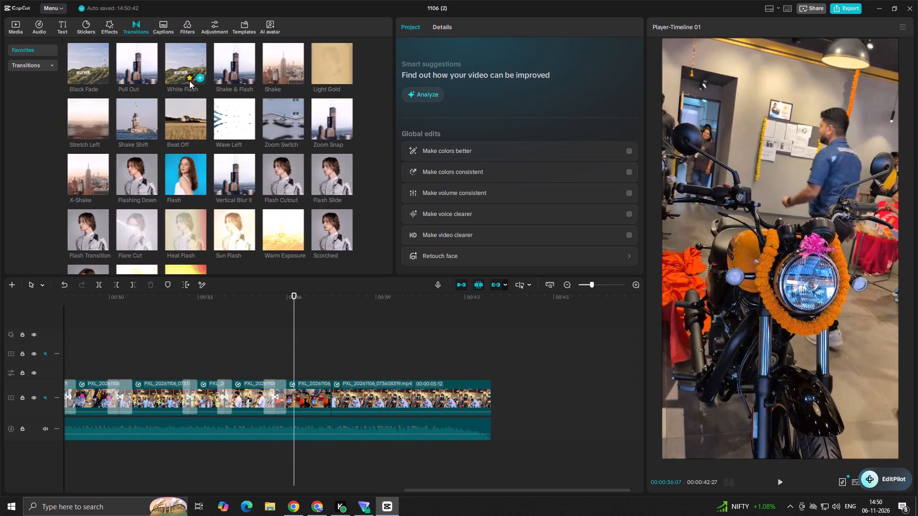
Replace the transition between the white kurta man clip and the garlanded motorcycle clip with Pull Out, and preview it.
drag(139, 69, 275, 397)
click(257, 361)
key(space)
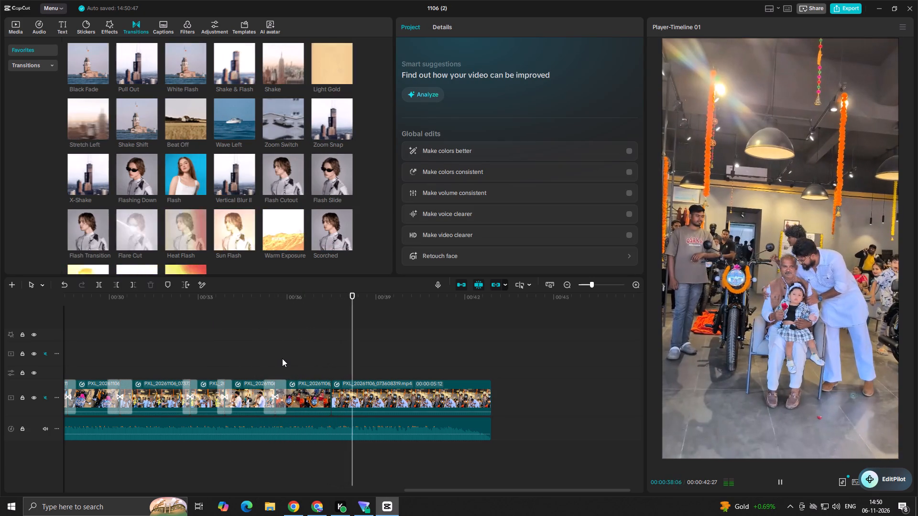
key(space)
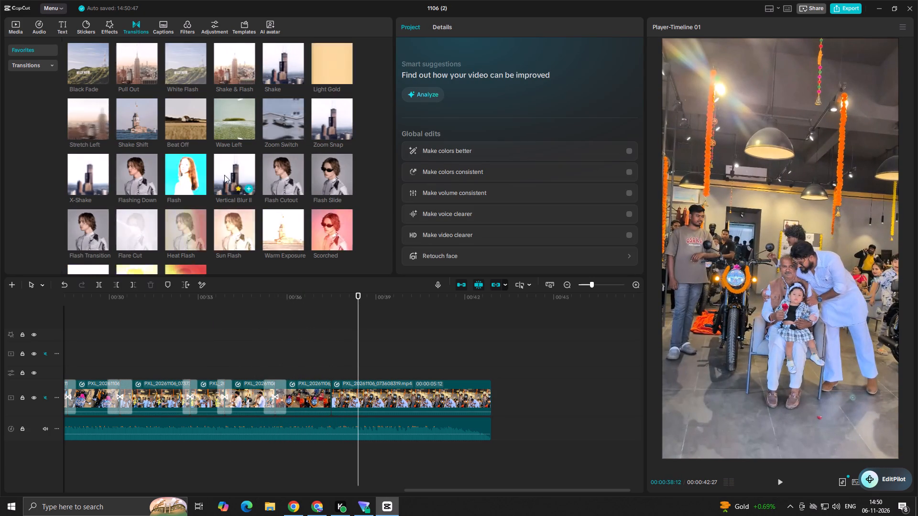
Add a Flash Slide transition between the garlanded motorcycle clip and the final seated family clip, and preview it.
drag(331, 179, 347, 371)
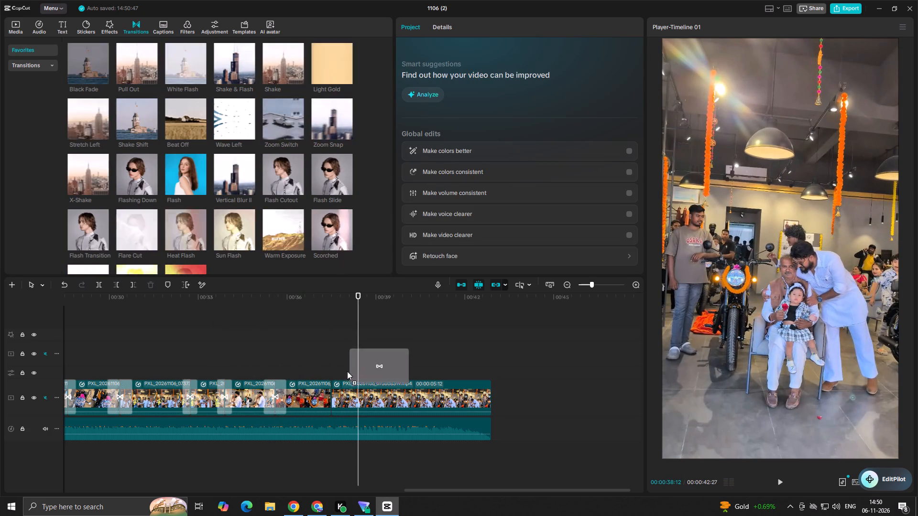
drag(347, 371, 325, 398)
click(316, 362)
key(space)
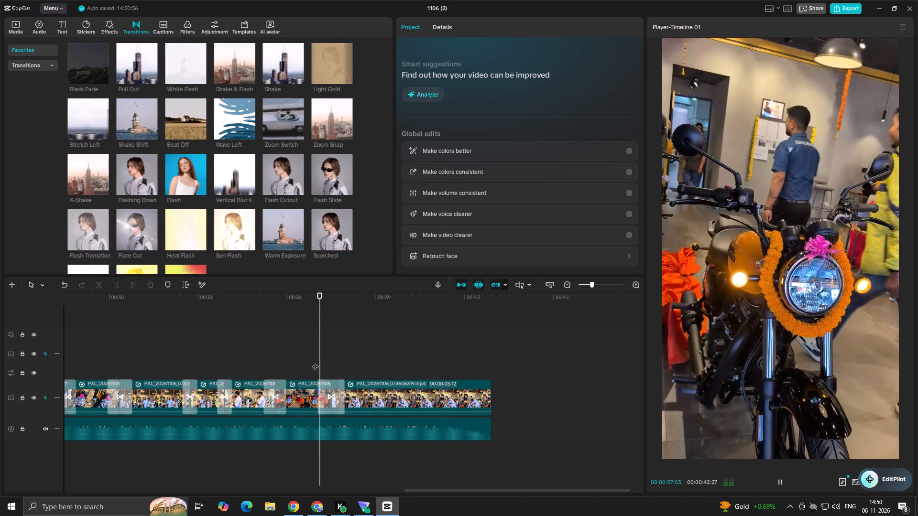
key(space)
click(313, 361)
key(space)
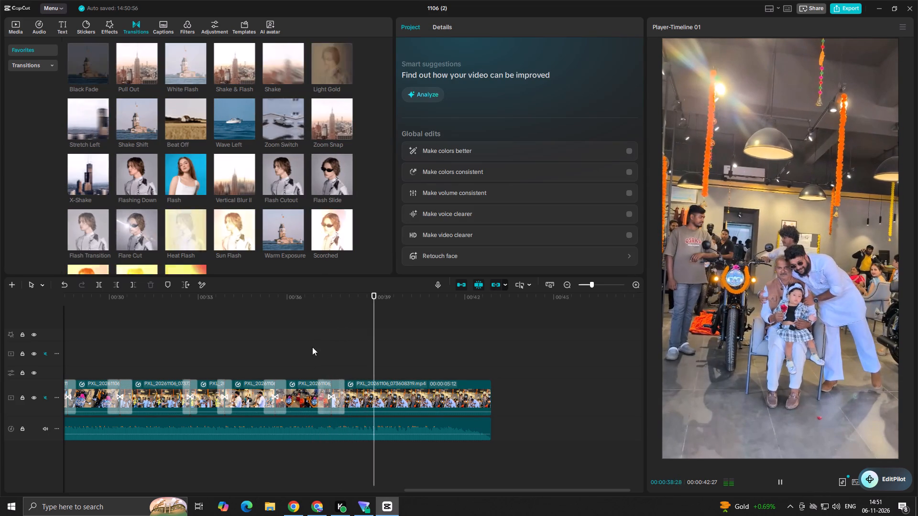
key(space)
drag(328, 127, 390, 386)
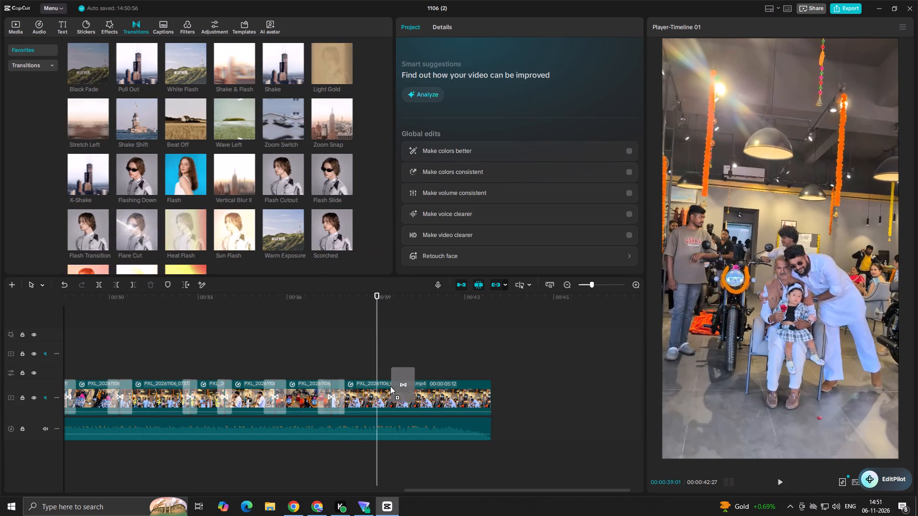
drag(390, 386, 364, 355)
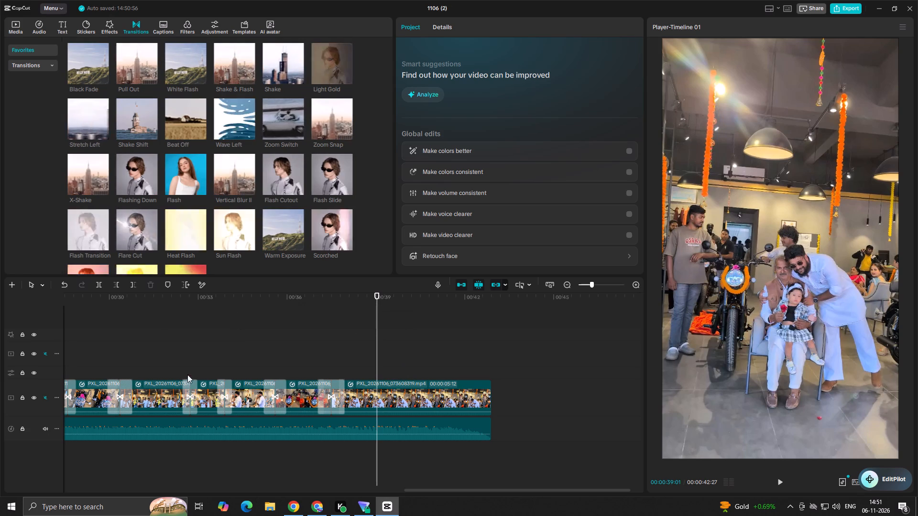
Duplicate the second light leak clip over the final family clip, lengthen its start, place it from about 39 s, and preview it.
ctrl+scroll(181, 341, down, 18)
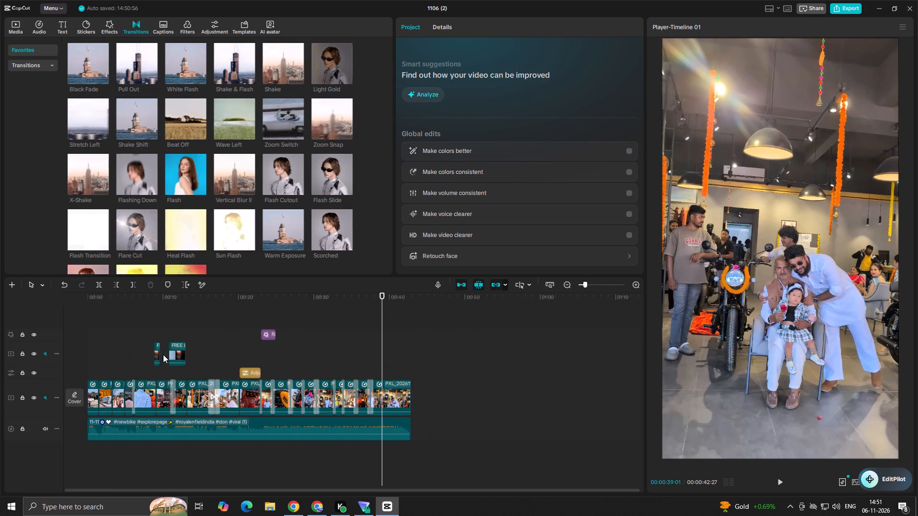
ctrl+scroll(166, 355, up, 11)
click(115, 351)
drag(115, 351, 51, 360)
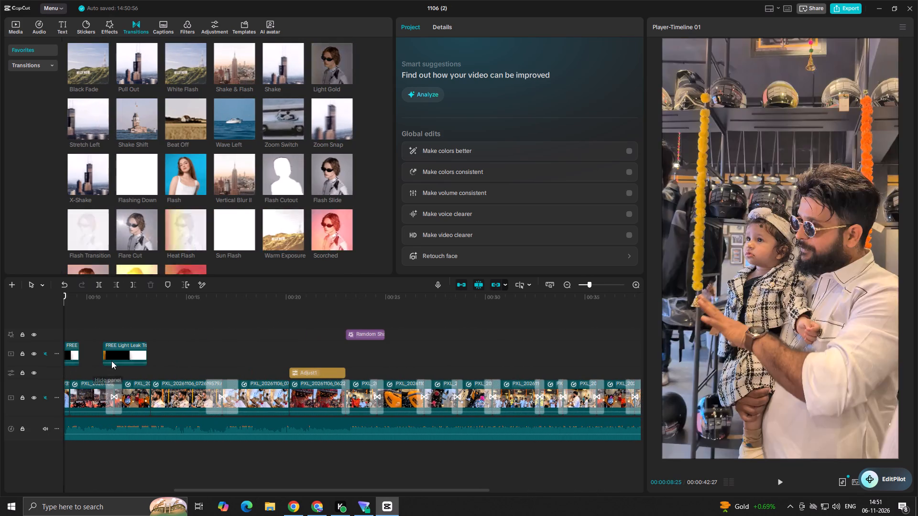
alt+drag(117, 354, 364, 361)
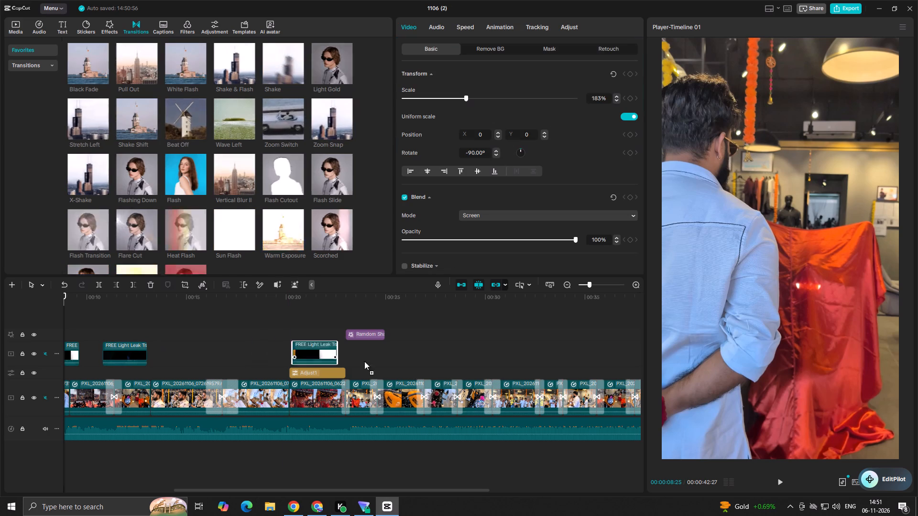
alt+drag(364, 361, 526, 366)
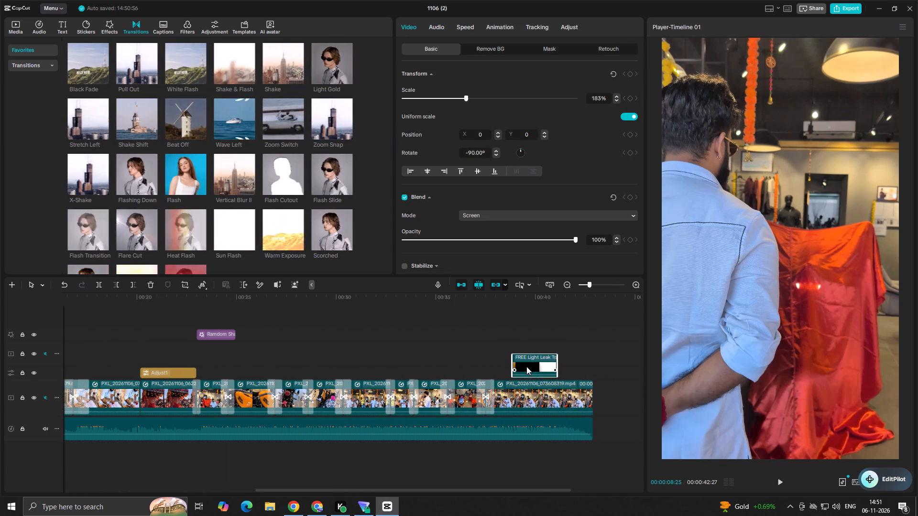
click(520, 379)
drag(512, 378, 460, 378)
drag(509, 373, 541, 387)
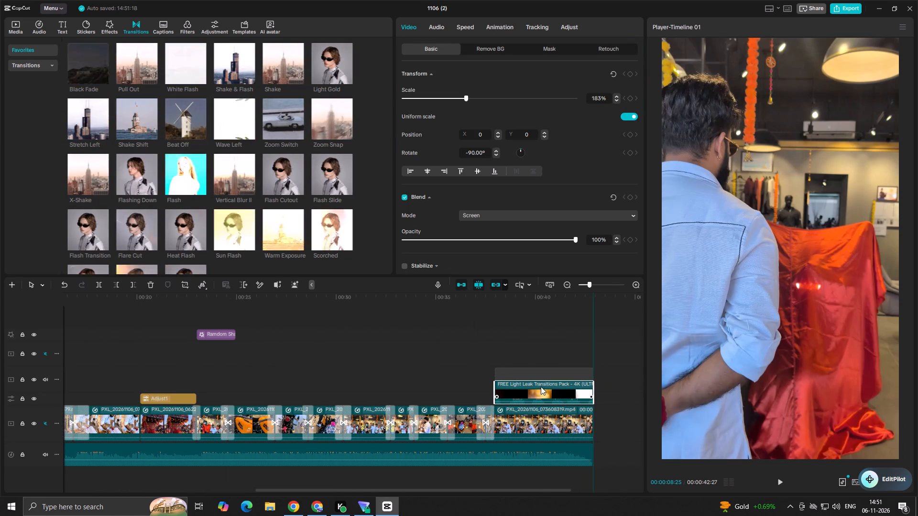
drag(541, 387, 558, 382)
click(484, 381)
key(space)
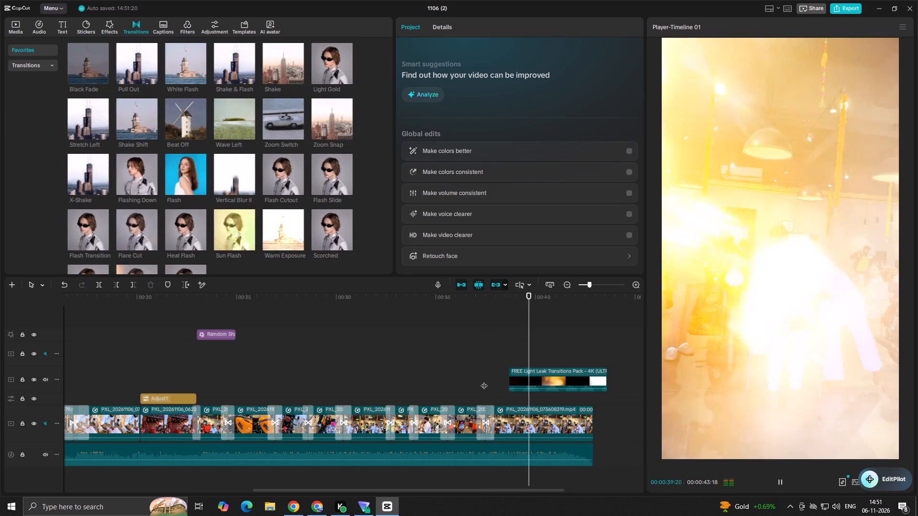
key(space)
Mute the clip audio of the new light leak track and replay the final clip.
click(44, 377)
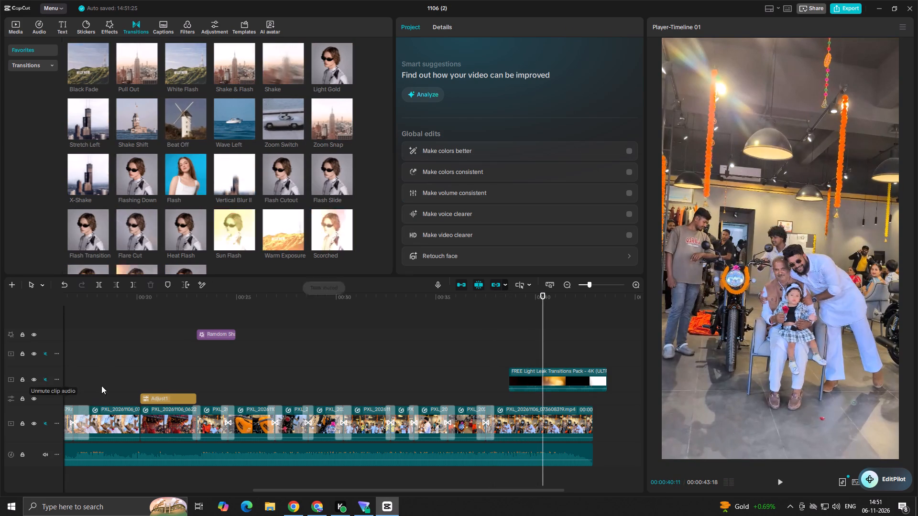
click(491, 373)
key(space)
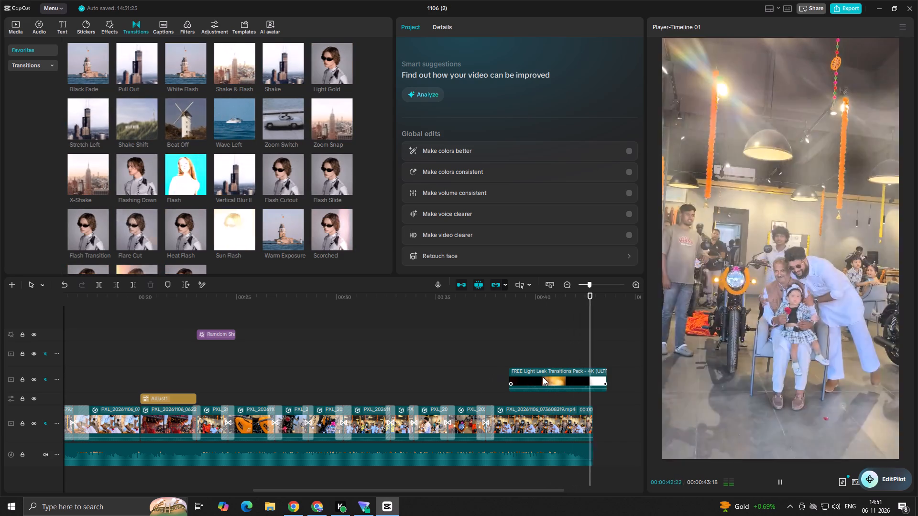
key(space)
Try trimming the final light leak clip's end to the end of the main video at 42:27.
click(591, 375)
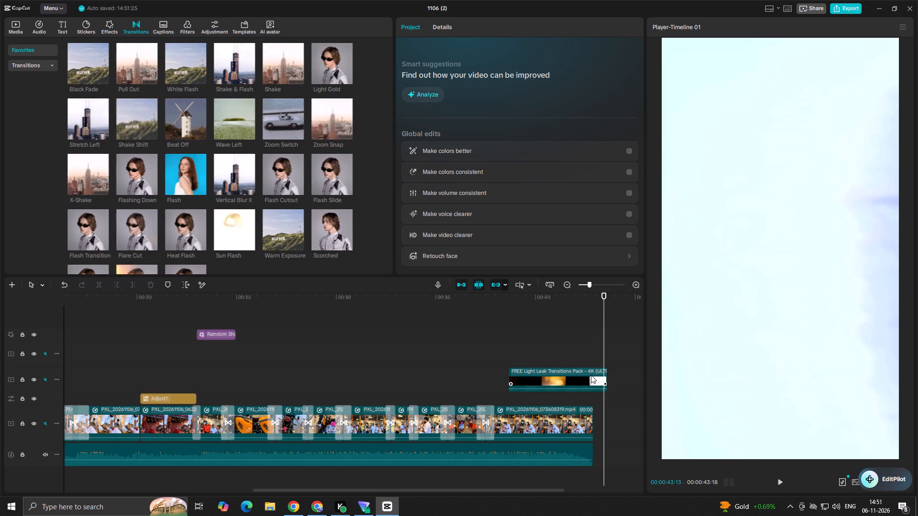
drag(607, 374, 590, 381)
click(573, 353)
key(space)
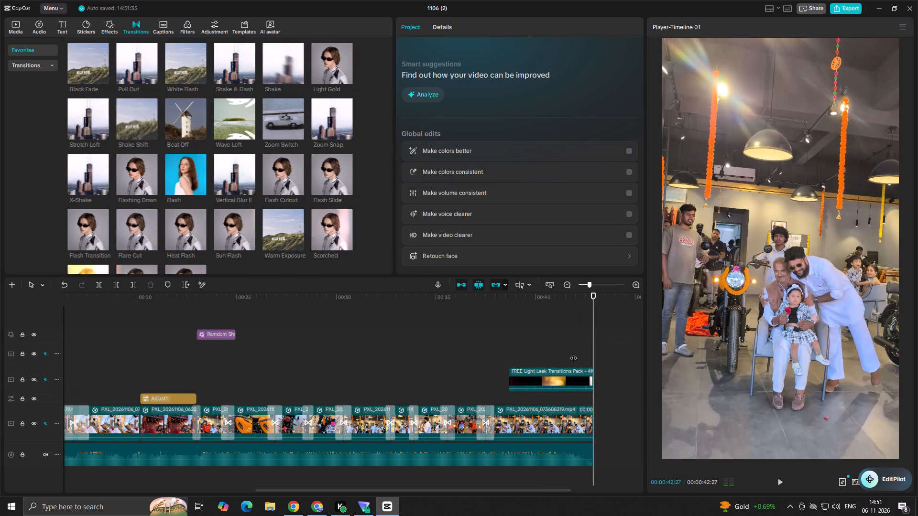
Set the final light leak clip's end to 43:05, slightly past the main video's end, and preview the ending.
click(573, 377)
click(593, 376)
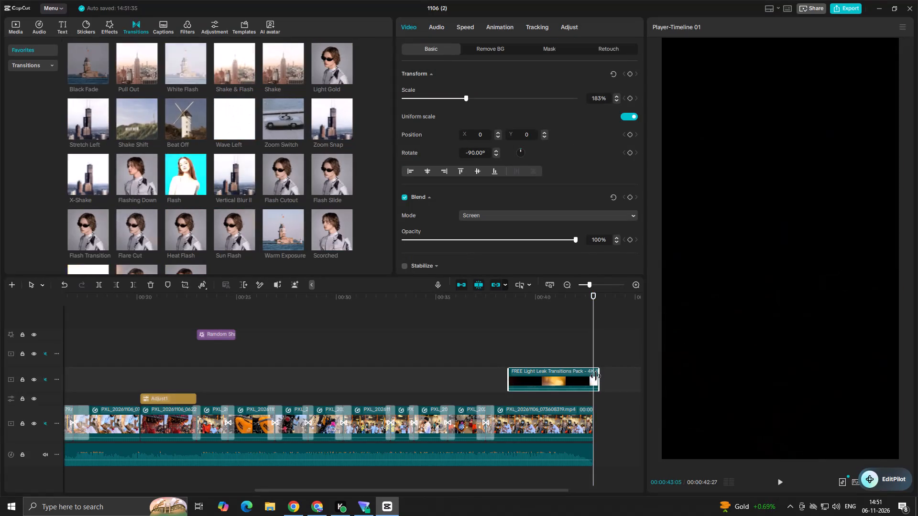
click(577, 355)
key(space)
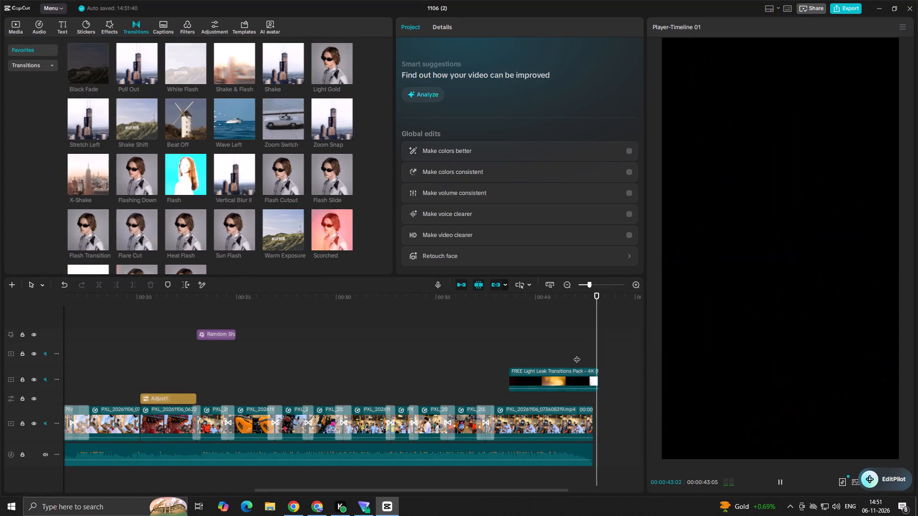
click(575, 355)
key(space)
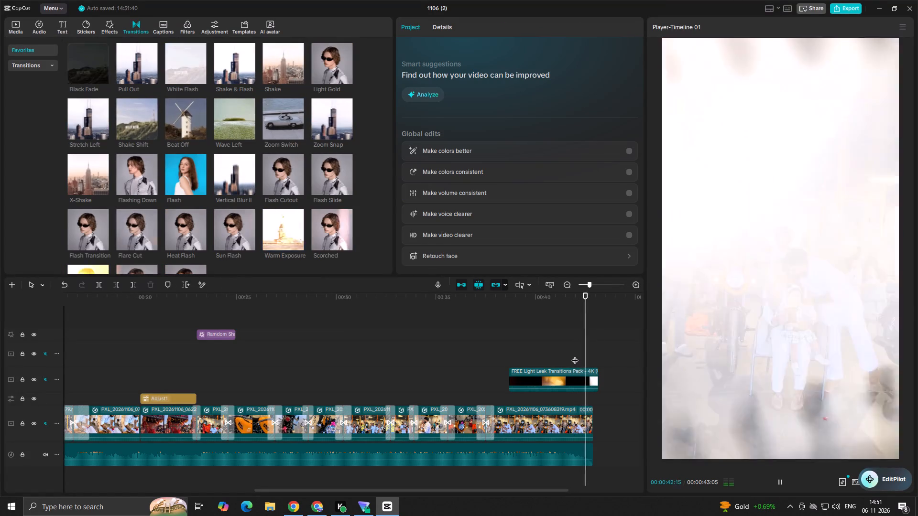
key(space)
Replay the ending from the last transition to check the light leak over the final family clip.
click(558, 381)
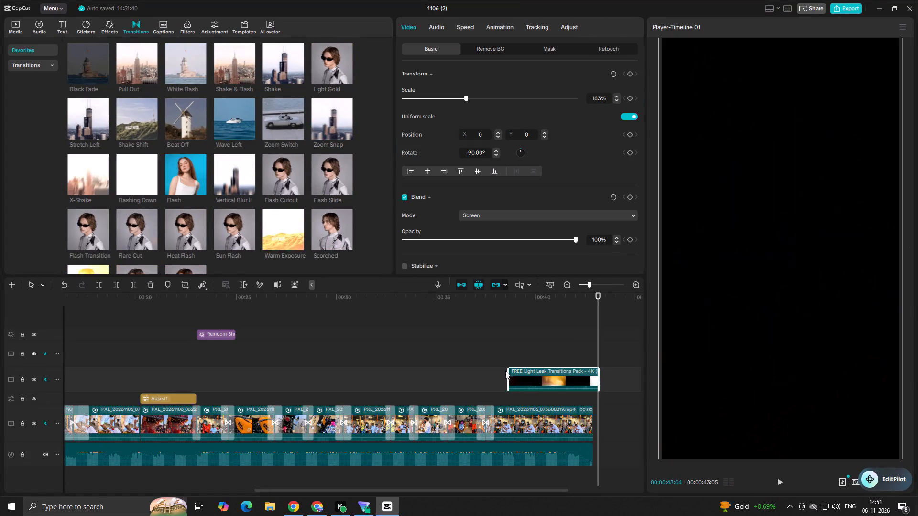
click(505, 371)
click(492, 376)
key(space)
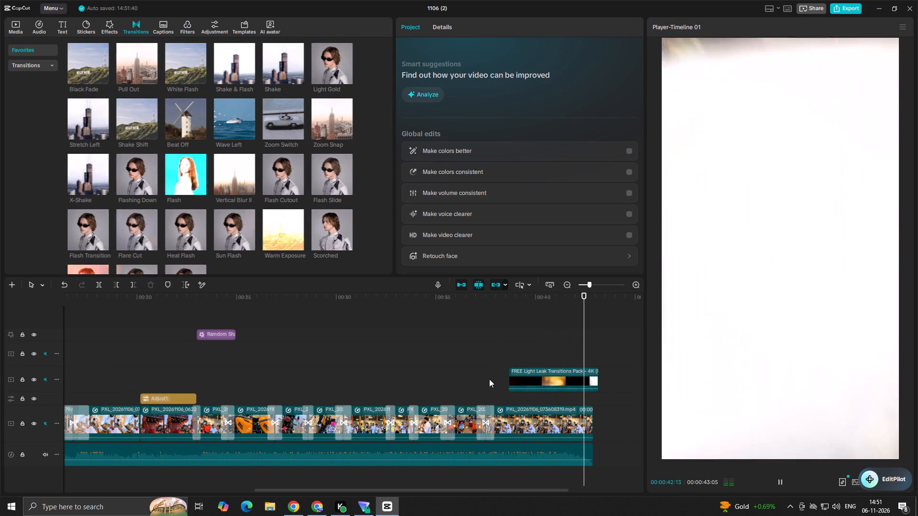
click(463, 380)
key(space)
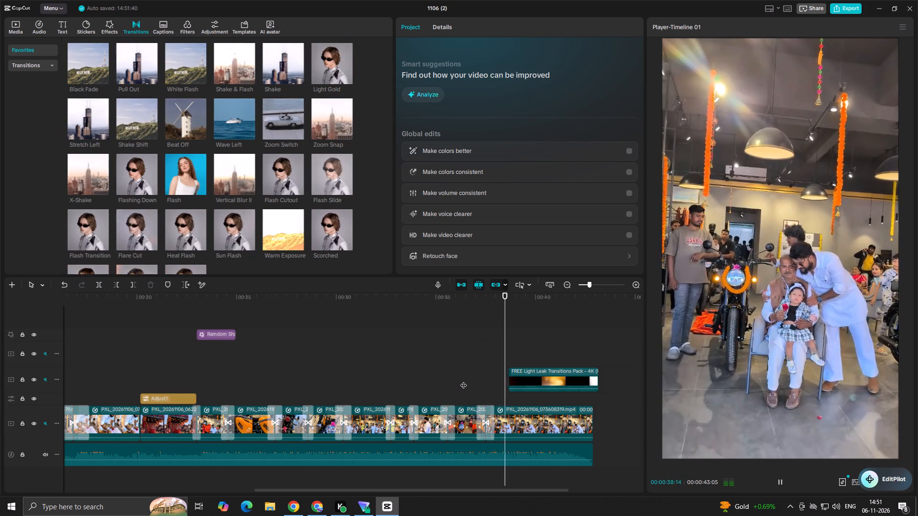
key(space)
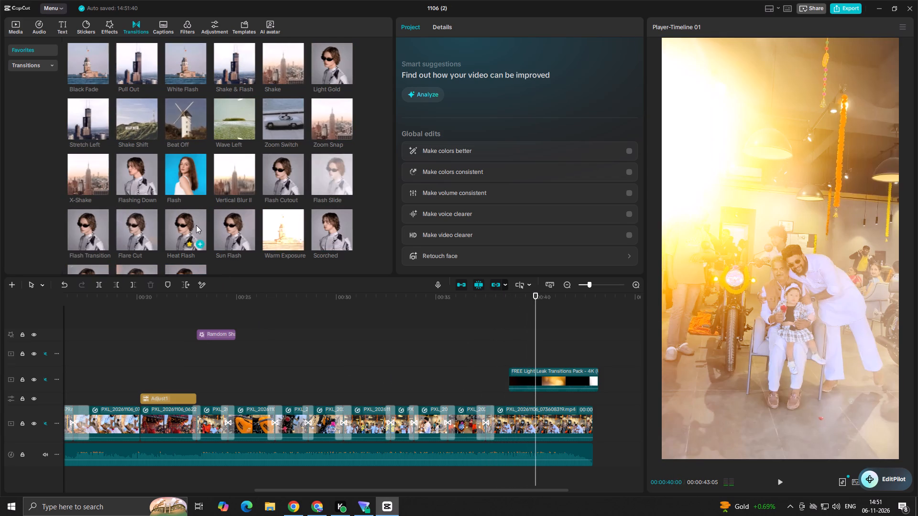
key(space)
key(space)
Play the video from the beginning to review the opening clips up to the first light leak.
ctrl+scroll(438, 398, down, 7)
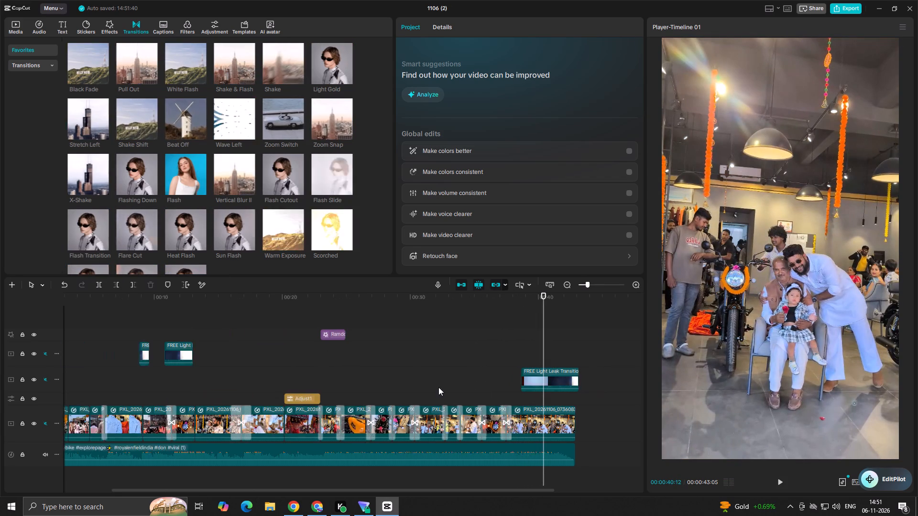
ctrl+scroll(438, 387, down, 1)
click(418, 370)
drag(418, 370, 0, 402)
key(space)
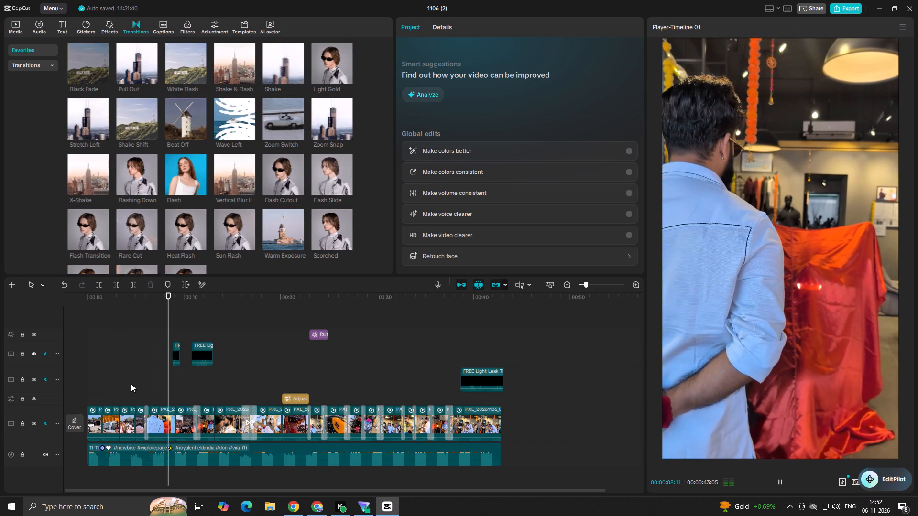
key(space)
Duplicate the ending light leak clip to about 31 s on the same track.
click(470, 381)
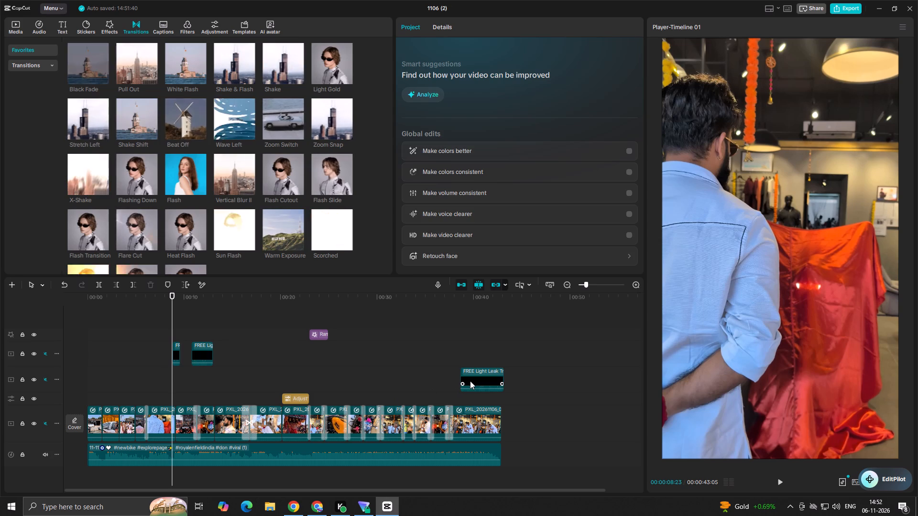
alt+drag(470, 380, 399, 383)
click(410, 363)
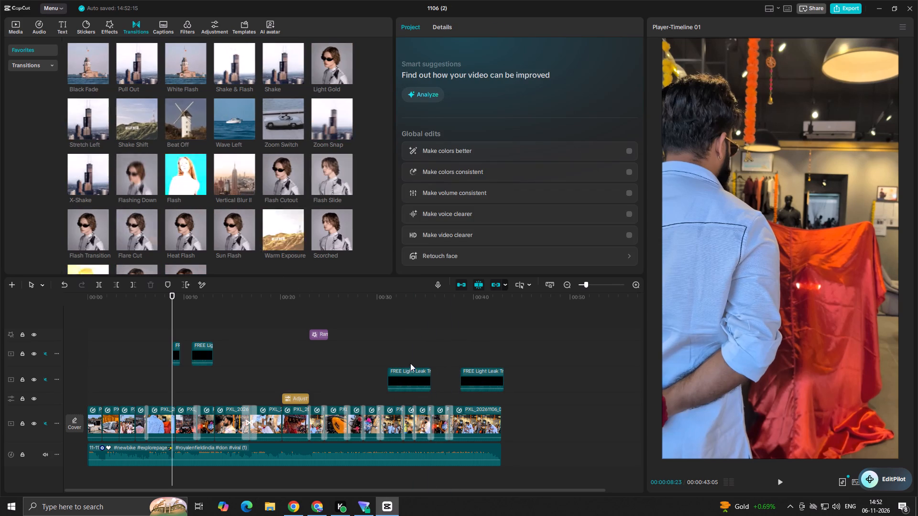
Extend the copied light leak clip's start back to about 22 s, and preview it from the Royal Enfield delivery zone clip.
click(396, 379)
drag(389, 379, 365, 382)
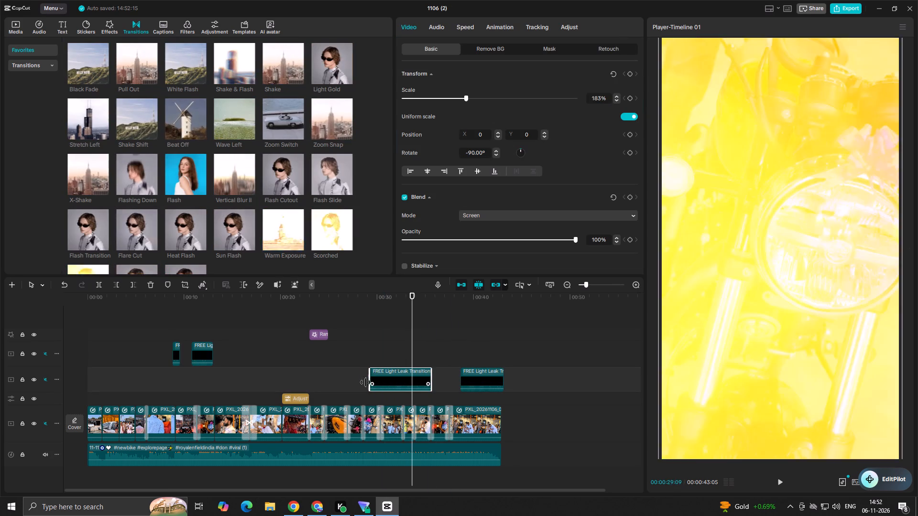
drag(365, 382, 365, 383)
click(364, 383)
drag(362, 381, 328, 386)
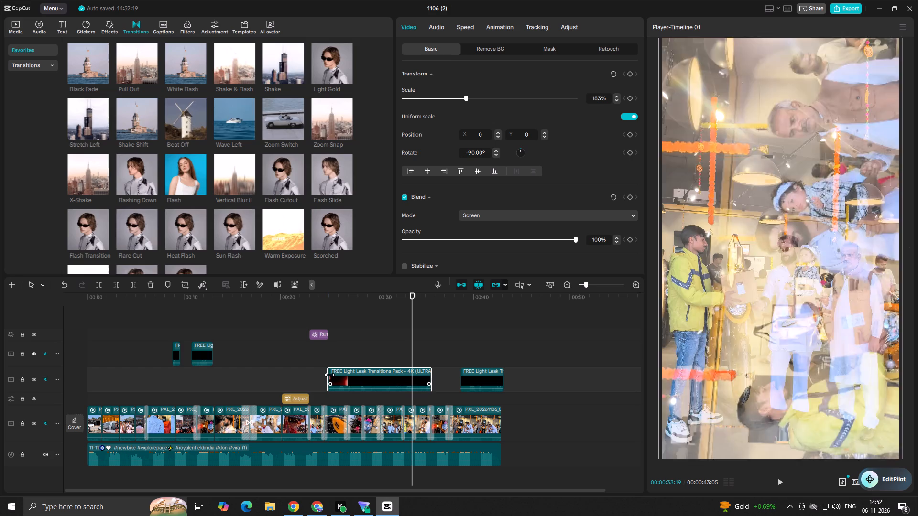
drag(327, 375, 248, 393)
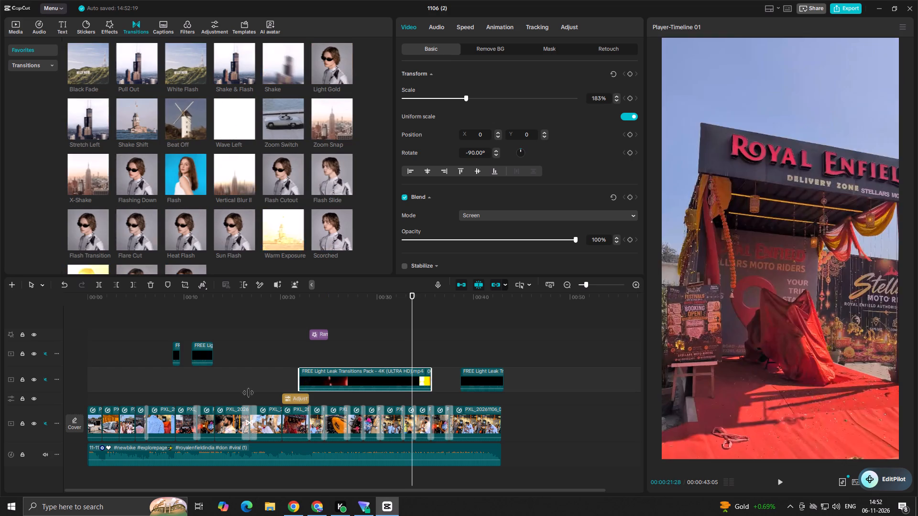
drag(248, 393, 246, 393)
click(294, 359)
key(space)
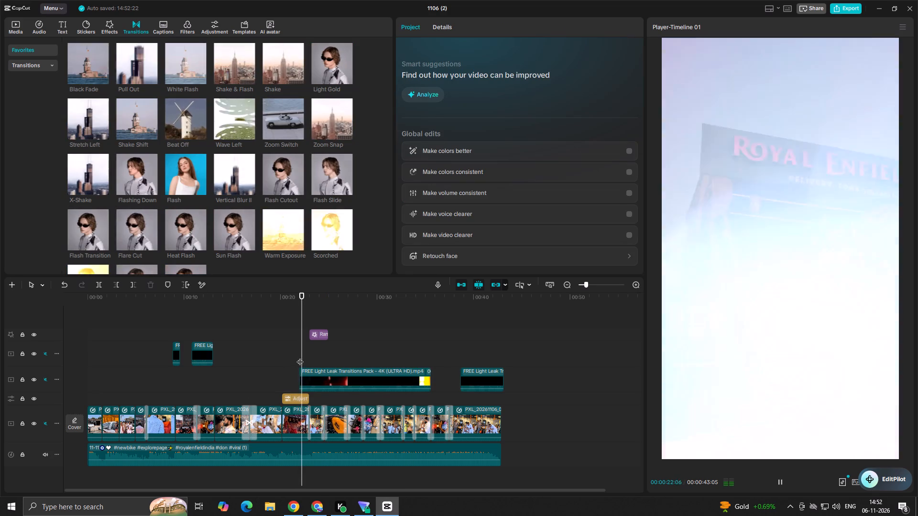
key(space)
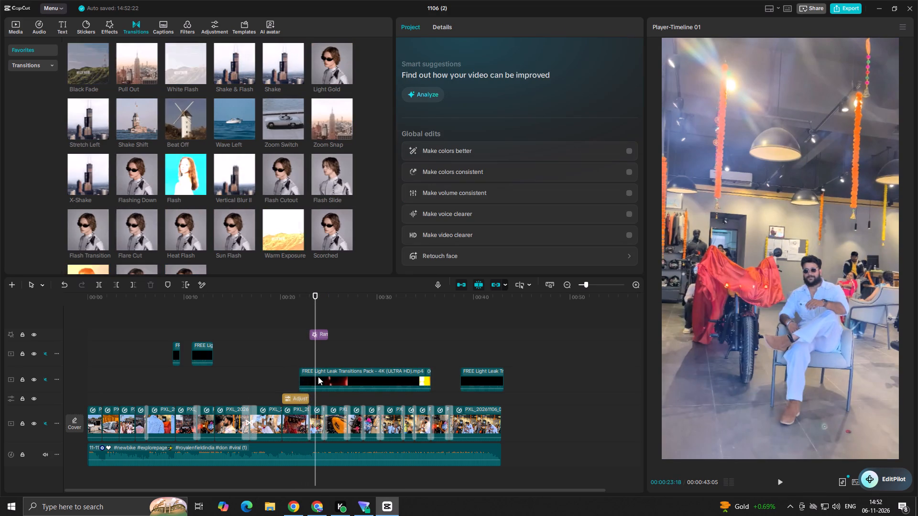
Split the long light leak clip at 23 s, move the short first piece to the video's start, and preview the opening.
click(312, 361)
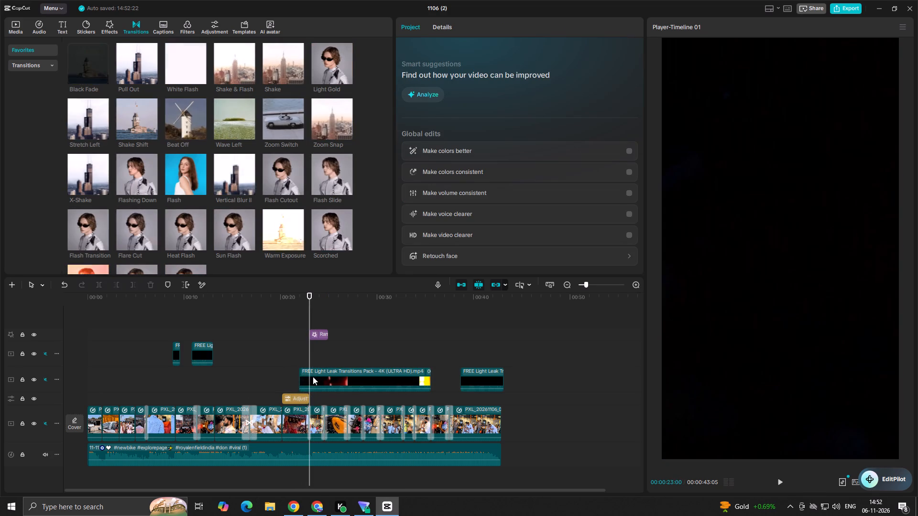
click(313, 376)
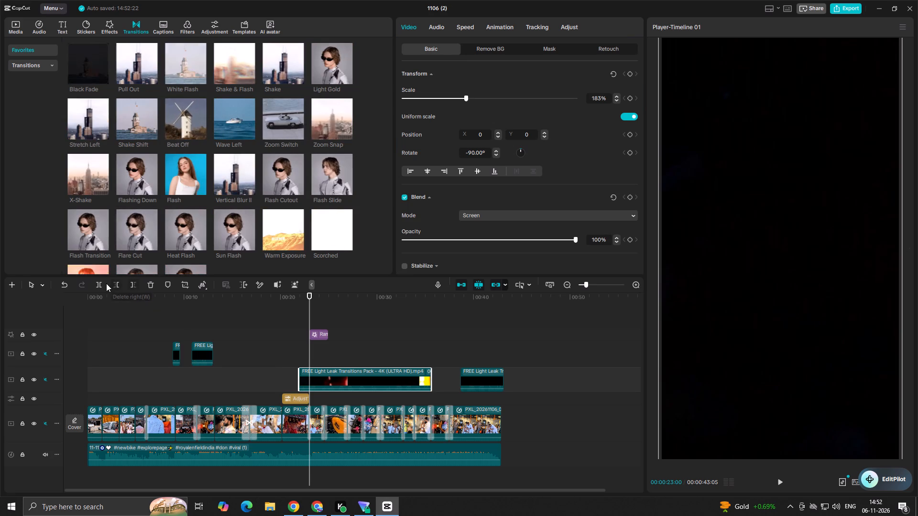
click(100, 284)
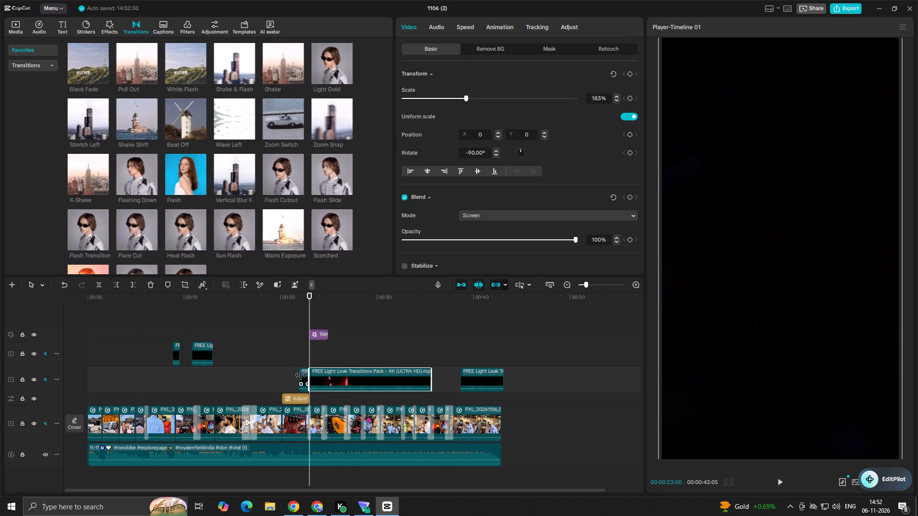
drag(302, 377, 93, 378)
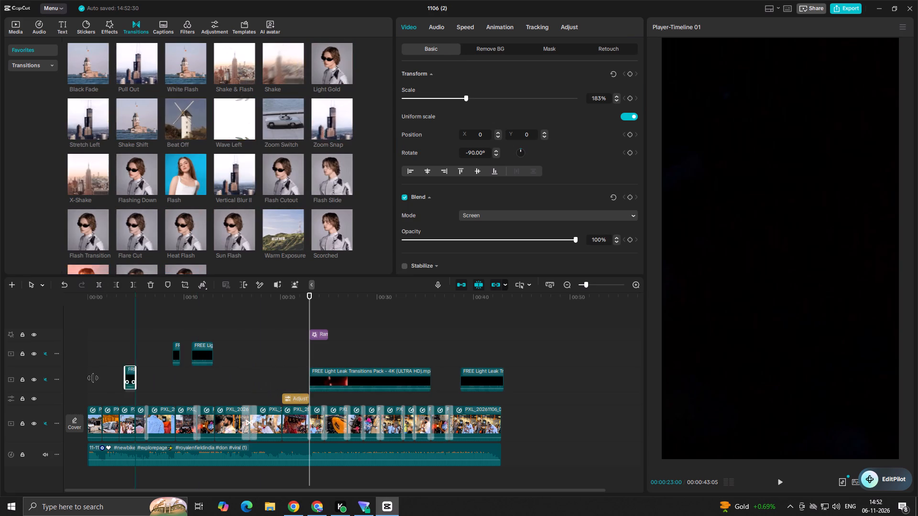
drag(93, 378, 55, 383)
click(100, 350)
drag(100, 350, 35, 349)
key(space)
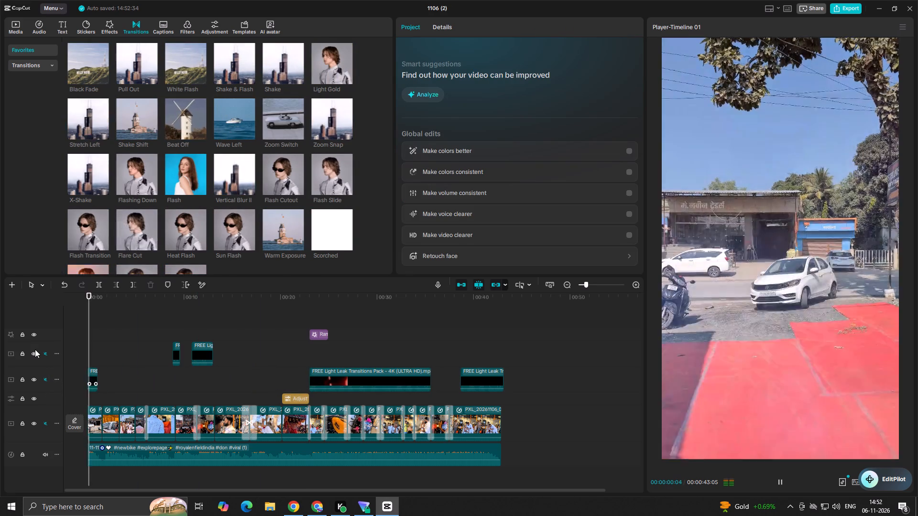
key(space)
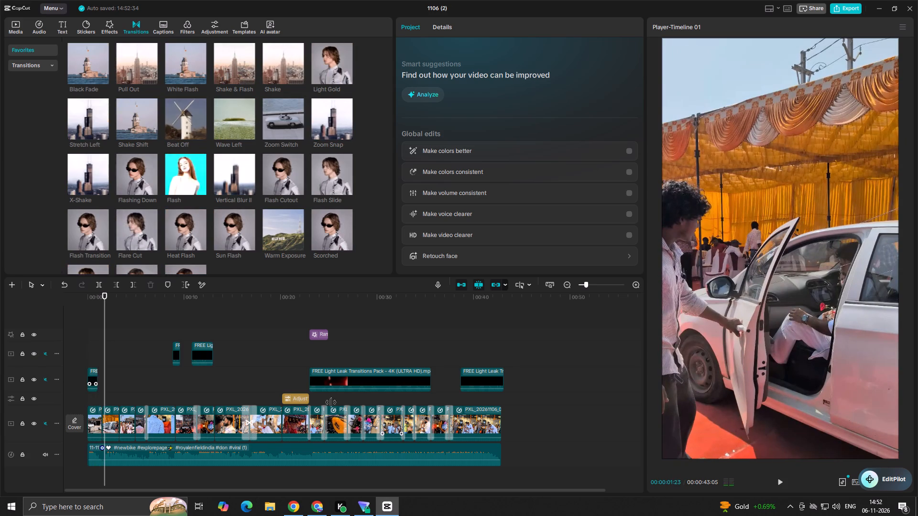
Split the long light leak clip at about 24 s over the seated man with the bike, and play on from there.
click(311, 360)
key(space)
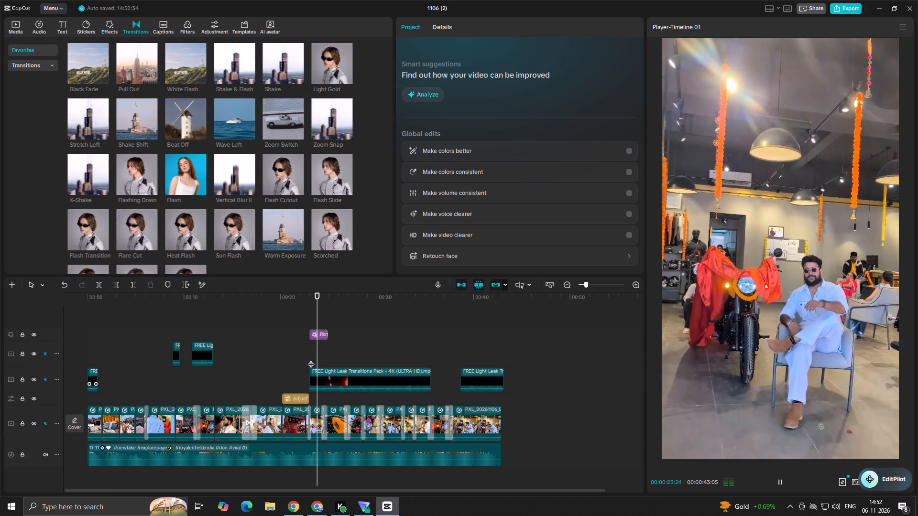
key(space)
click(328, 379)
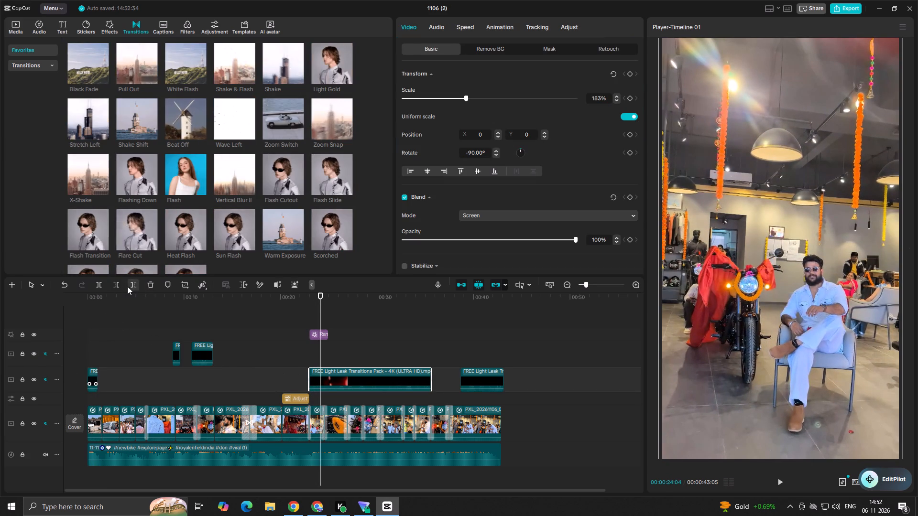
click(100, 287)
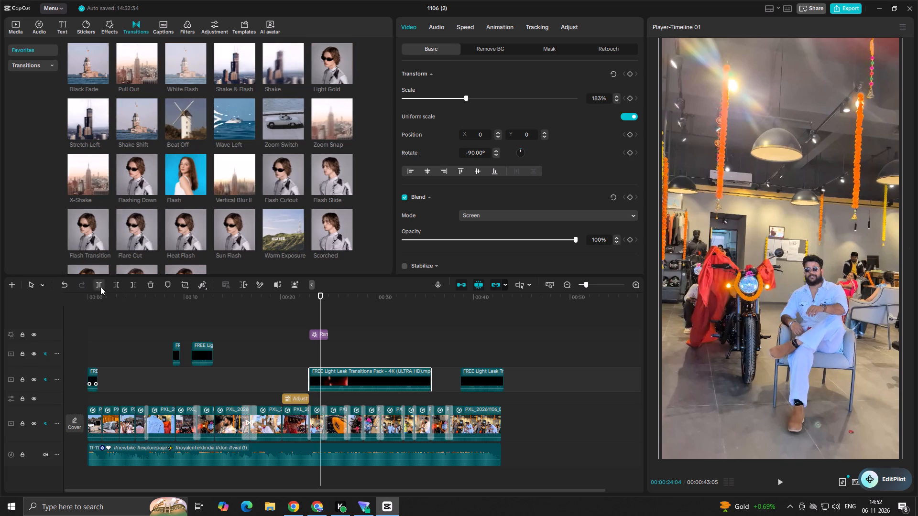
key(space)
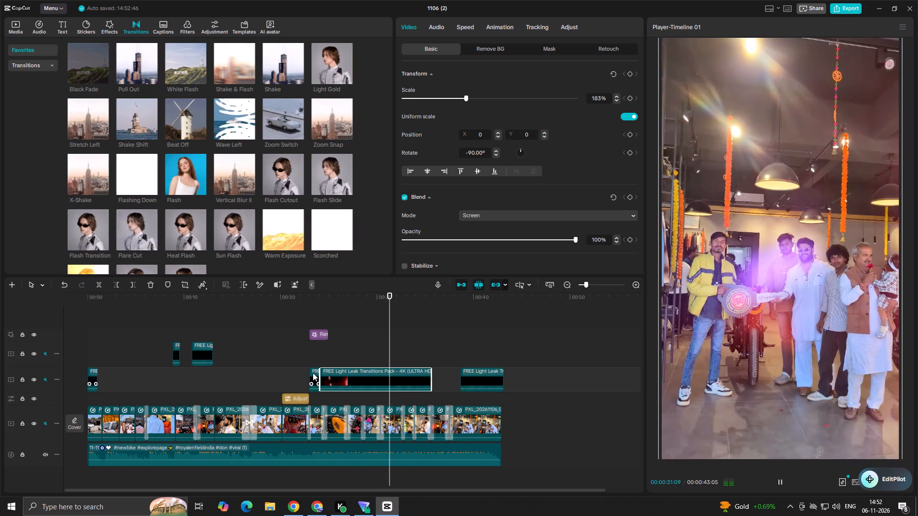
key(space)
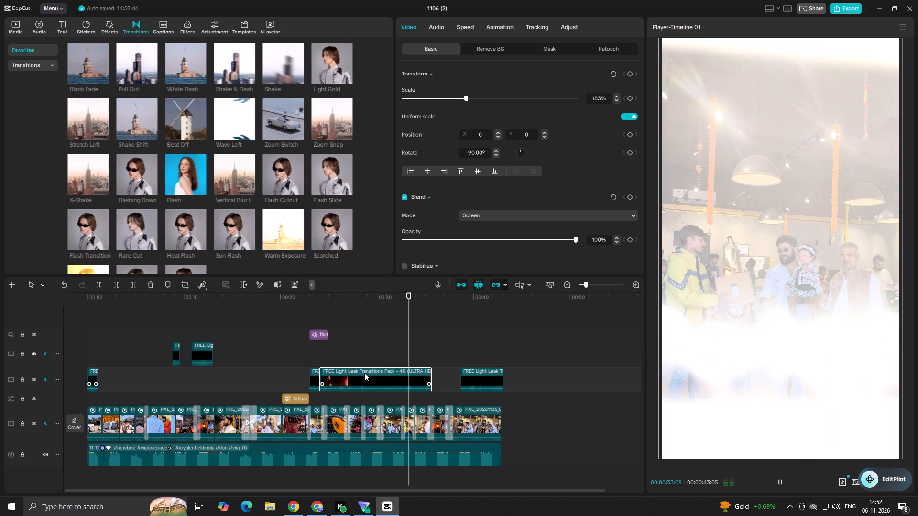
Split the long light leak clip at about 30 s and move the later piece to about 3 s on the same track.
click(344, 352)
key(space)
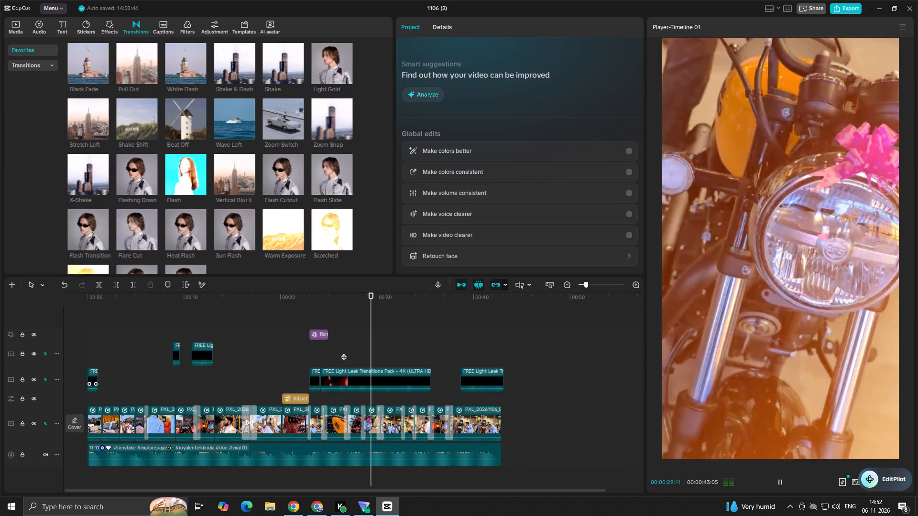
key(space)
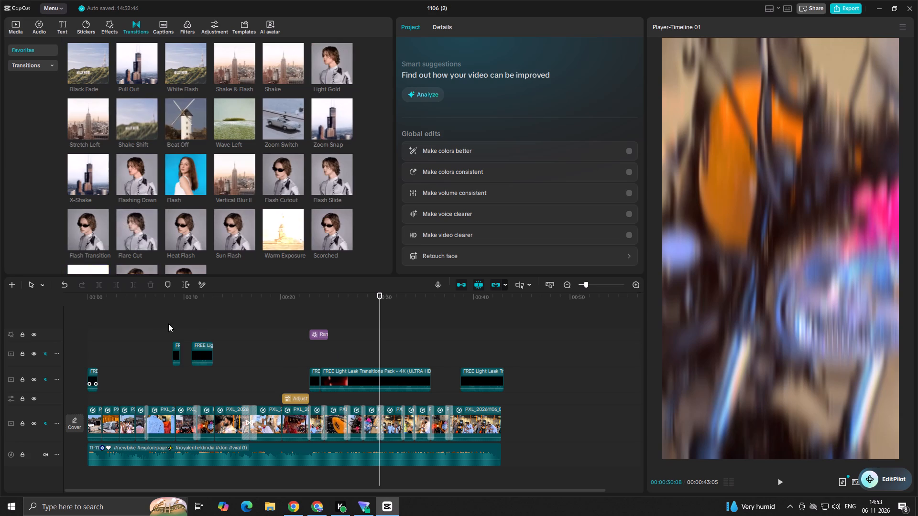
click(368, 374)
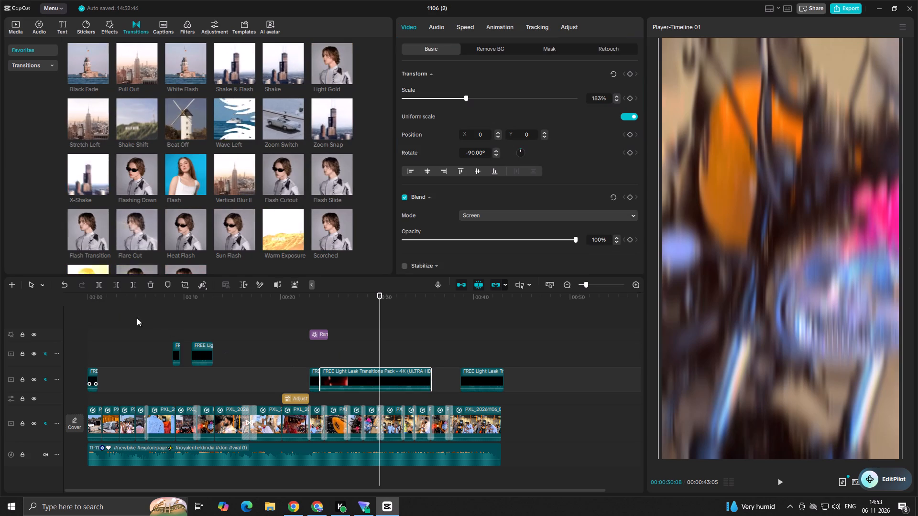
click(102, 290)
drag(401, 380, 139, 388)
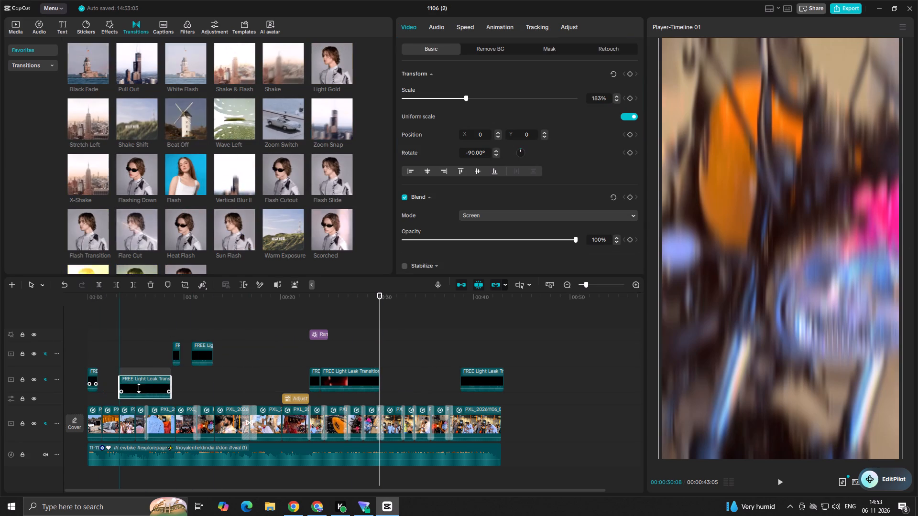
Preview the light leak clip at about 3 s and cut off everything after 00:00:05:23.
click(120, 358)
key(space)
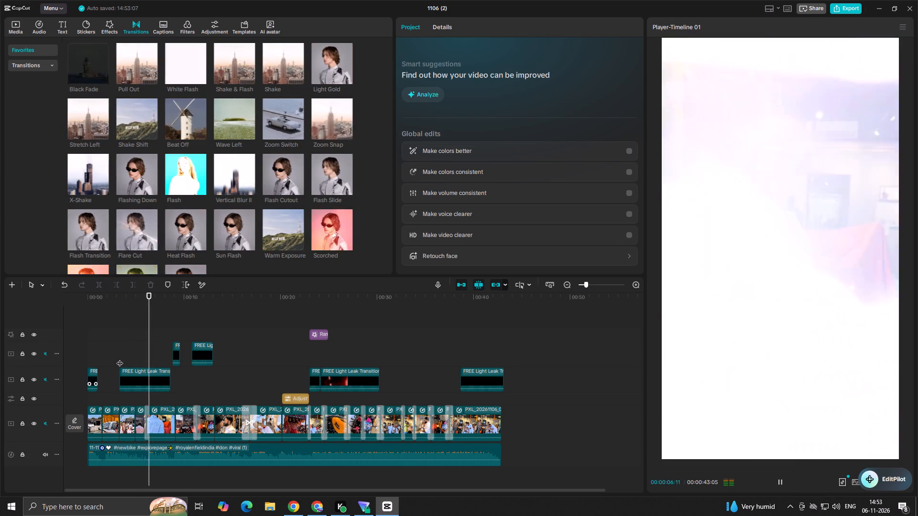
key(space)
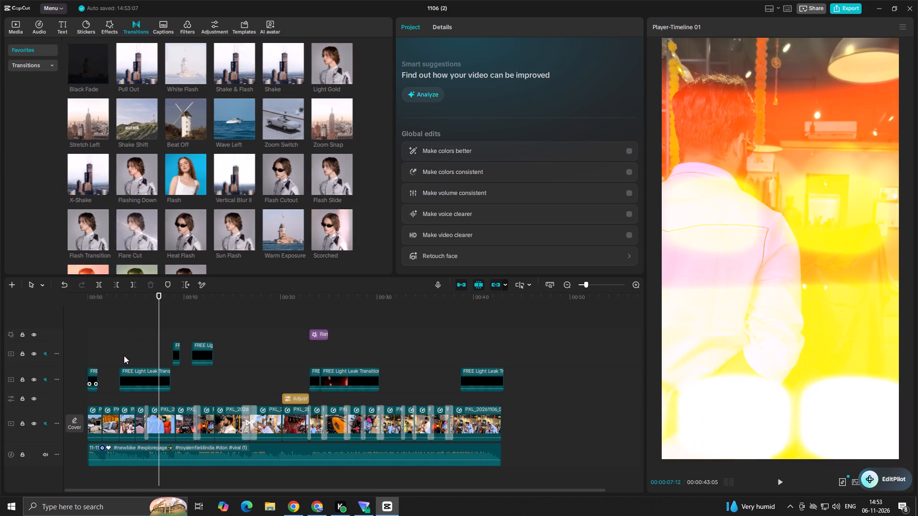
click(122, 355)
key(space)
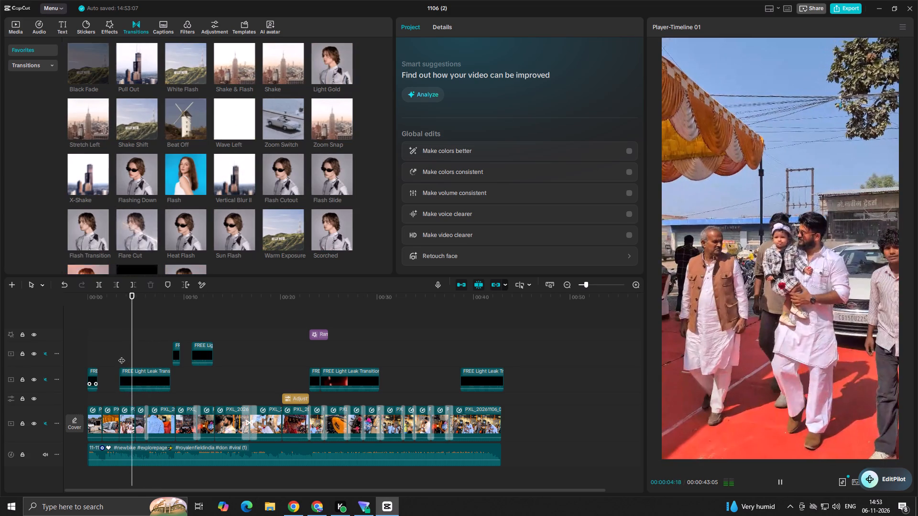
key(space)
key(space)
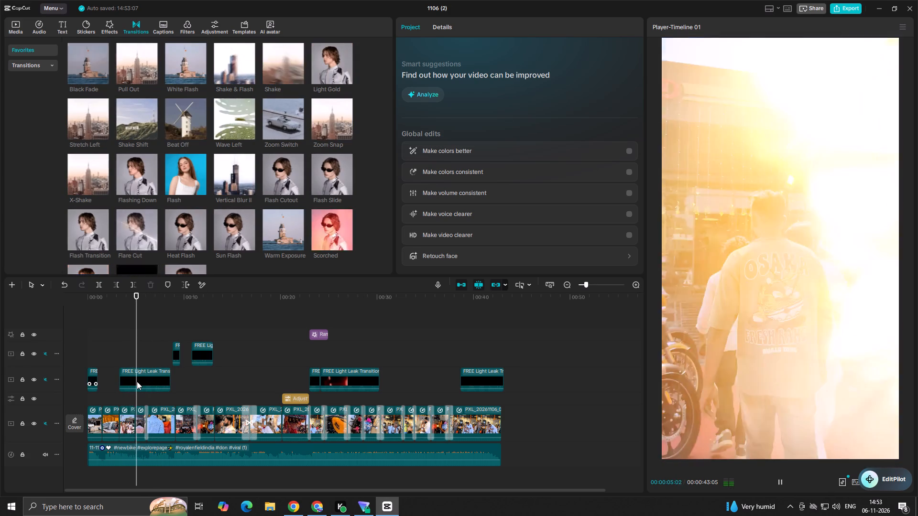
key(space)
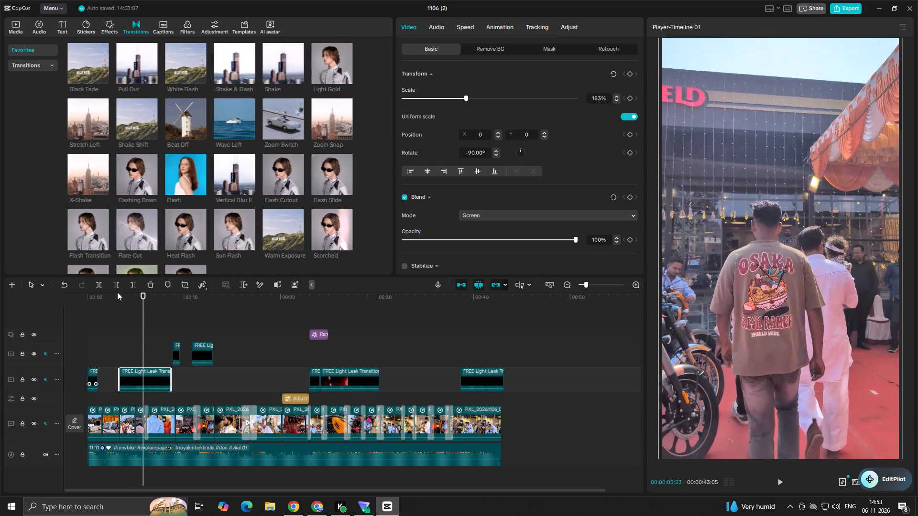
click(127, 284)
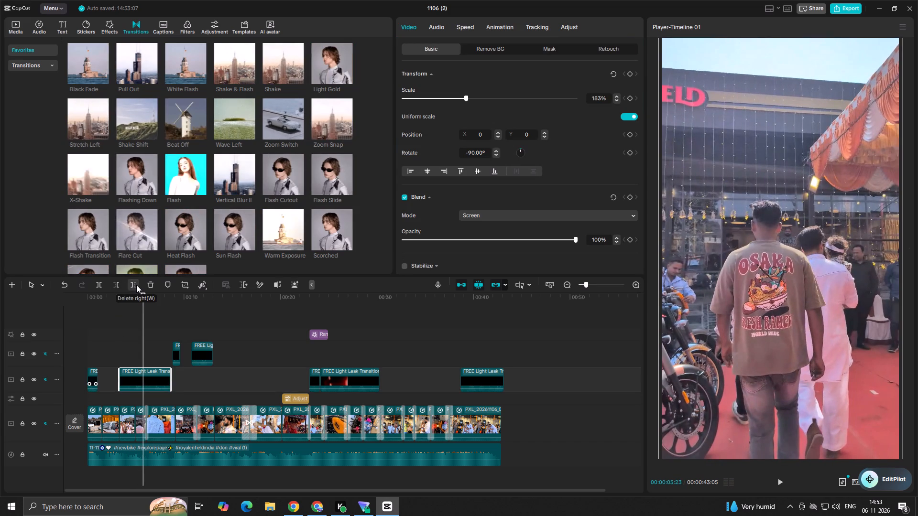
click(136, 285)
Play the video from the beginning to about 36 s, replaying from about 20 s, to review the rearranged light leaks.
click(132, 354)
drag(132, 354, 30, 354)
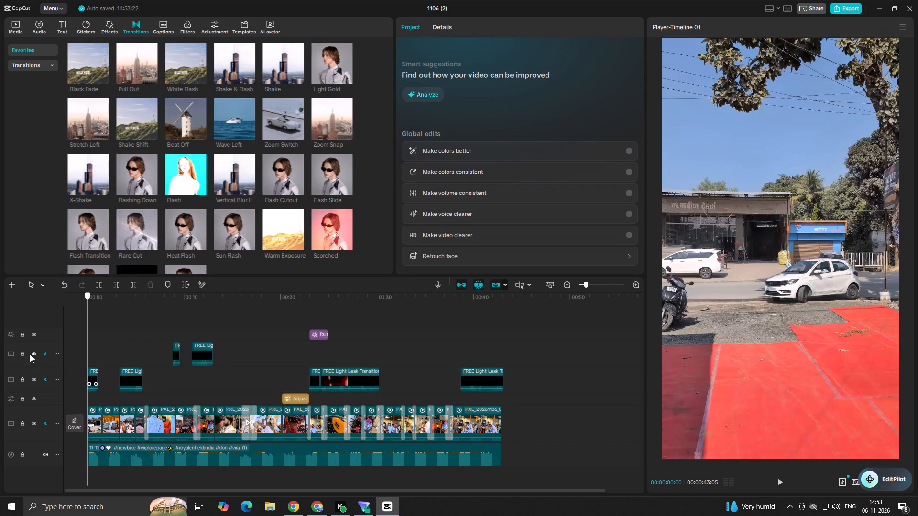
drag(30, 354, 30, 354)
key(space)
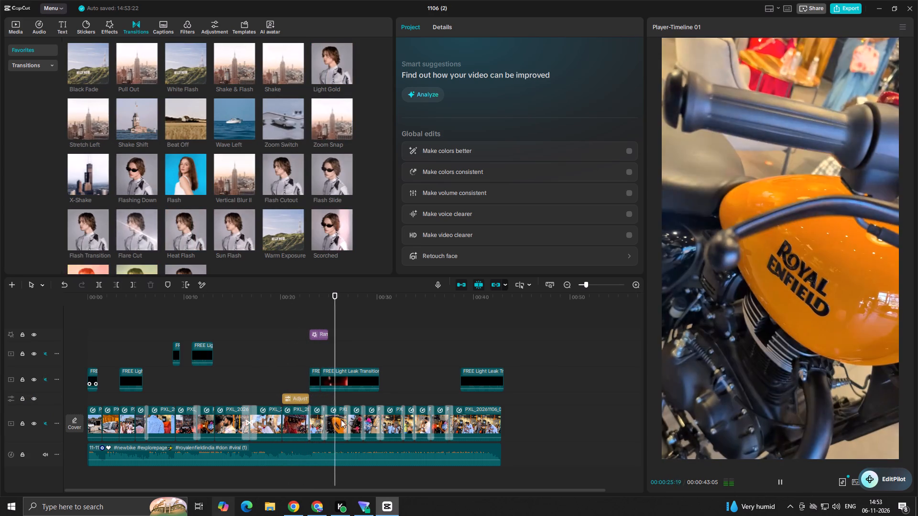
key(space)
click(287, 380)
key(space)
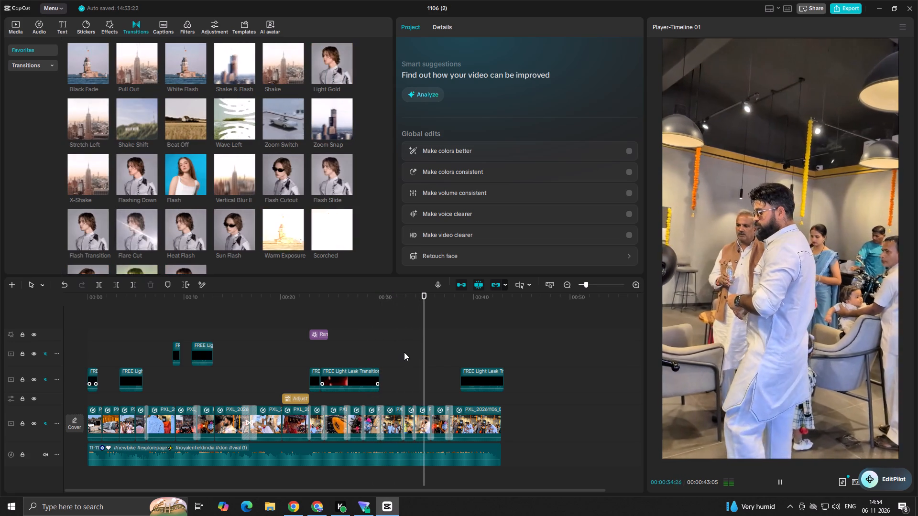
key(space)
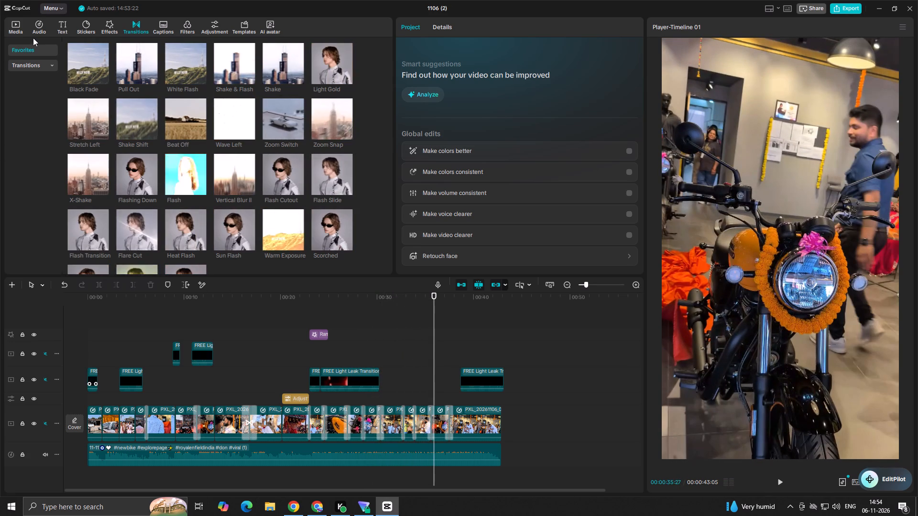
Search the sound effects library for camera.
click(37, 31)
click(16, 94)
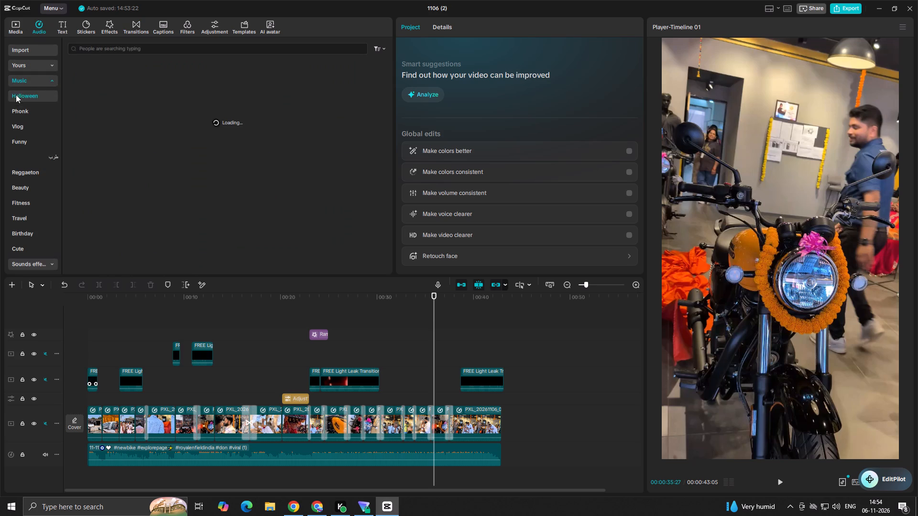
click(26, 78)
click(29, 97)
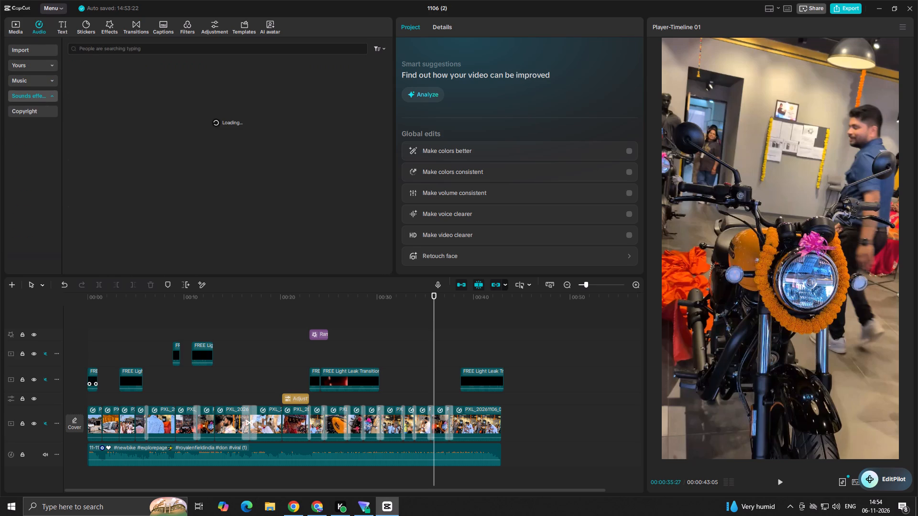
click(109, 51)
click(151, 77)
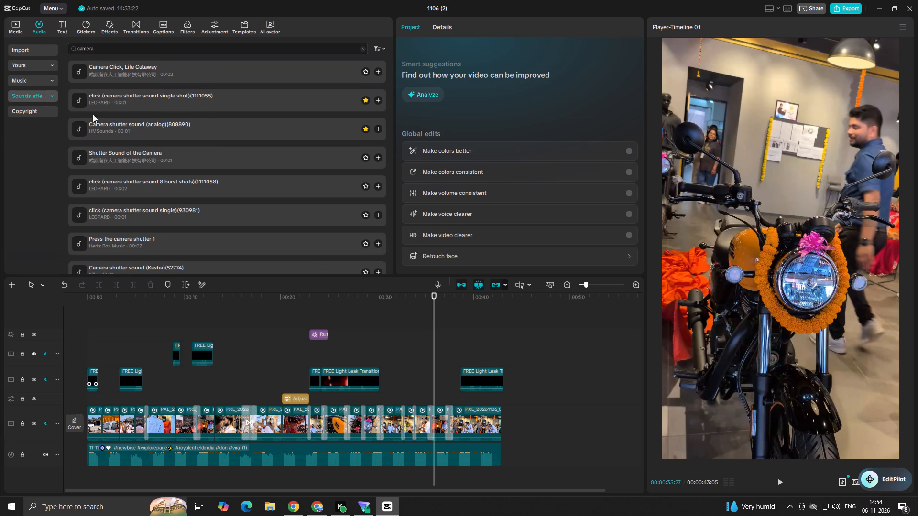
Audition the camera sounds, place click (camera shutter sound single shot)(1111055) at about 35 s on a new audio track, and preview it.
click(109, 95)
click(135, 77)
click(134, 97)
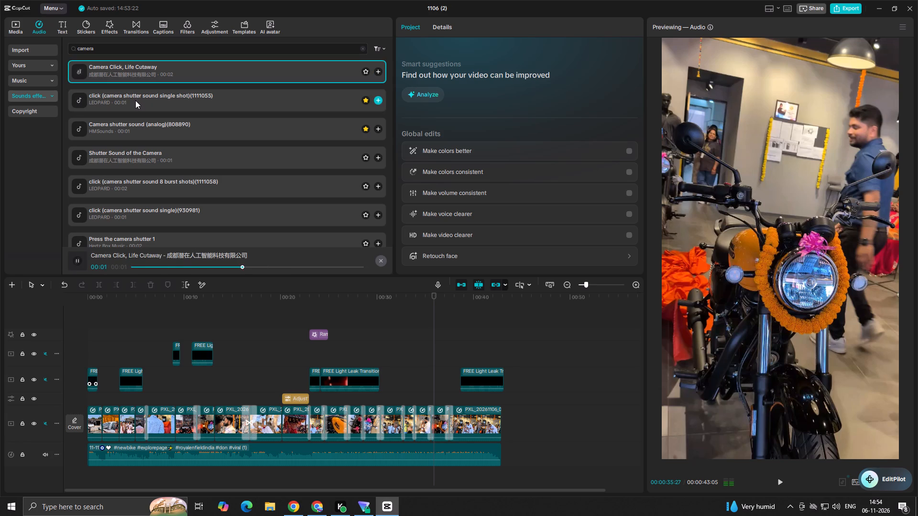
drag(136, 100, 411, 378)
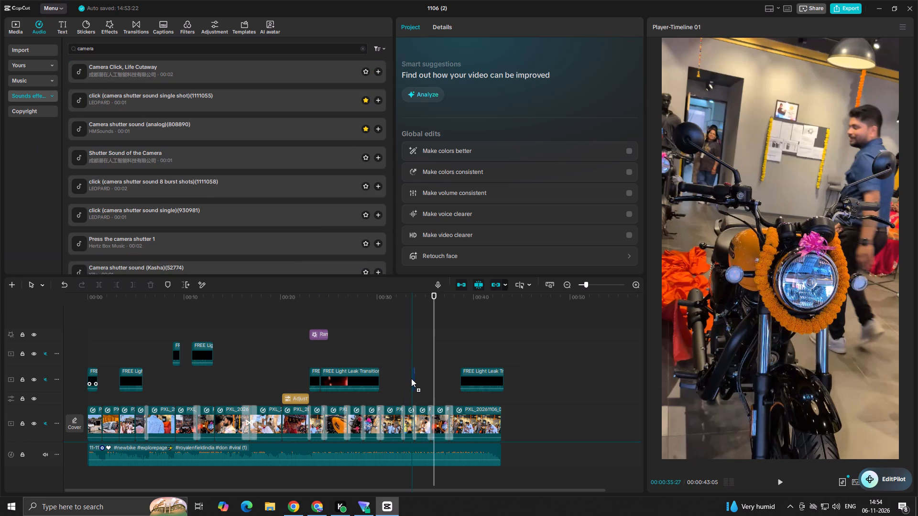
drag(411, 378, 426, 381)
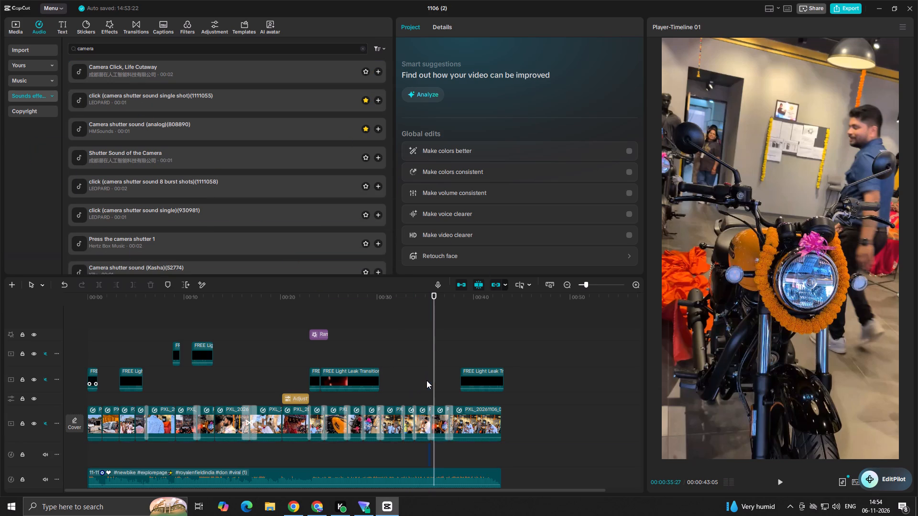
click(420, 382)
key(space)
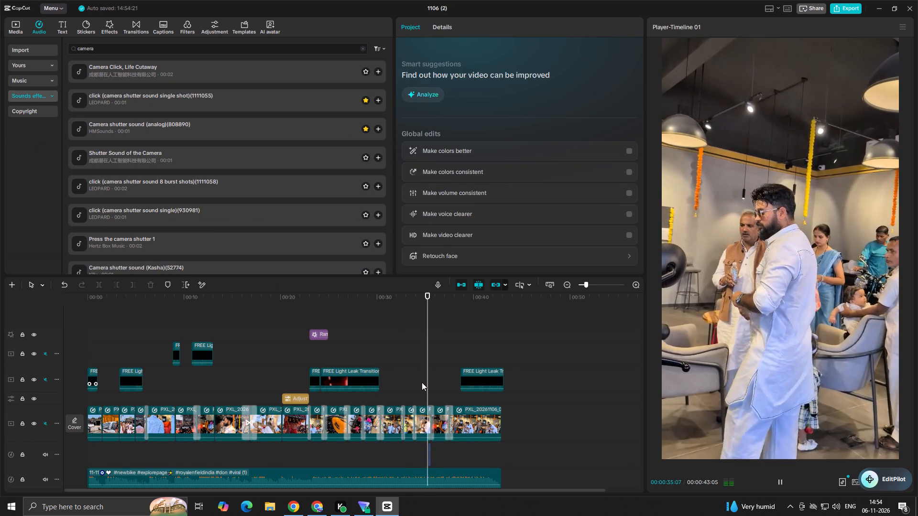
key(space)
Move the camera shutter sound earlier to about 34 s, under the transition between the main clips.
ctrl+scroll(460, 478, up, 3)
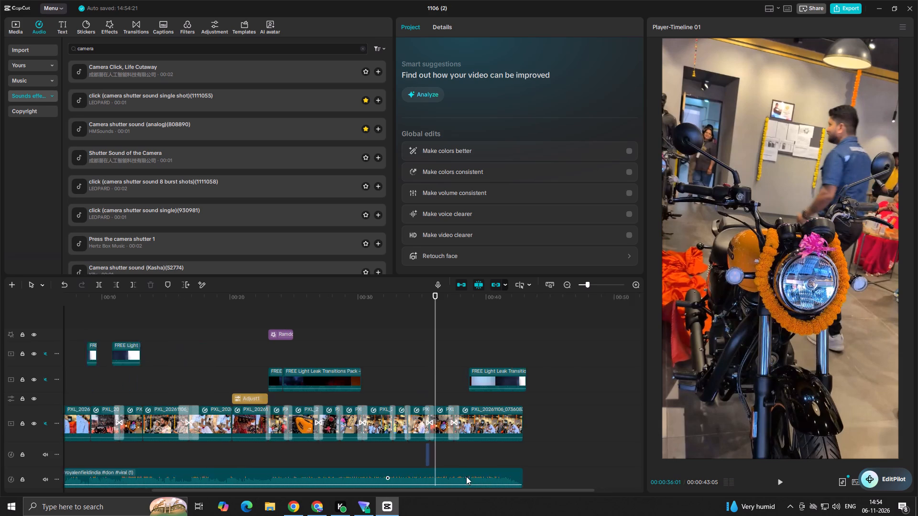
ctrl+scroll(466, 476, up, 11)
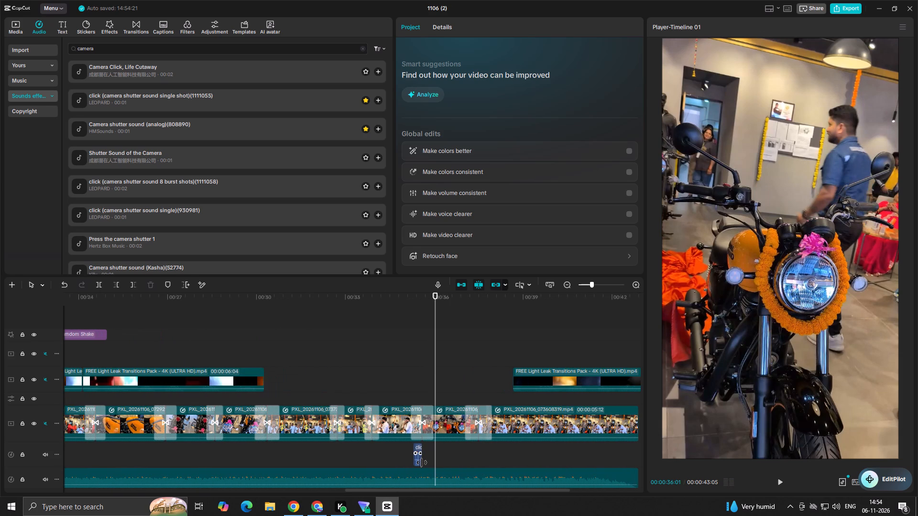
drag(416, 462, 376, 464)
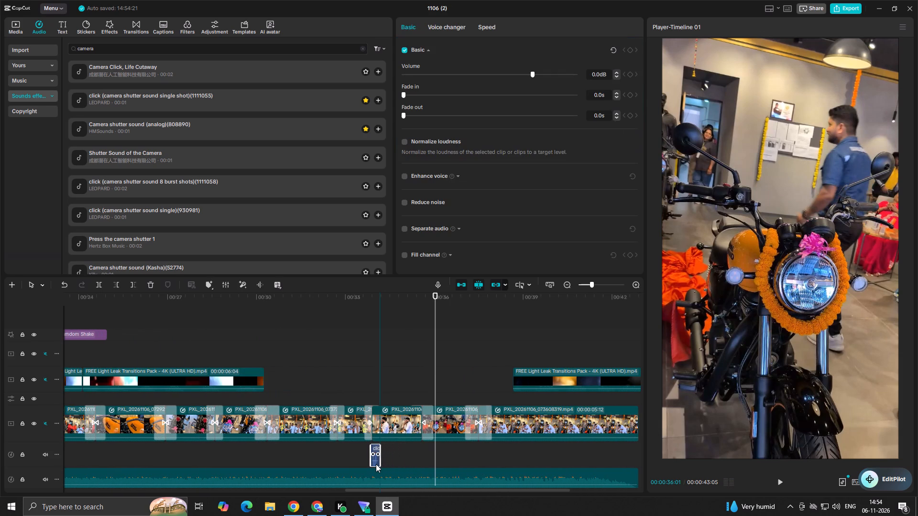
Nudge the camera shutter sound slightly at the transition around 34 s and preview it from about 33 s.
drag(376, 464, 372, 464)
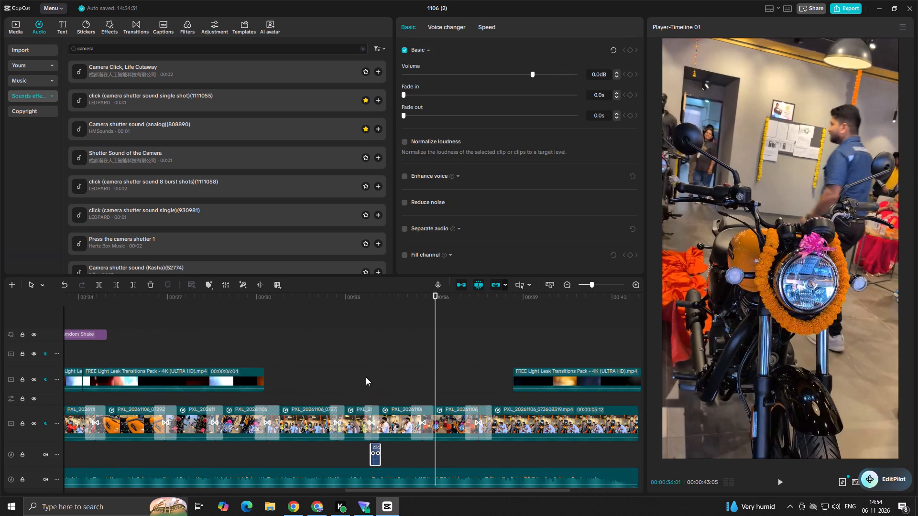
click(357, 377)
key(space)
click(356, 379)
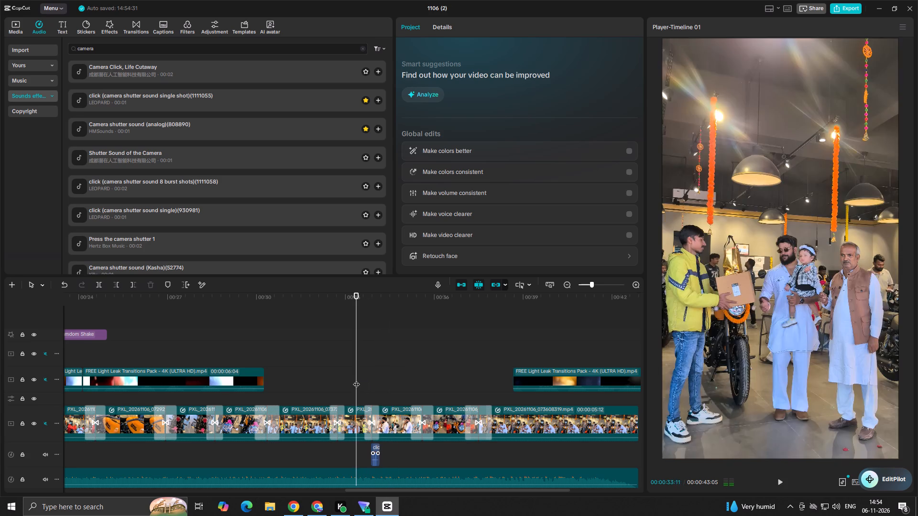
key(space)
key(space)
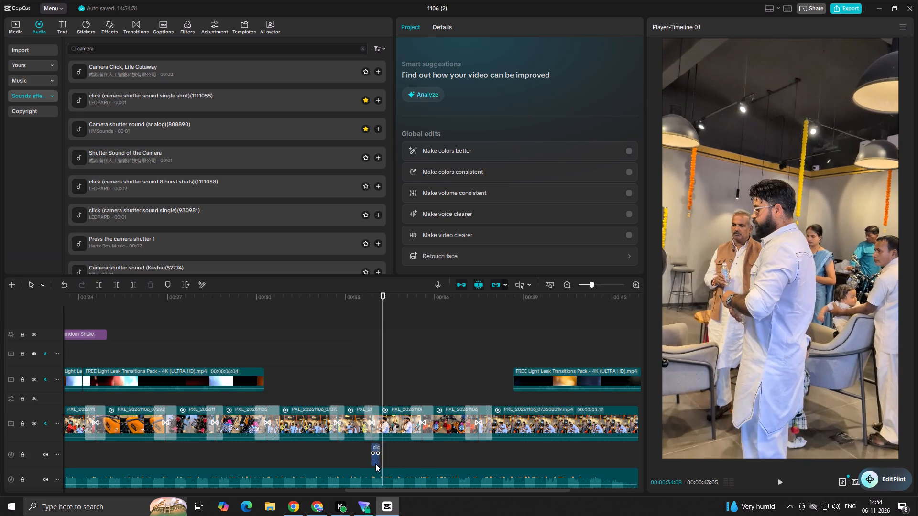
Raise the camera shutter sound's volume to 6.4 dB and preview it from about 33 s.
click(375, 463)
click(545, 75)
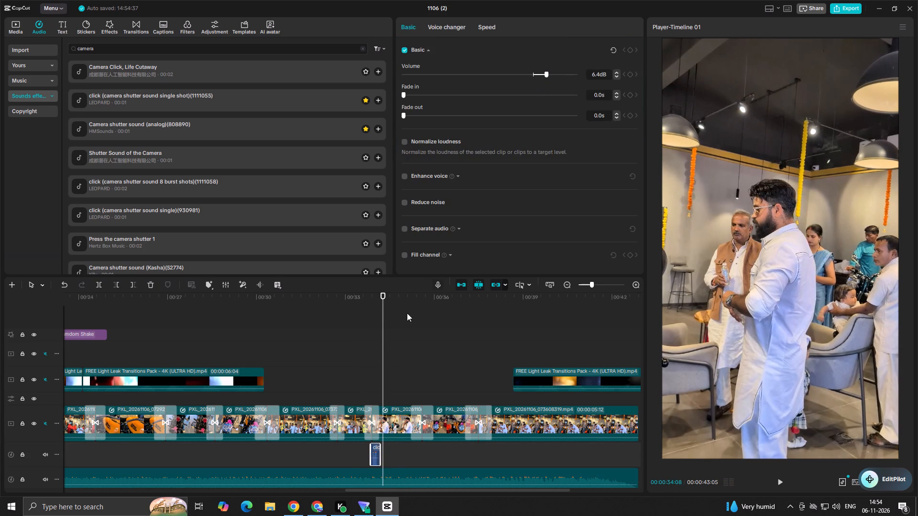
click(357, 367)
key(space)
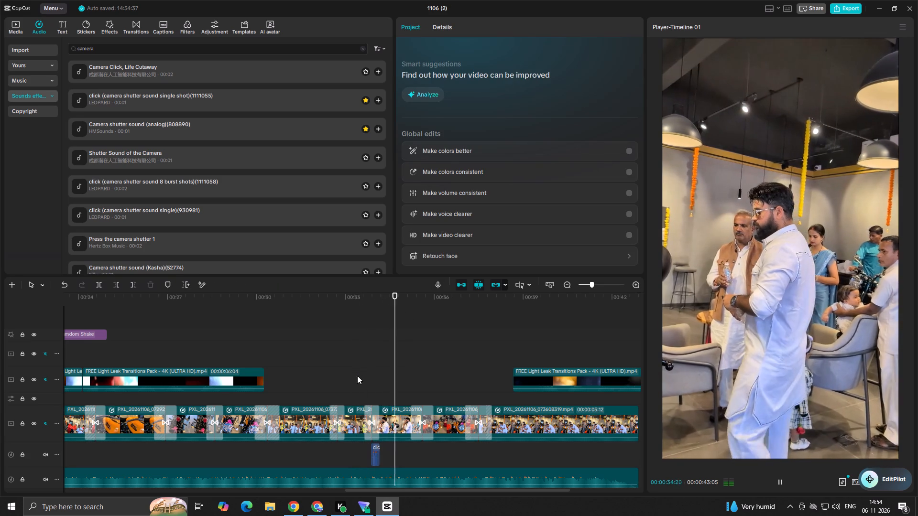
ctrl+scroll(361, 379, down, 12)
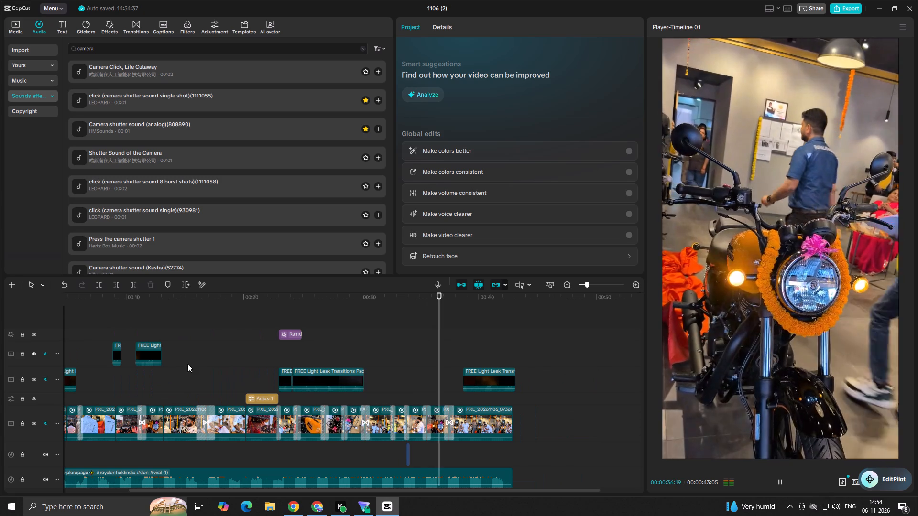
Check the video's opening seconds, add the favourite Madding Sun filter at the start, and stretch it to the end of the main clips.
click(199, 355)
drag(199, 355, 0, 372)
key(space)
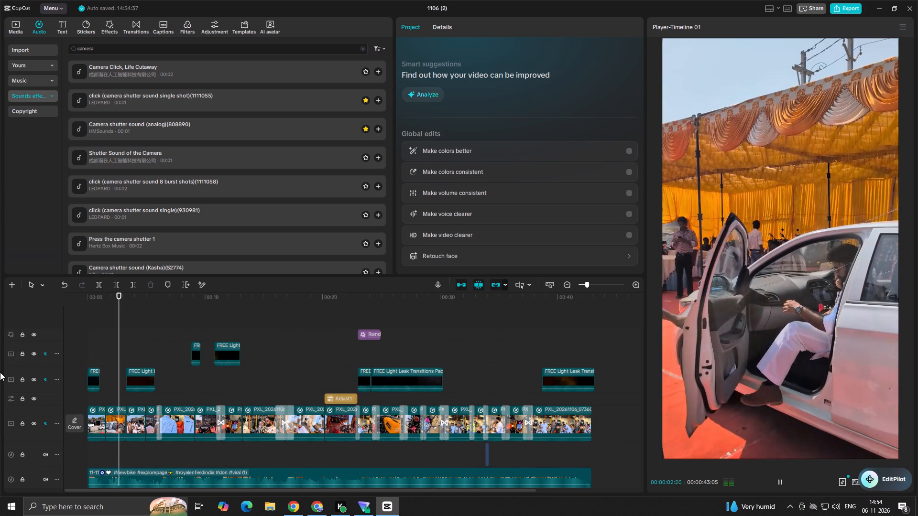
key(space)
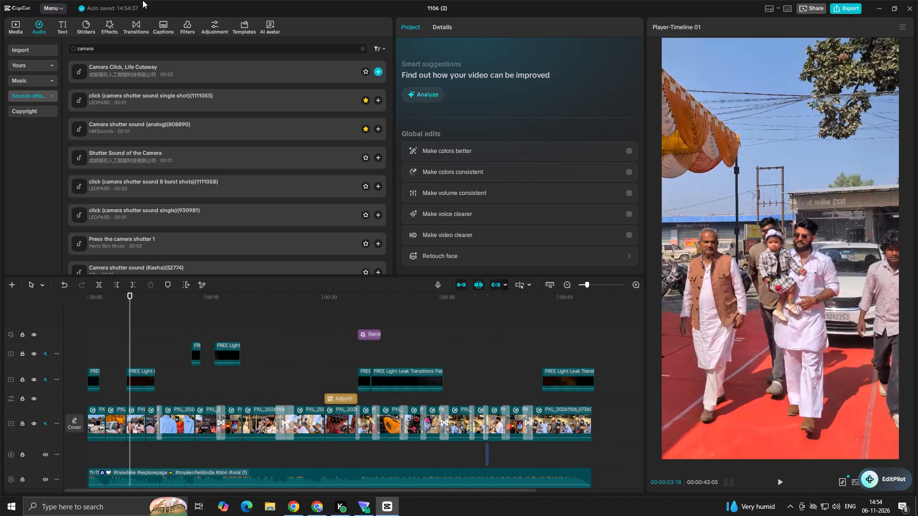
click(183, 30)
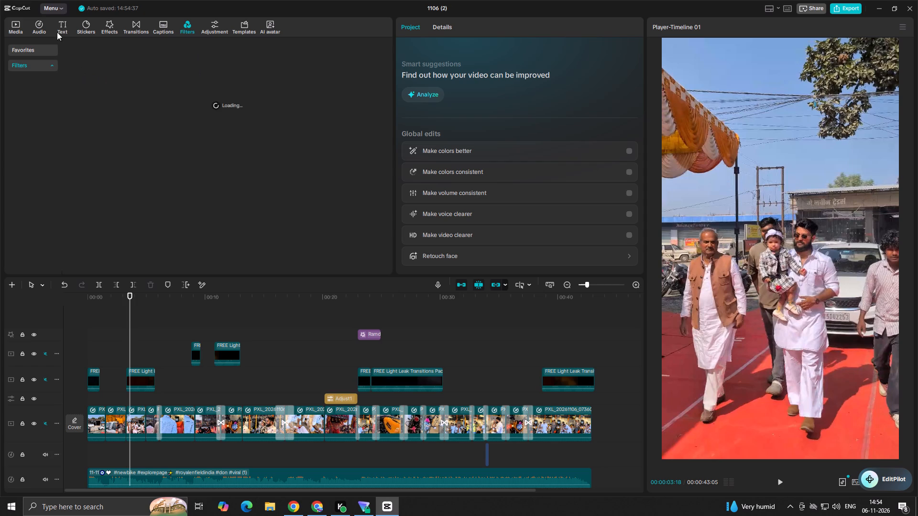
click(37, 45)
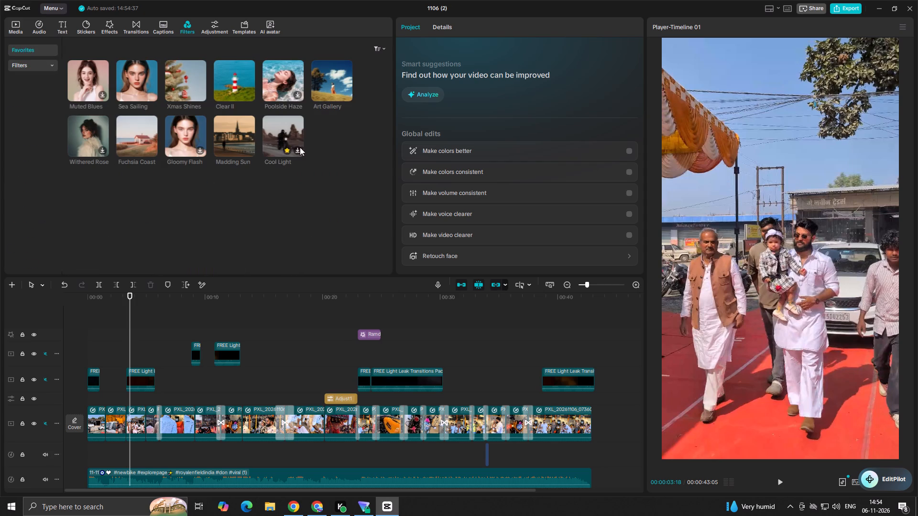
drag(232, 139, 59, 318)
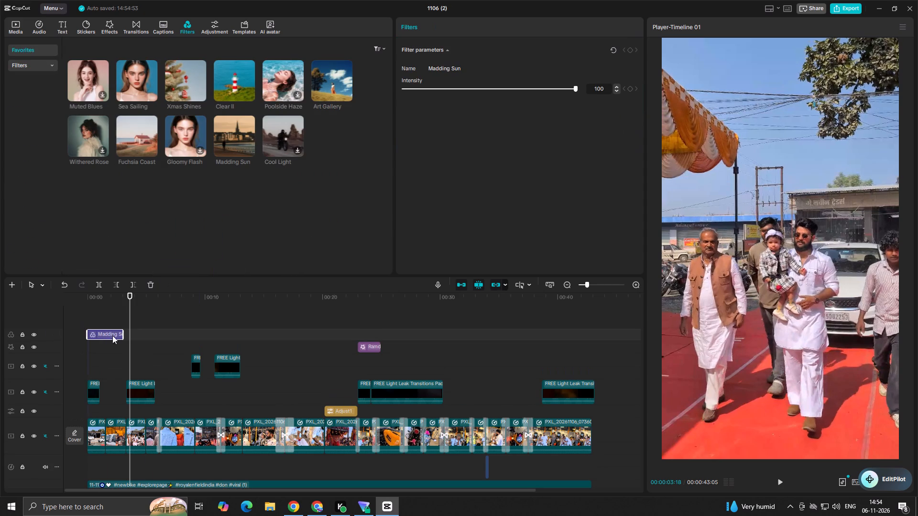
drag(124, 330, 606, 358)
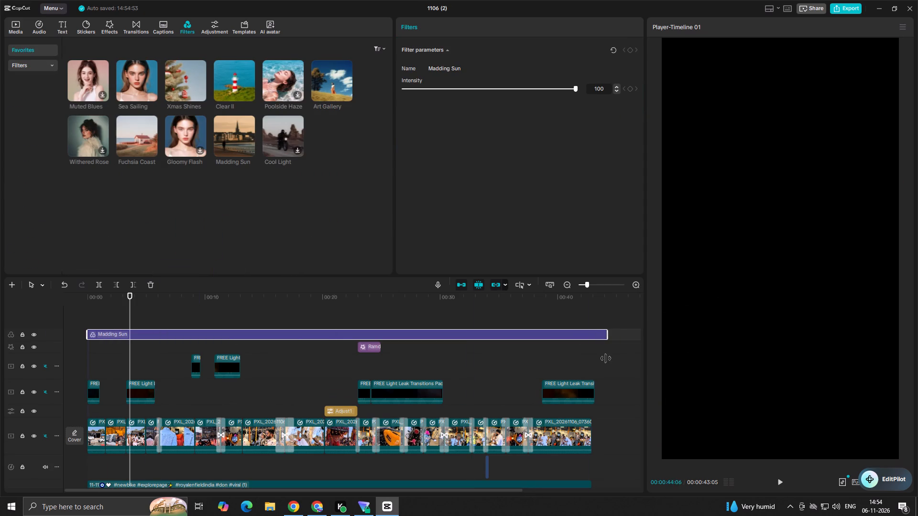
drag(606, 358, 591, 371)
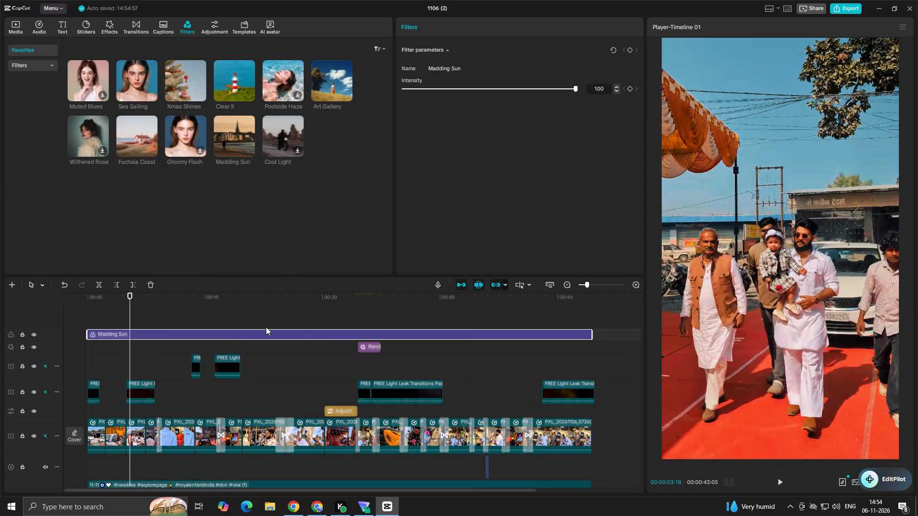
Reduce the Madding Sun filter's intensity to 29.
click(466, 88)
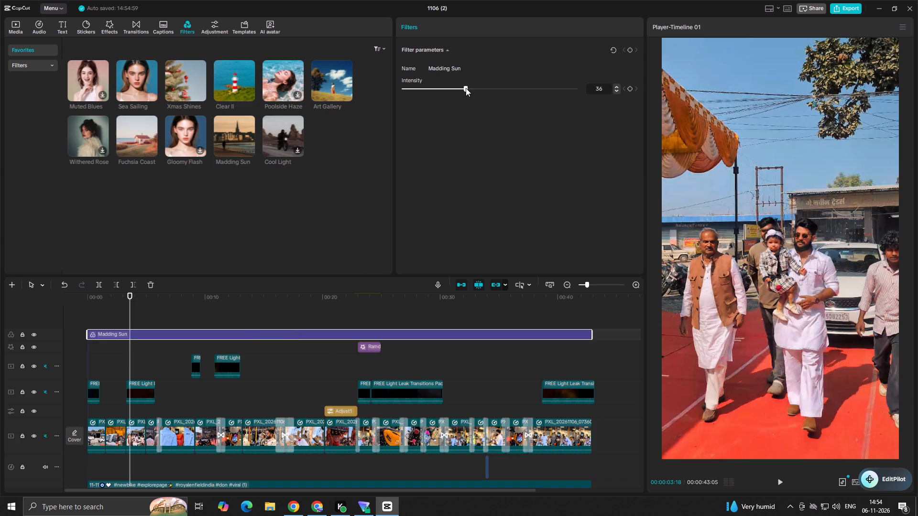
click(454, 86)
Play the filtered video from about 17 s to the end and replay it from the beginning.
click(284, 387)
key(space)
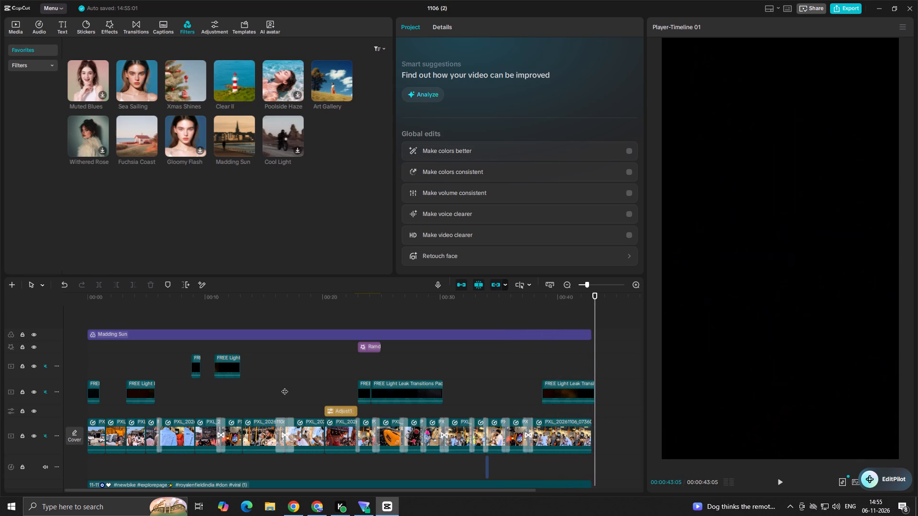
click(301, 383)
drag(301, 383, 0, 383)
key(space)
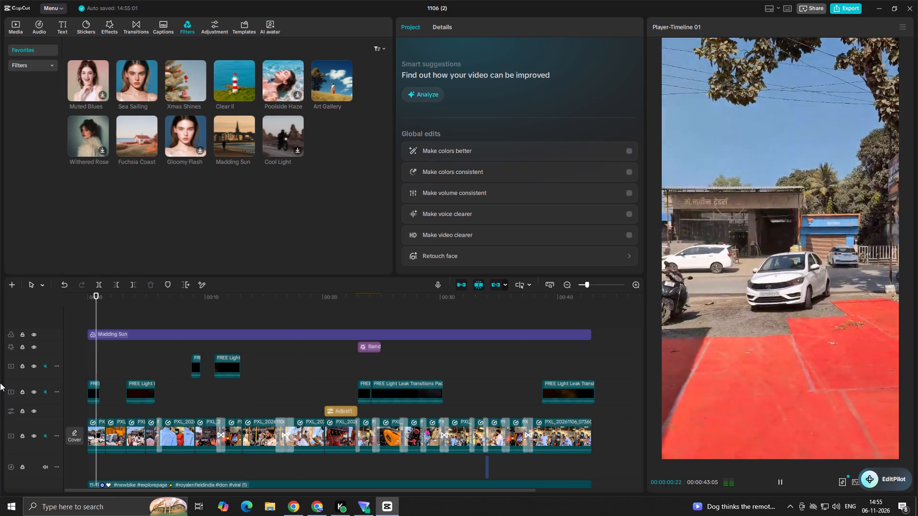
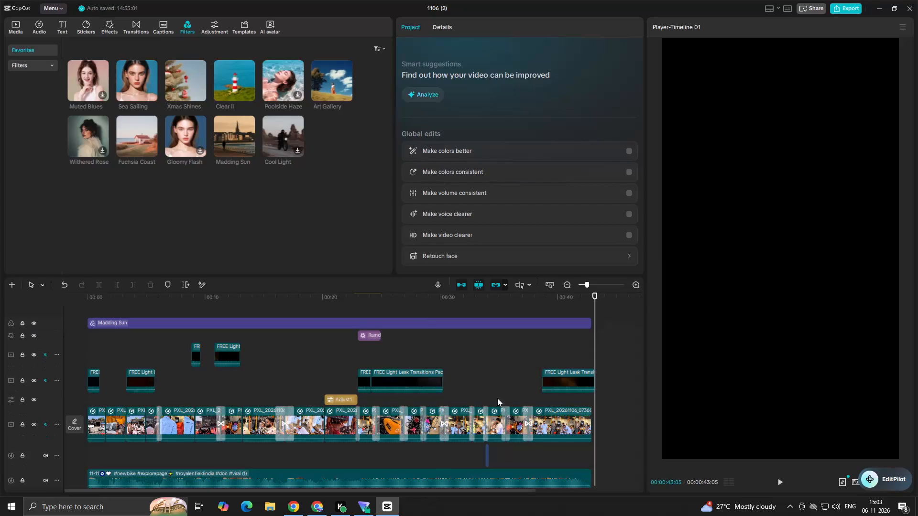
Check the frame at about 13 s and play the video's opening second from the beginning.
click(304, 349)
drag(306, 349, 248, 366)
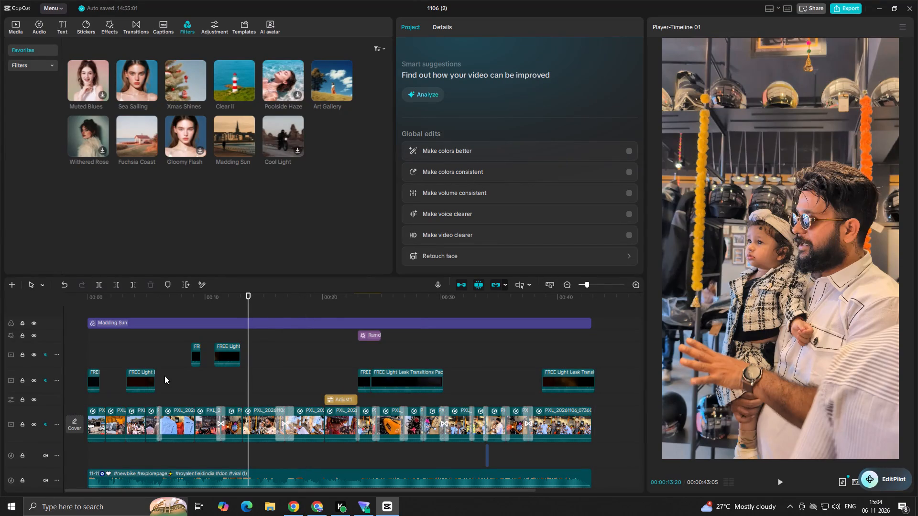
click(173, 376)
drag(173, 376, 0, 411)
key(space)
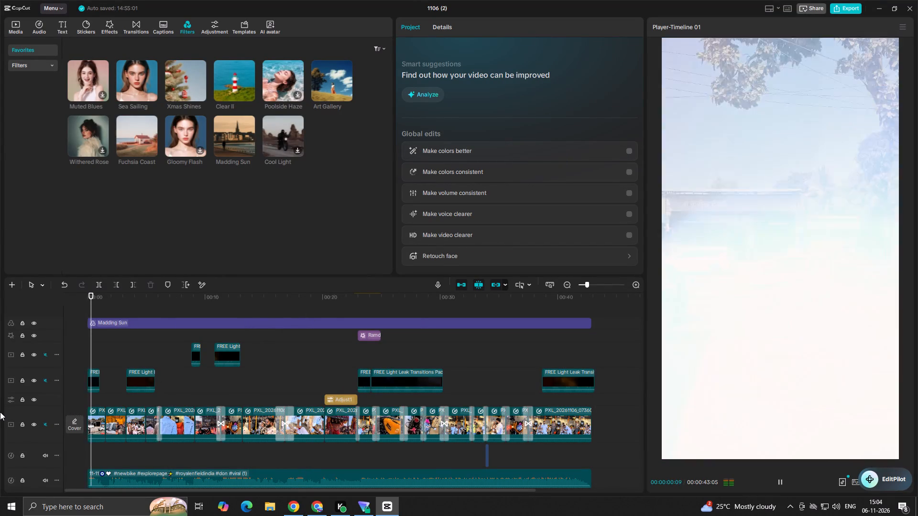
key(space)
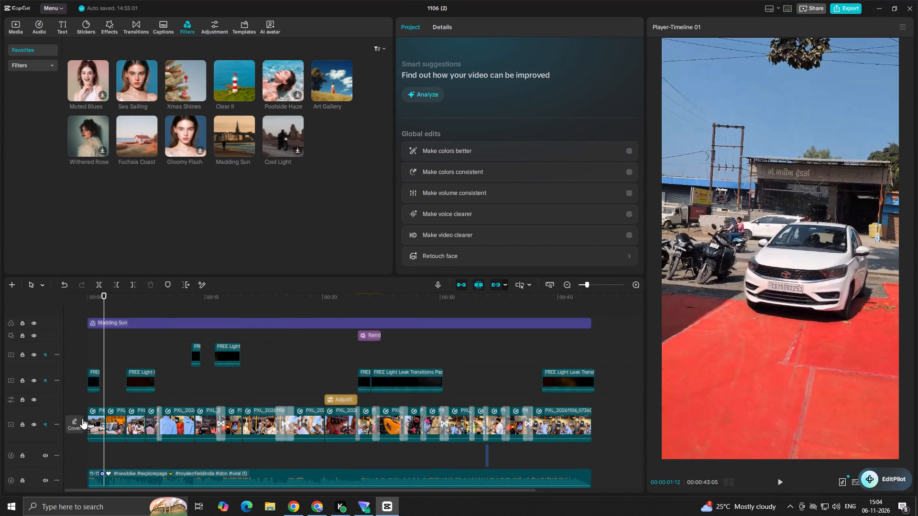
Search the In animations for fade, apply Fade In to the first main clip, and preview it from the beginning.
click(91, 414)
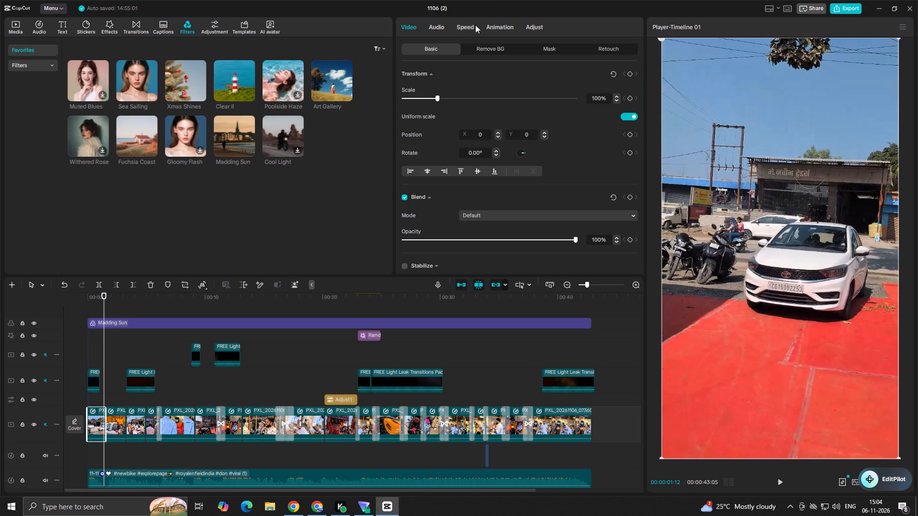
click(511, 28)
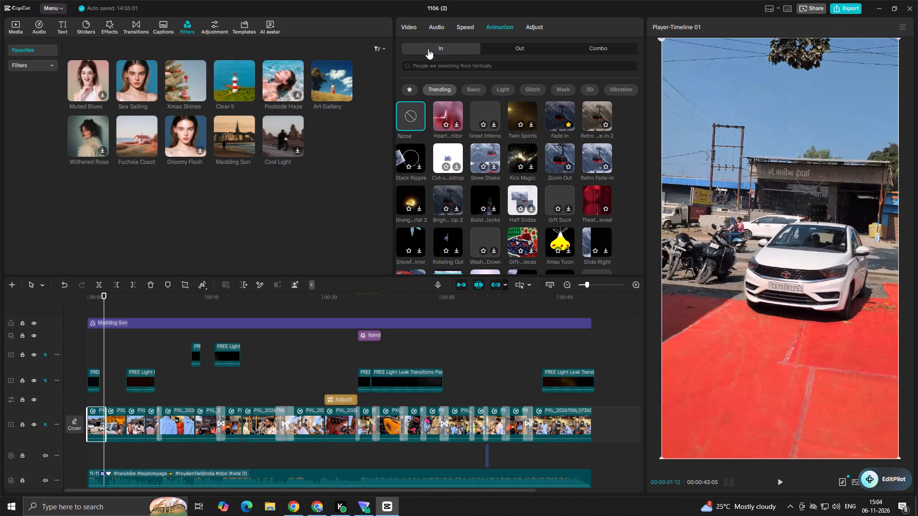
click(438, 65)
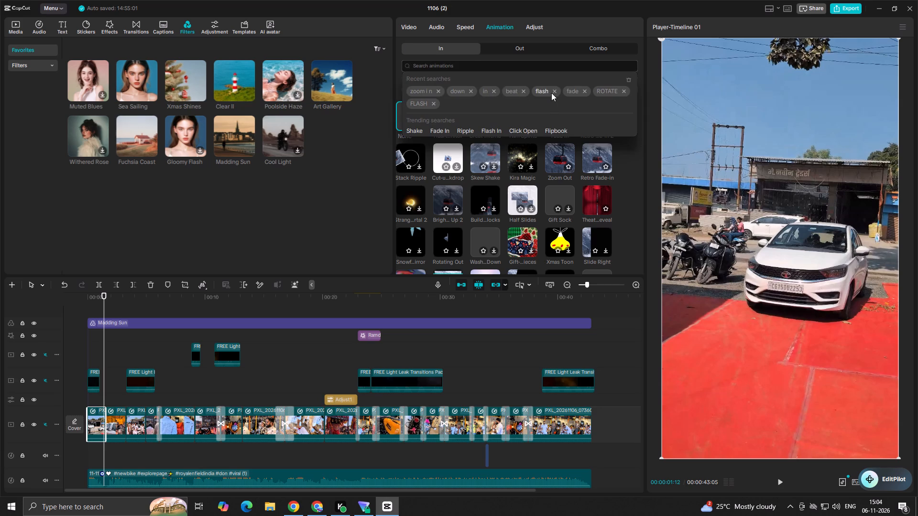
click(572, 95)
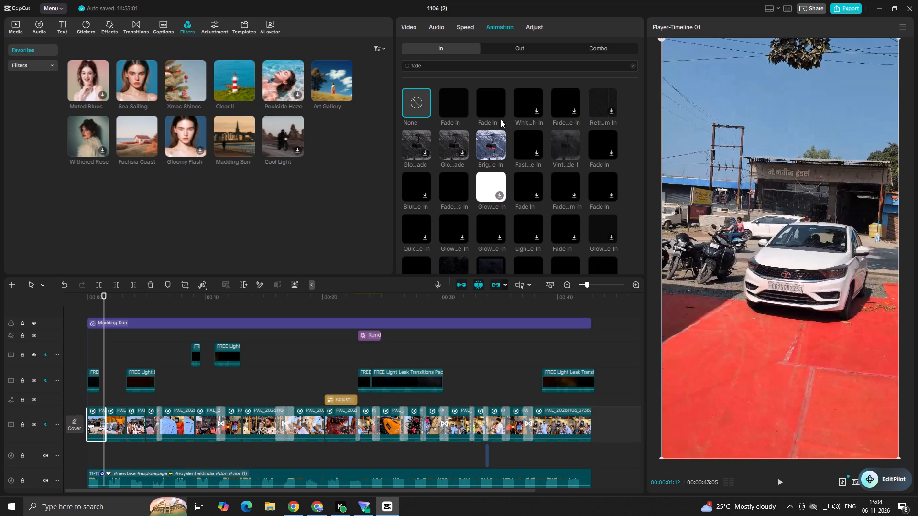
click(448, 110)
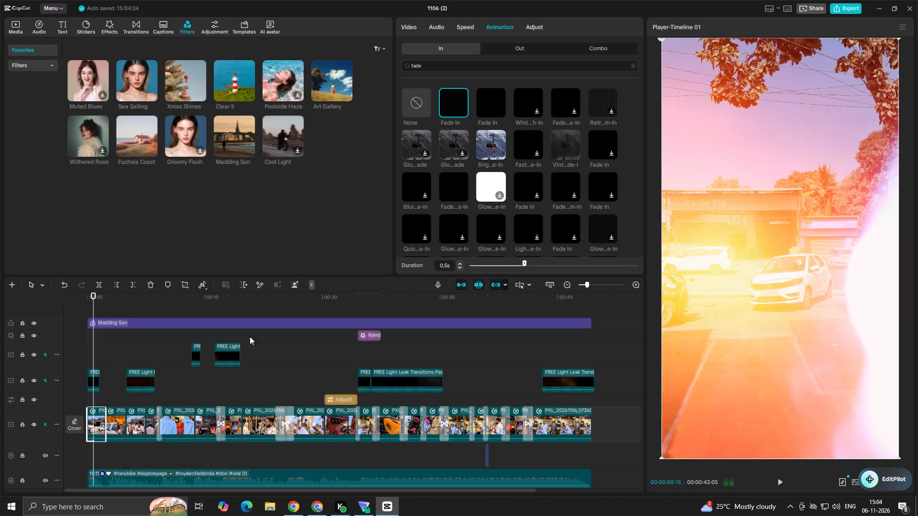
click(147, 344)
drag(147, 344, 8, 357)
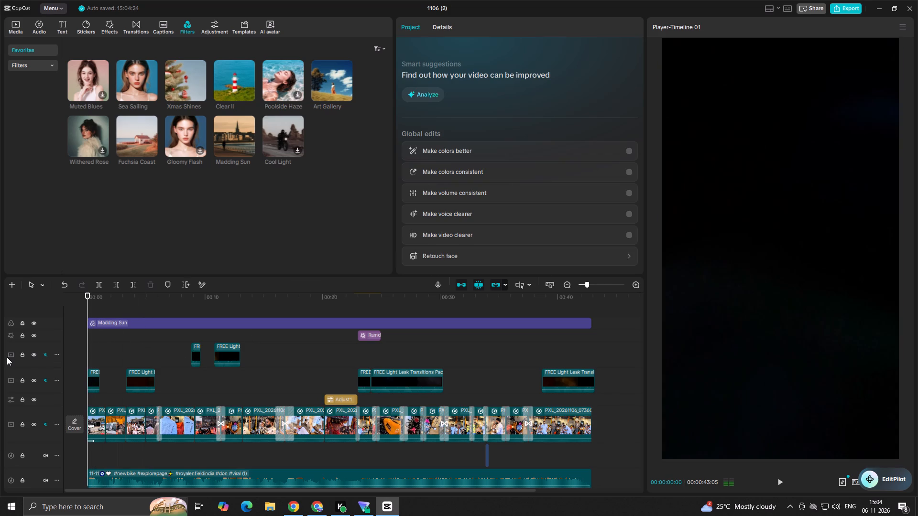
key(space)
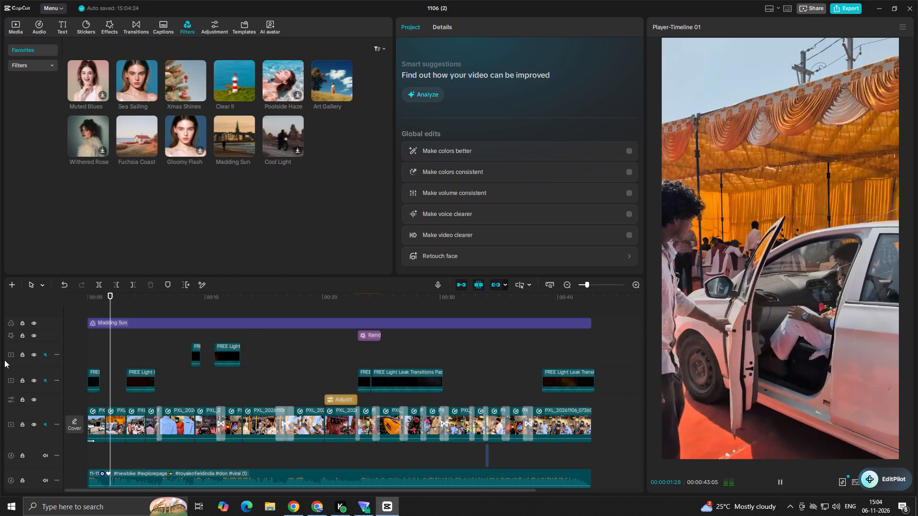
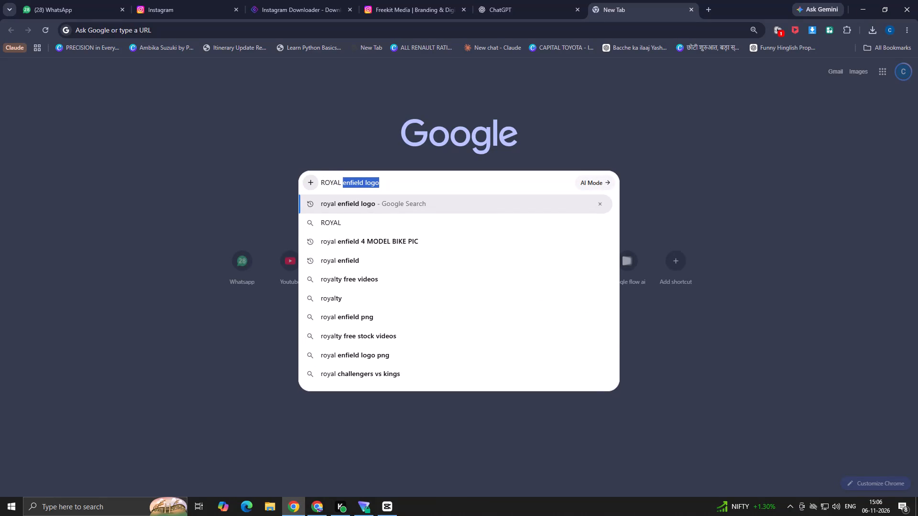
Search Google for "royal enfield logo".
text(I)
key(BackSpace)
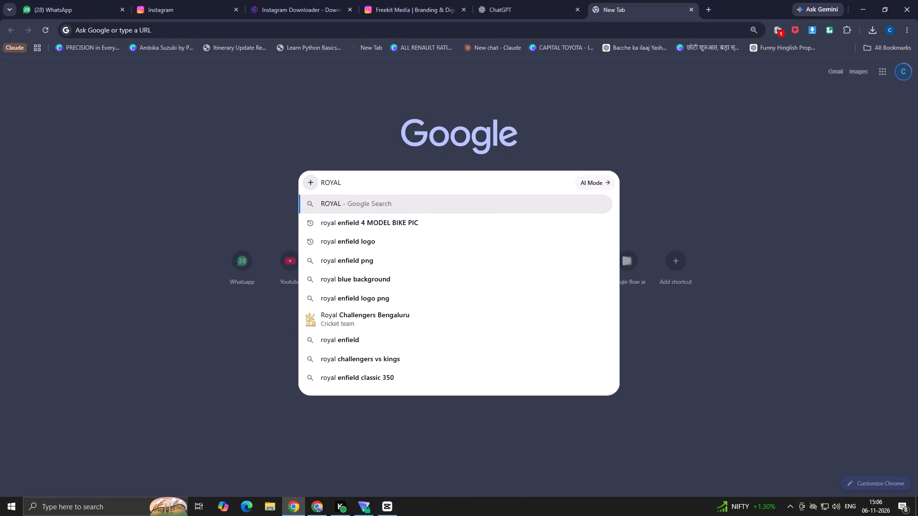
click(371, 235)
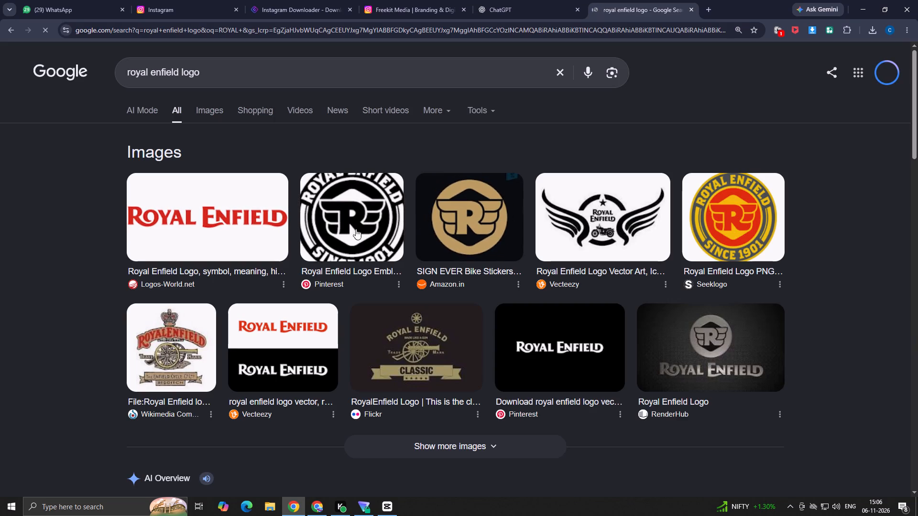
Preview the round red-and-yellow Royal Enfield logo from Seeklogo and save the image as a PNG in Downloads.
click(746, 234)
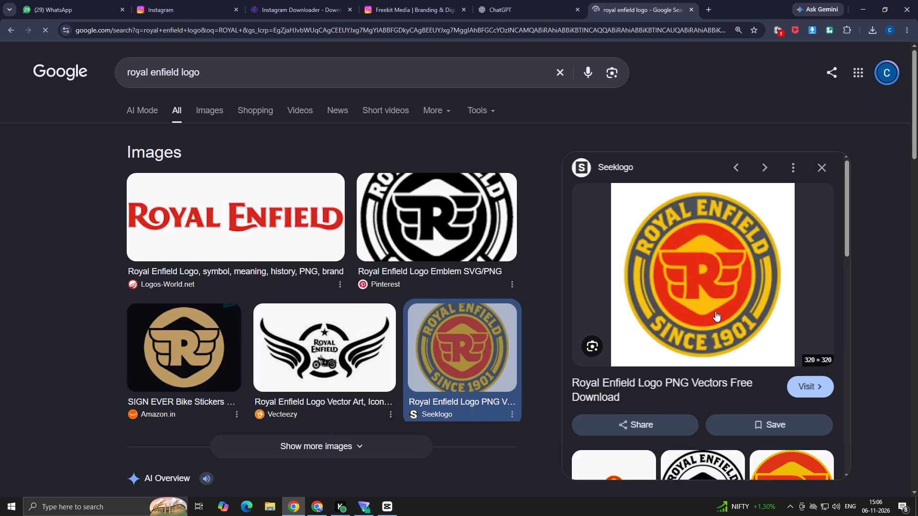
scroll(721, 305, down, 3)
scroll(700, 328, up, 6)
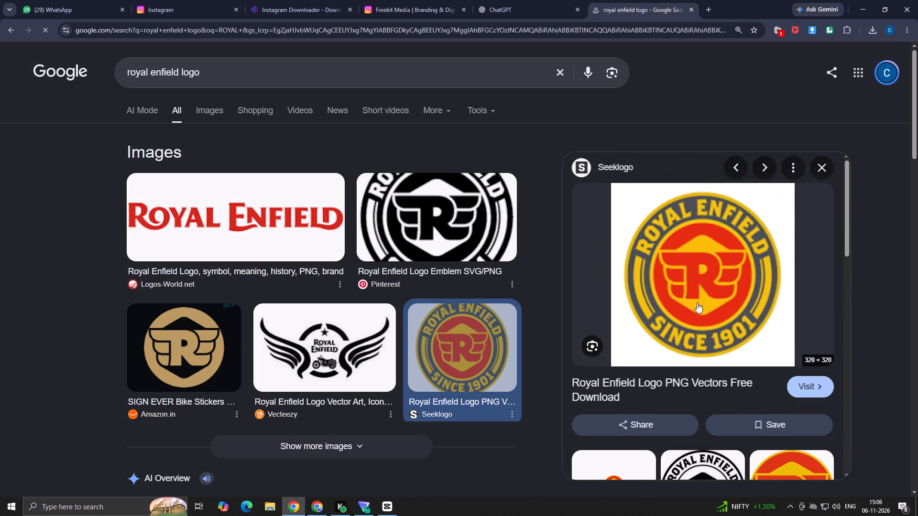
right_click(695, 293)
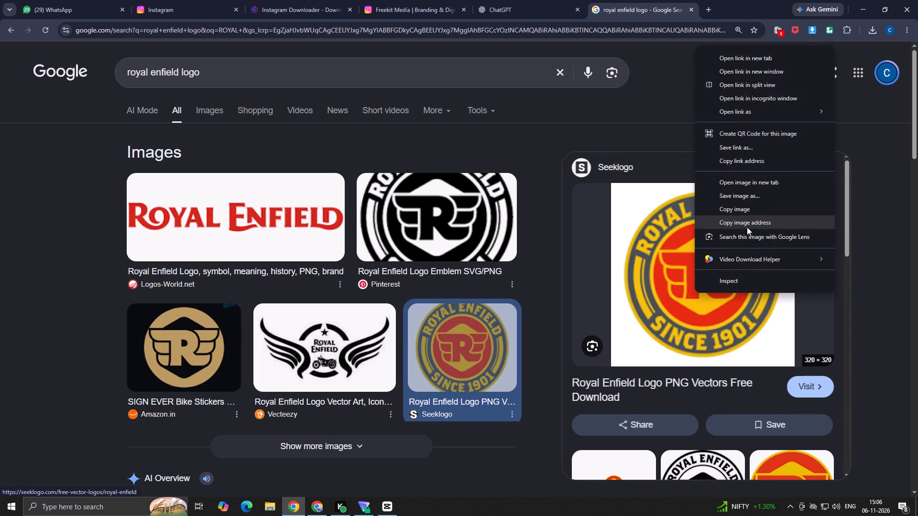
click(744, 198)
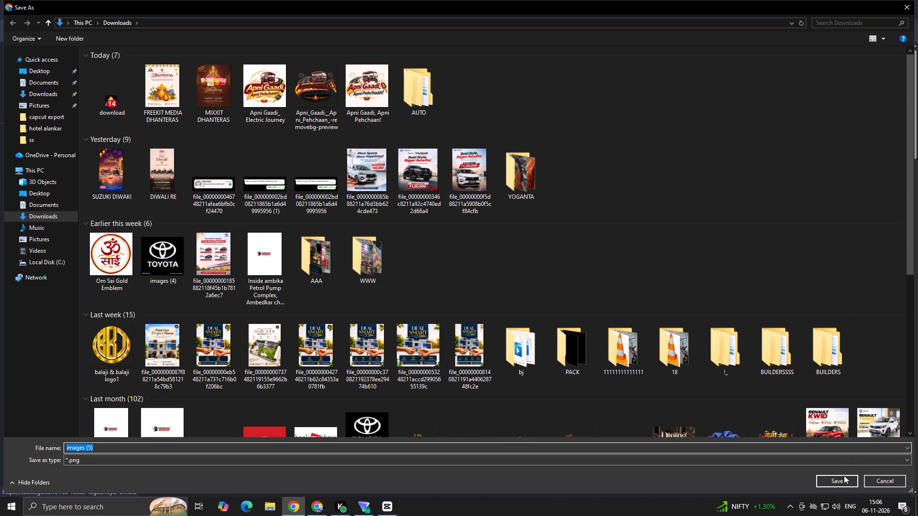
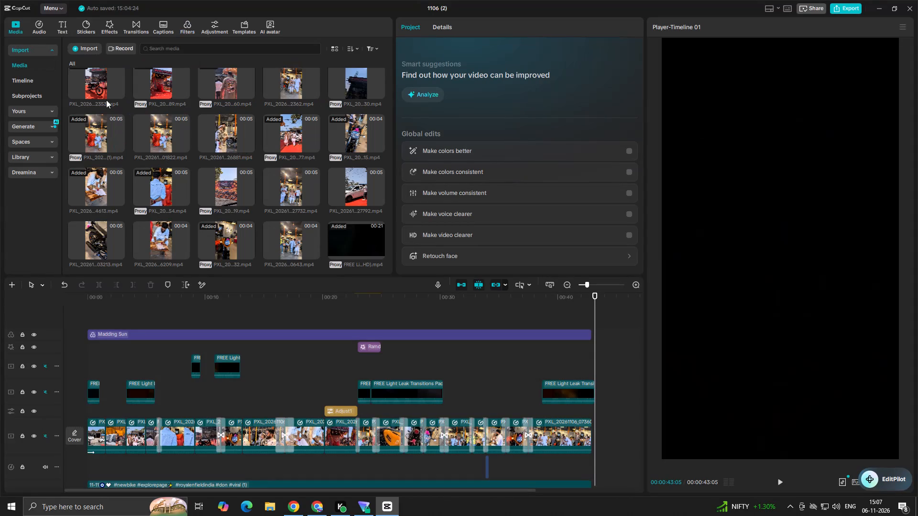
Import the downloaded Royal Enfield logo PNG from the device into the project's media.
click(86, 53)
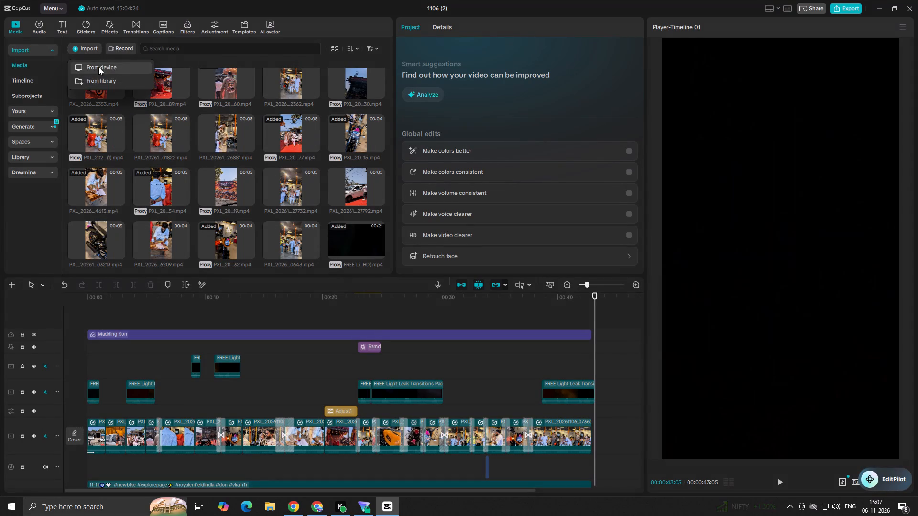
click(98, 67)
double_click(221, 93)
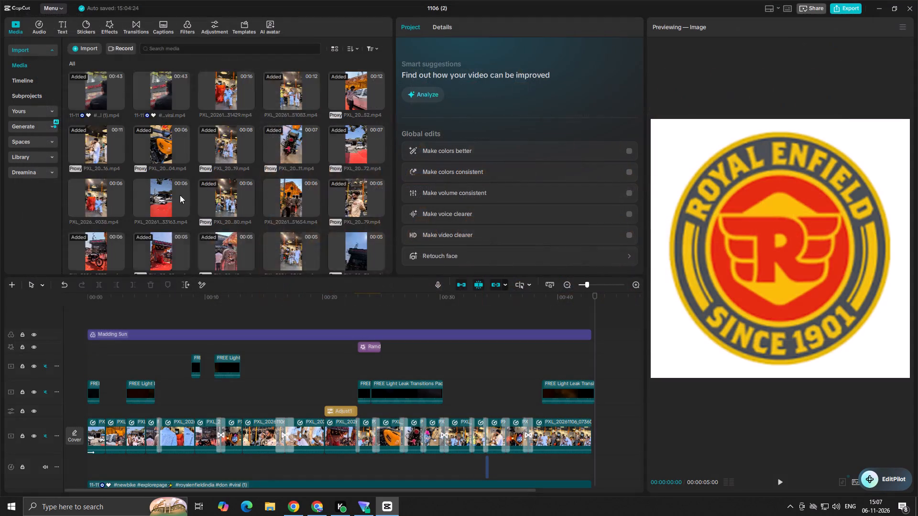
Place the Royal Enfield logo image on a new track above all others, starting at 00:00.
drag(93, 244, 88, 317)
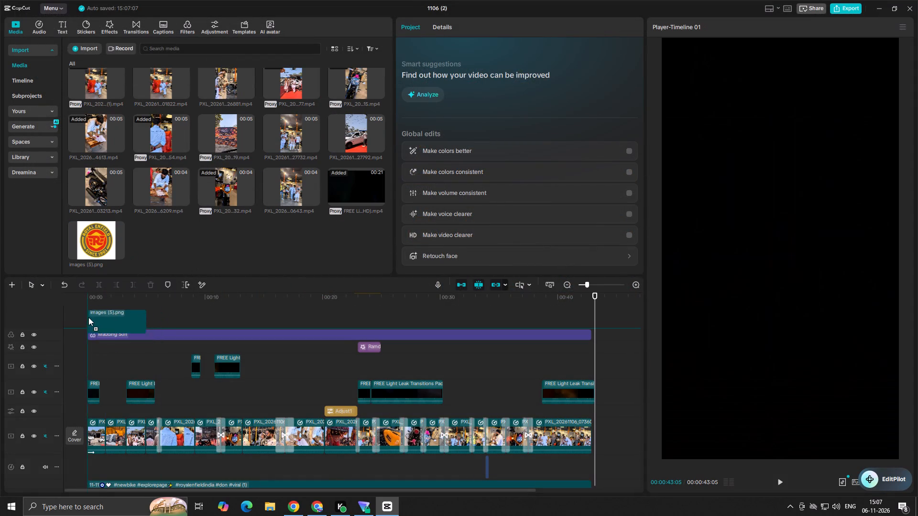
drag(88, 317, 77, 314)
click(117, 320)
drag(117, 320, 86, 325)
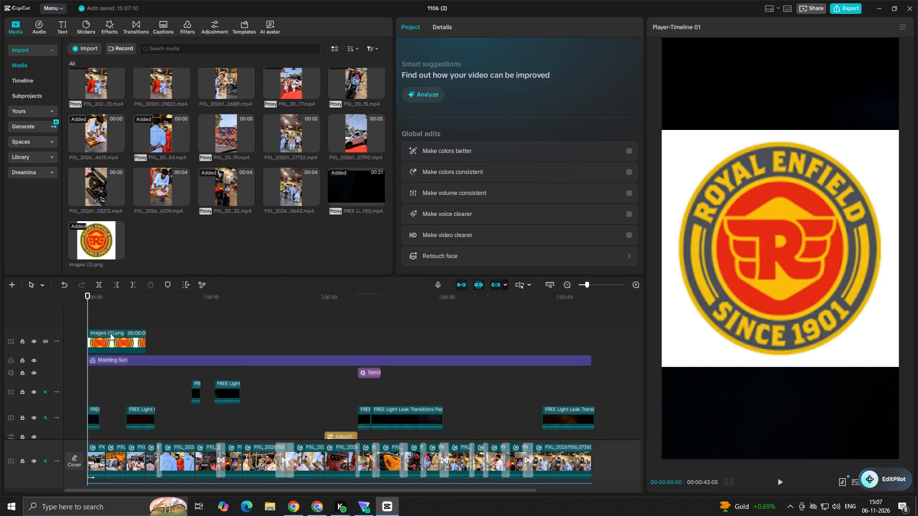
Extend the logo clip to the end of the main video, for a duration of 00:00:42:27.
click(108, 322)
click(115, 335)
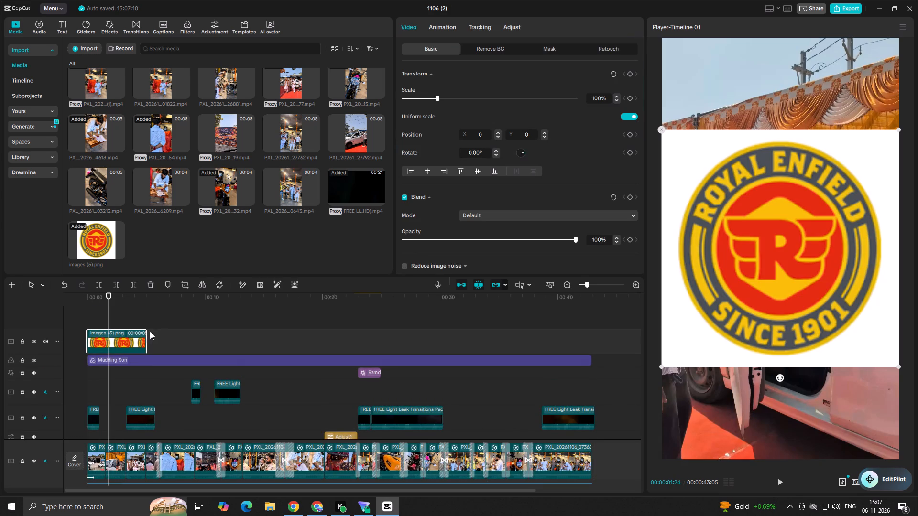
drag(147, 334, 592, 345)
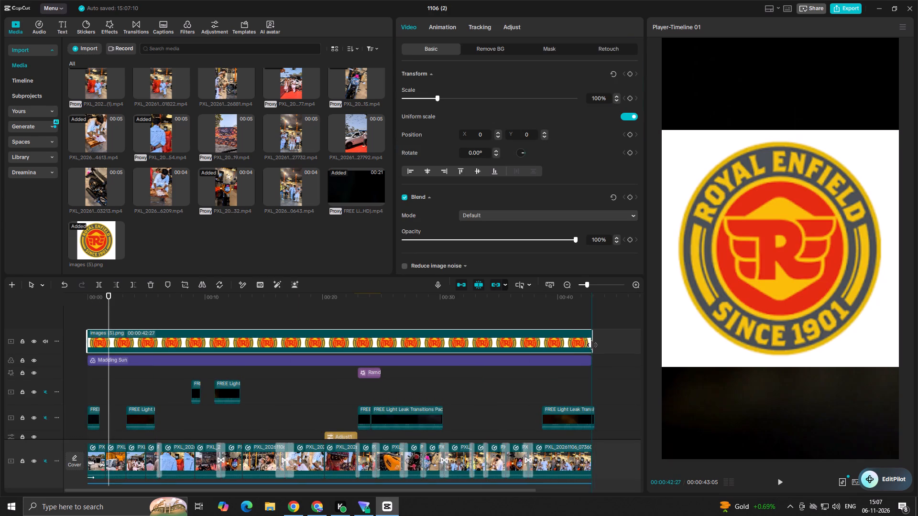
drag(592, 345, 588, 349)
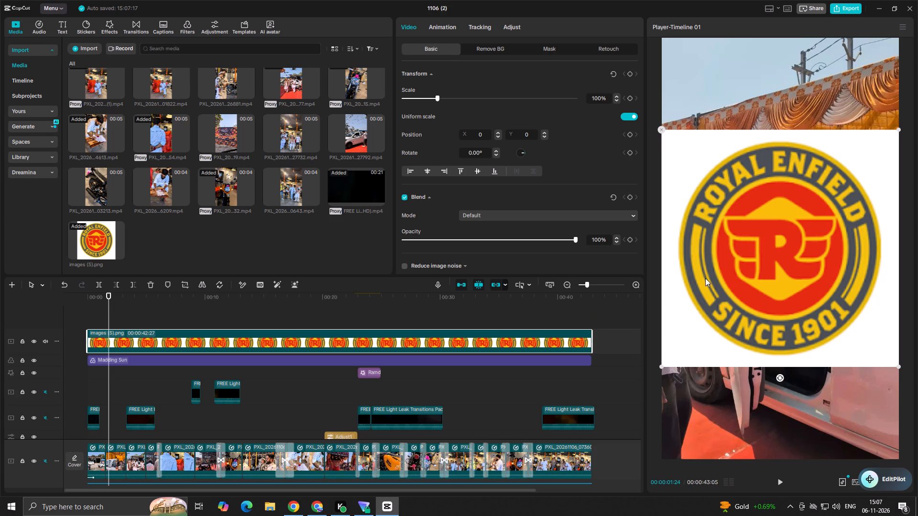
Remove the logo clip's white background with Auto removal.
click(497, 51)
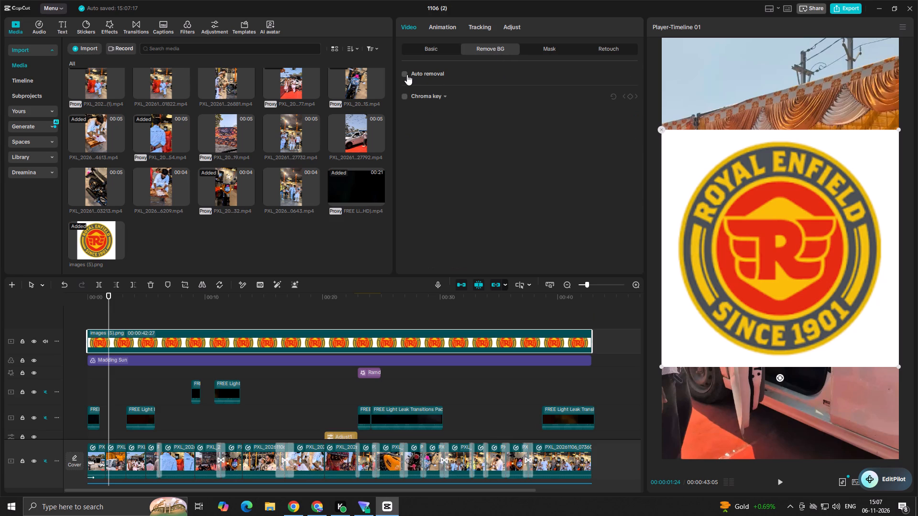
click(407, 75)
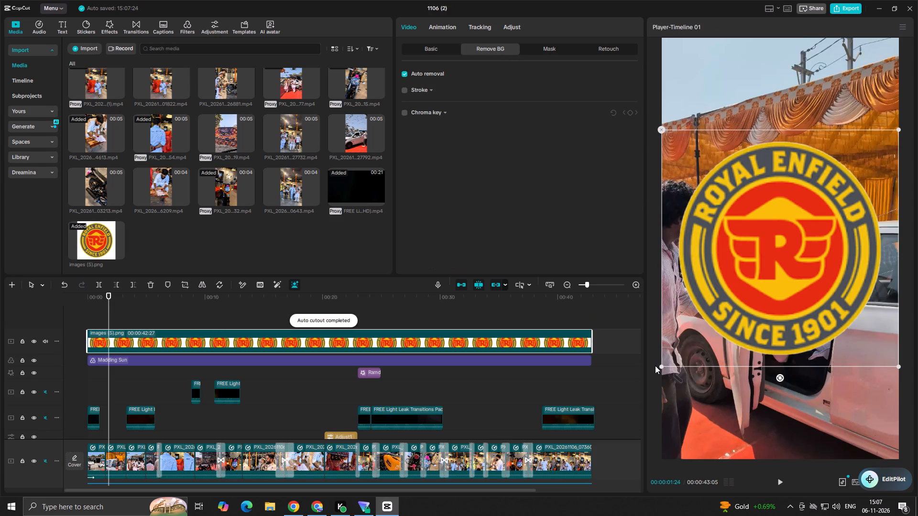
Shrink the logo overlay in the preview to a small badge, about a tenth of the frame width.
drag(662, 366, 721, 289)
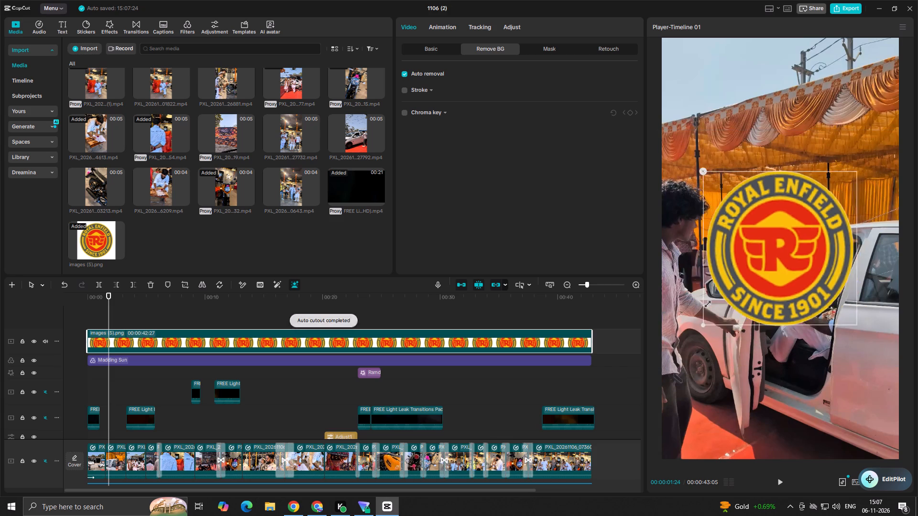
drag(721, 289, 781, 212)
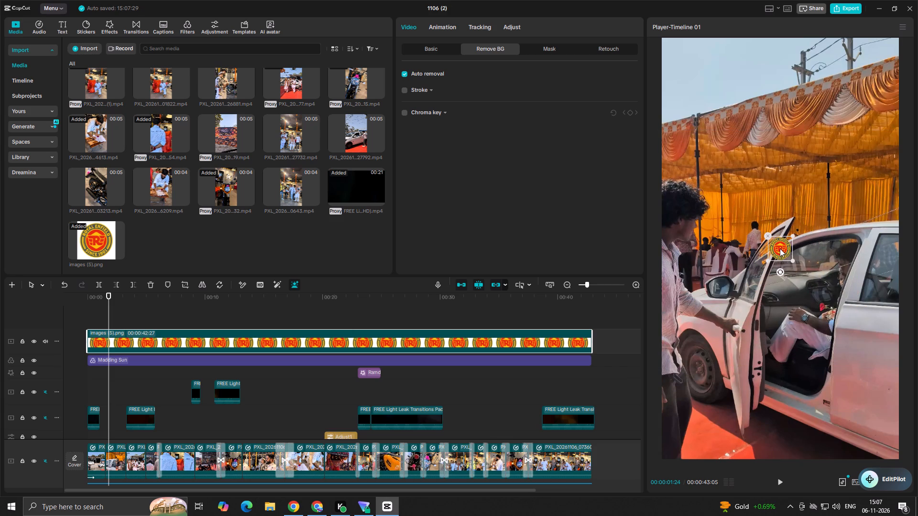
Move the Royal Enfield logo badge to the video frame's top-right corner and check its placement over the opening clips.
drag(780, 248, 881, 57)
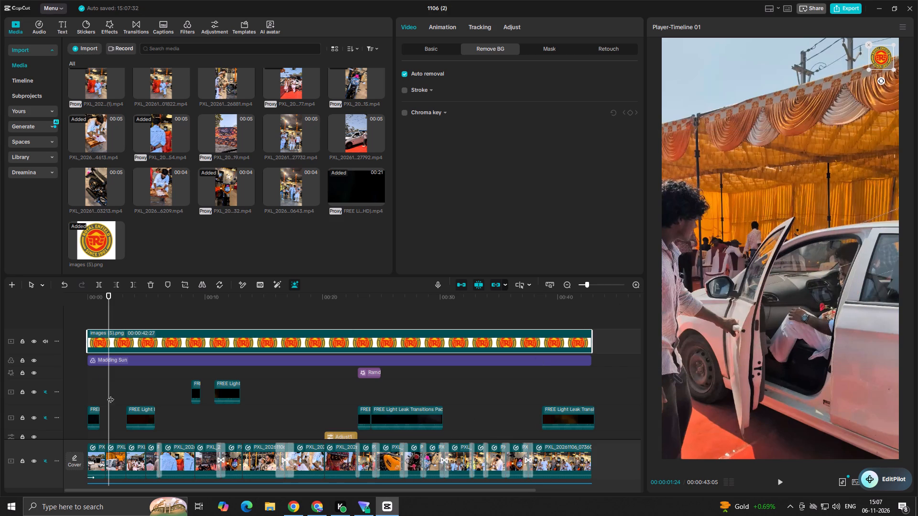
click(140, 386)
drag(140, 386, 6, 390)
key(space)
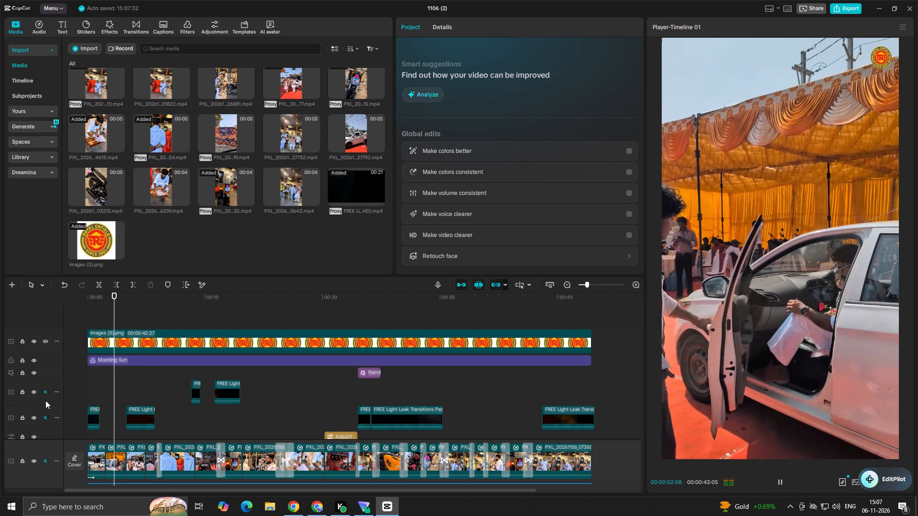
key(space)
click(173, 304)
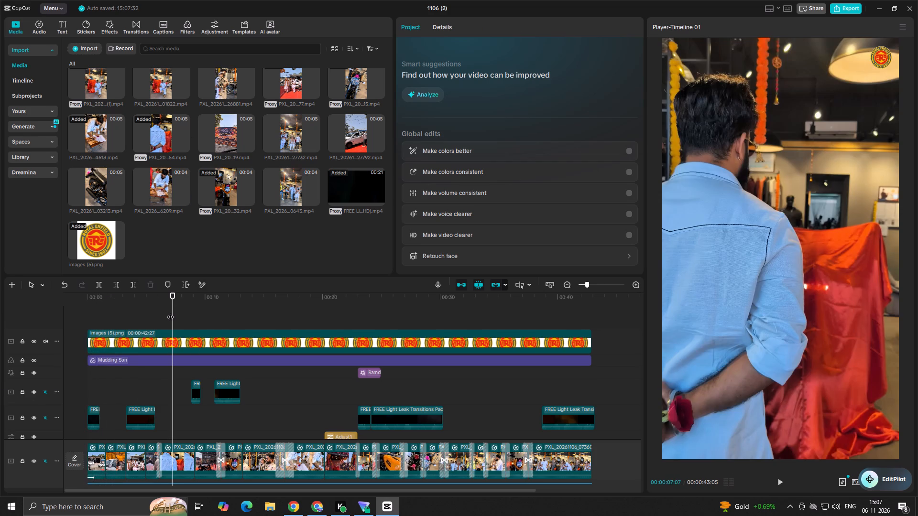
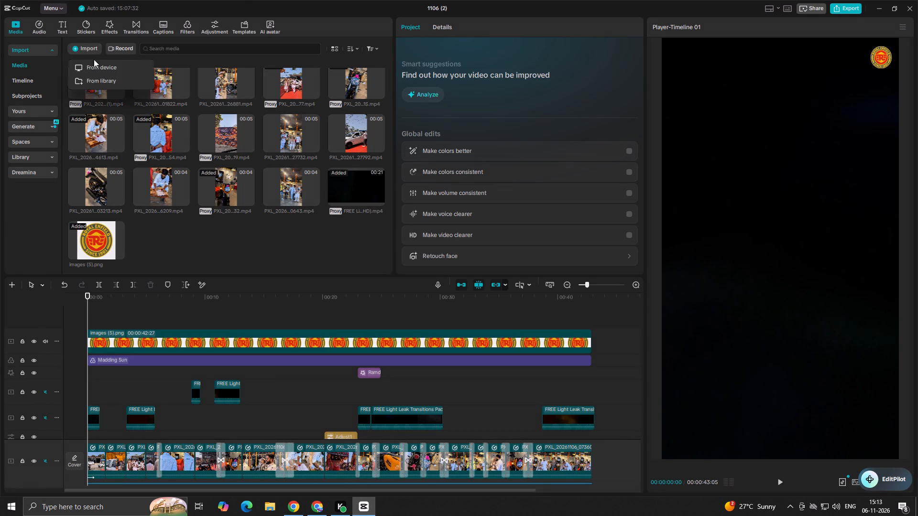
Import RE DIWALI VIDEO from the Downloads folder and place it on a new track above the logo, starting at 00:00.
click(93, 63)
double_click(209, 99)
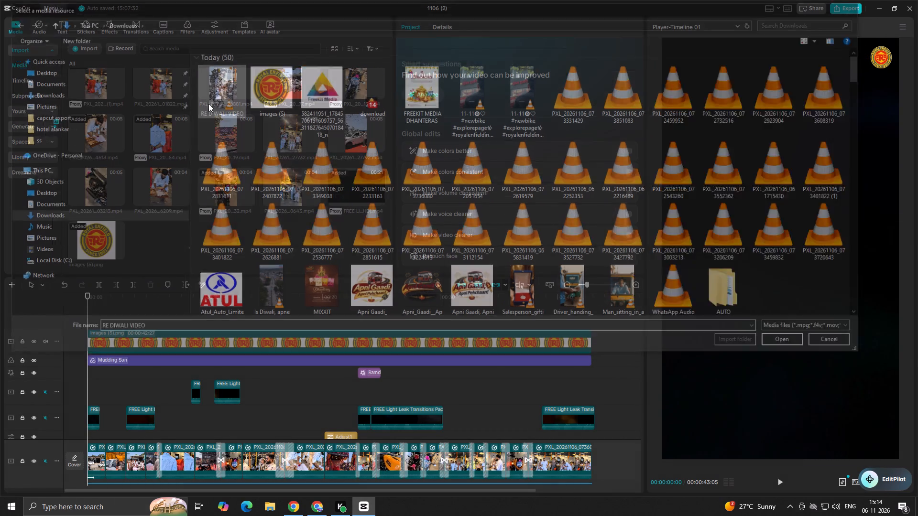
drag(157, 242, 59, 323)
Trim away everything before 00:01:01:04 in the RE DIWALI VIDEO clip, keeping only the closing BOOKINGS OPEN poster.
click(407, 311)
drag(408, 311, 660, 354)
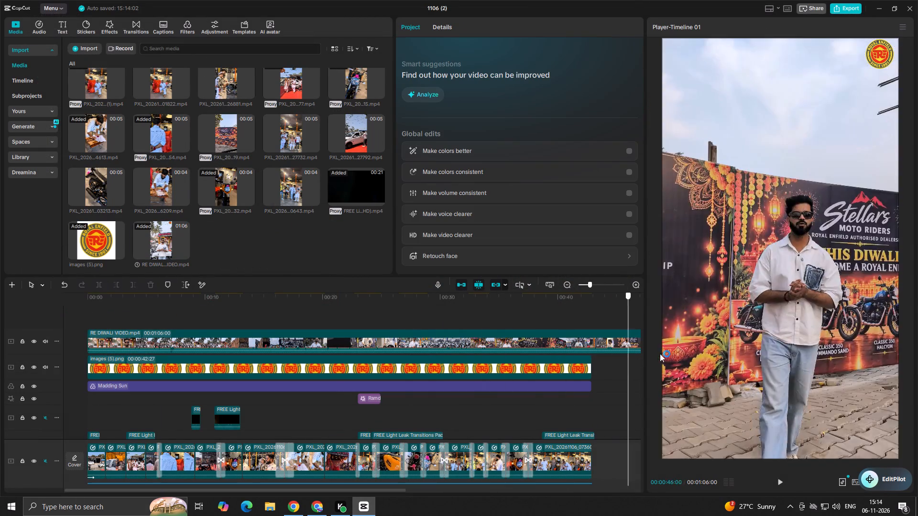
drag(660, 354, 567, 406)
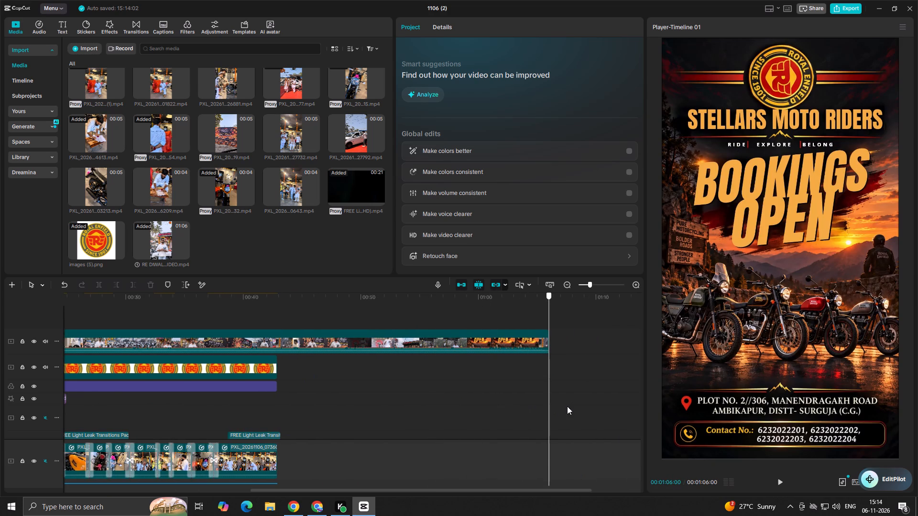
drag(567, 406, 459, 426)
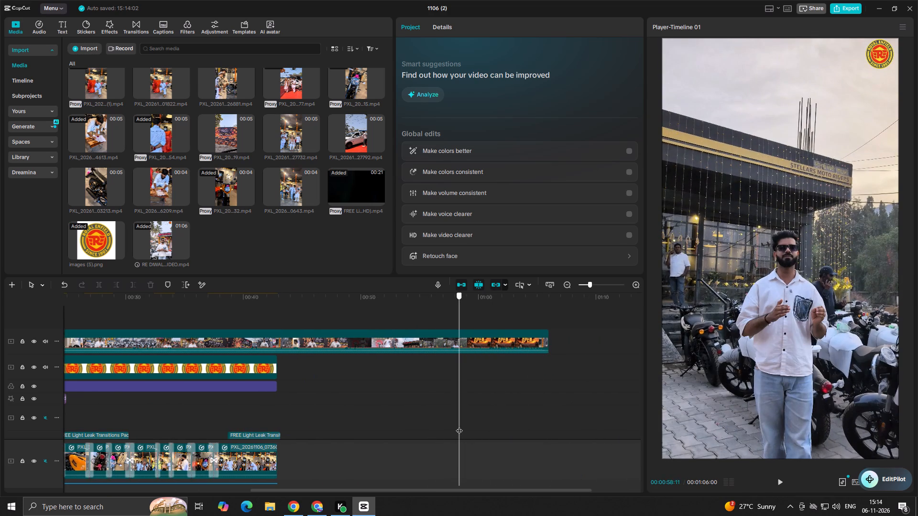
drag(459, 426, 462, 427)
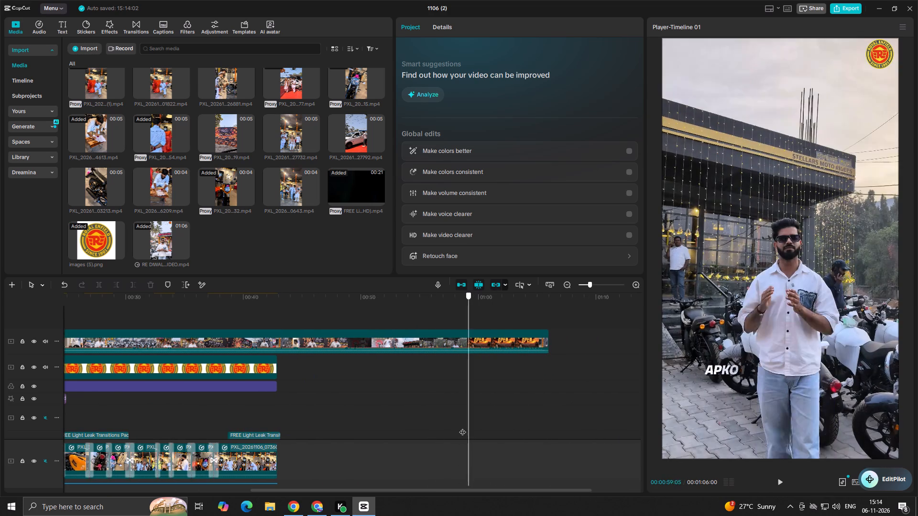
drag(462, 427, 473, 426)
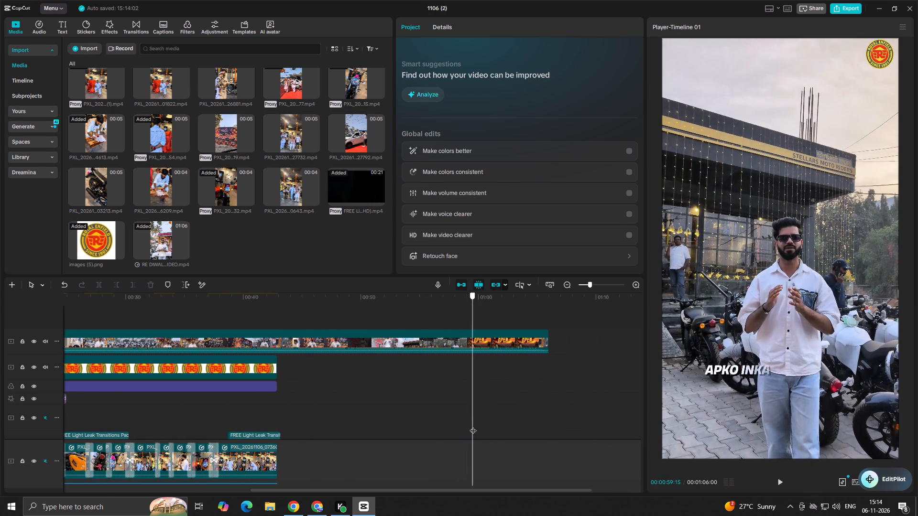
drag(473, 426, 489, 423)
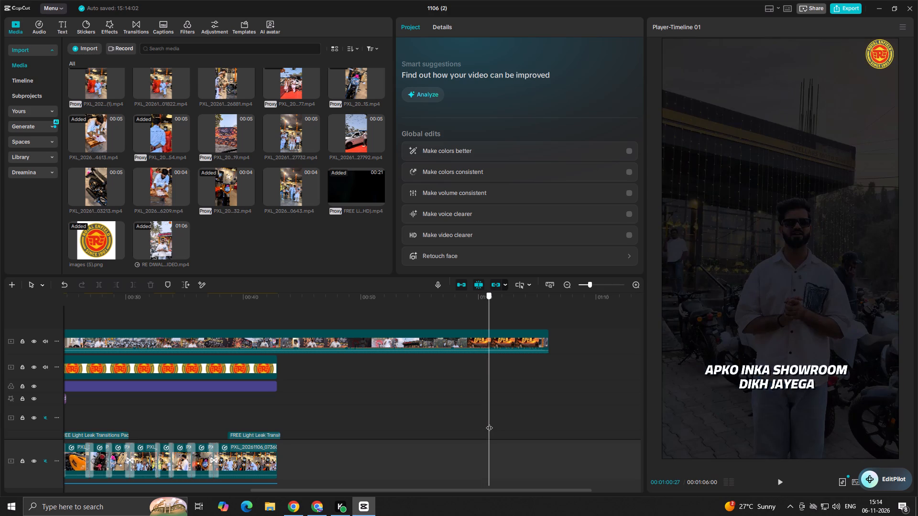
drag(489, 423, 492, 421)
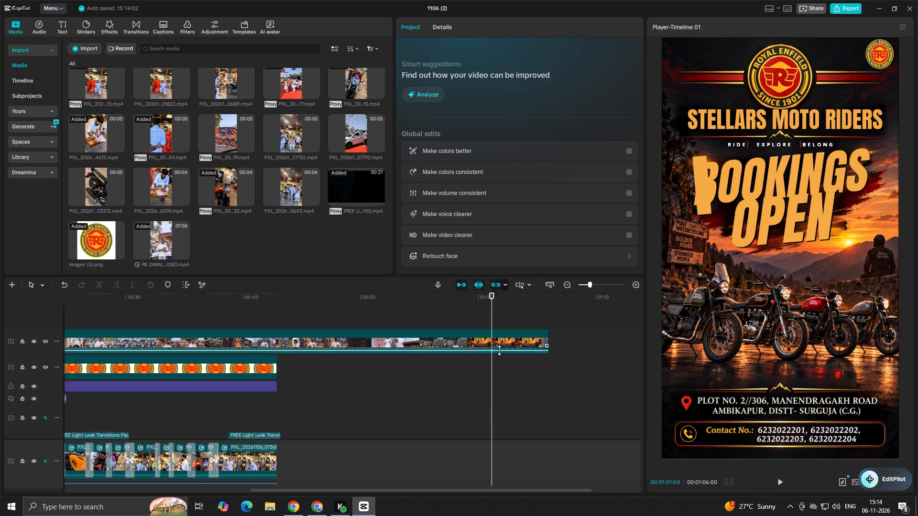
click(495, 346)
click(121, 285)
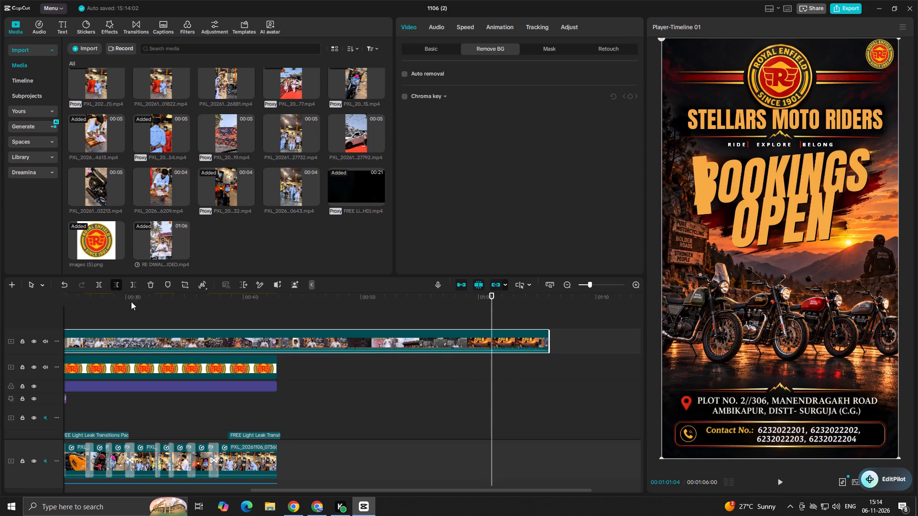
Move the trimmed poster clip onto the main track directly after the last clip and play back the ending.
drag(514, 341, 323, 453)
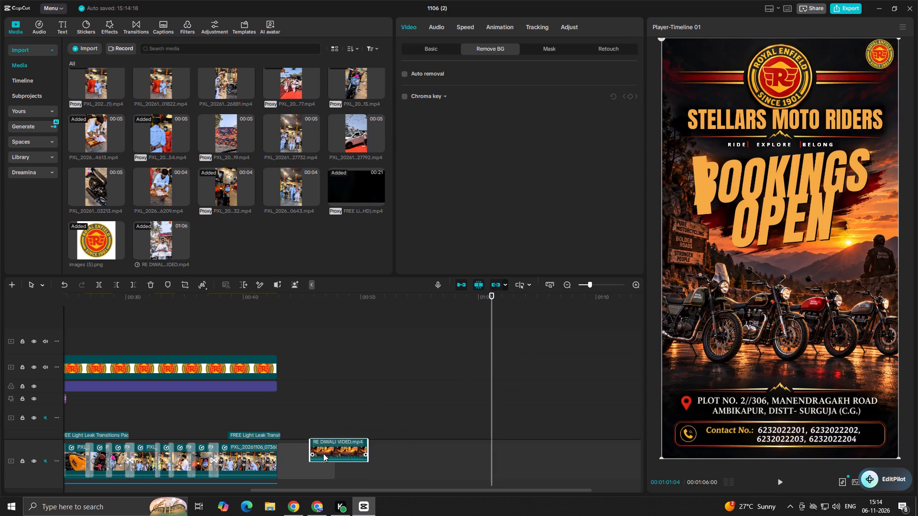
drag(323, 453, 307, 459)
click(395, 394)
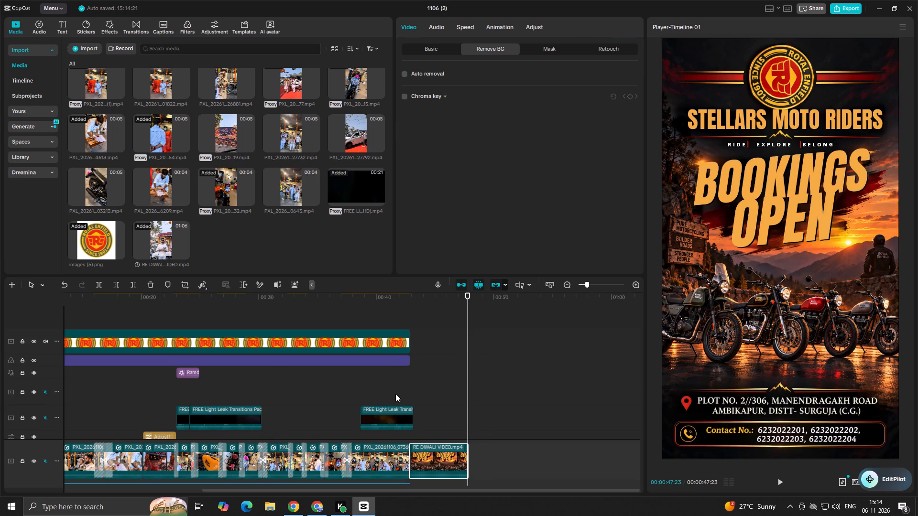
key(space)
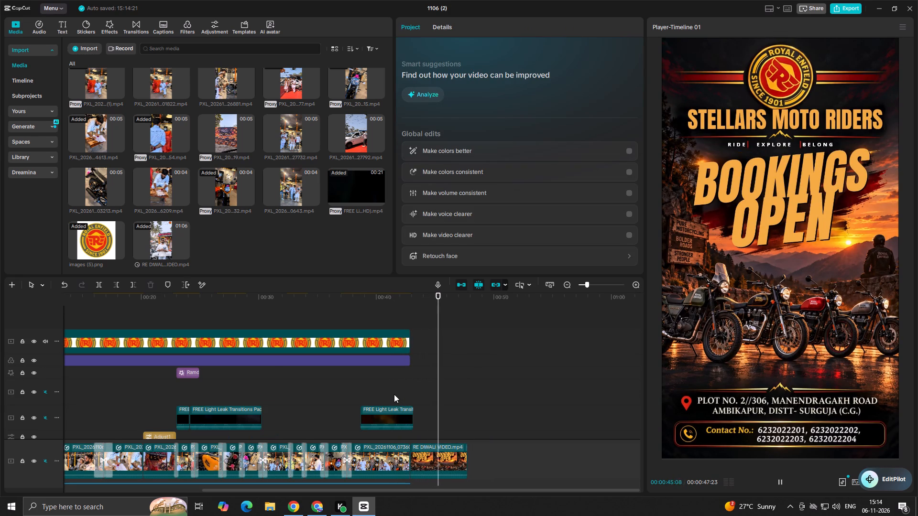
scroll(443, 387, down, 5)
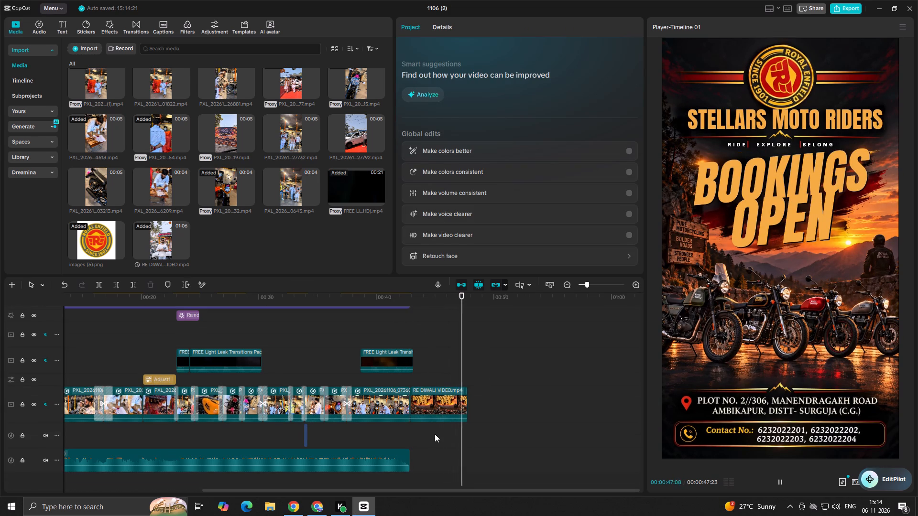
Open the export settings and name the exported video ROYAL.
click(846, 10)
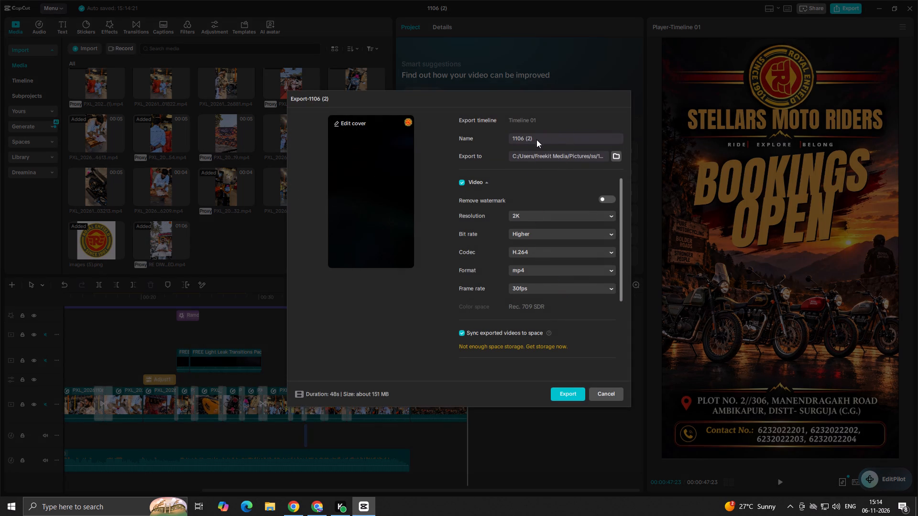
drag(536, 140, 414, 135)
key(shift+r)
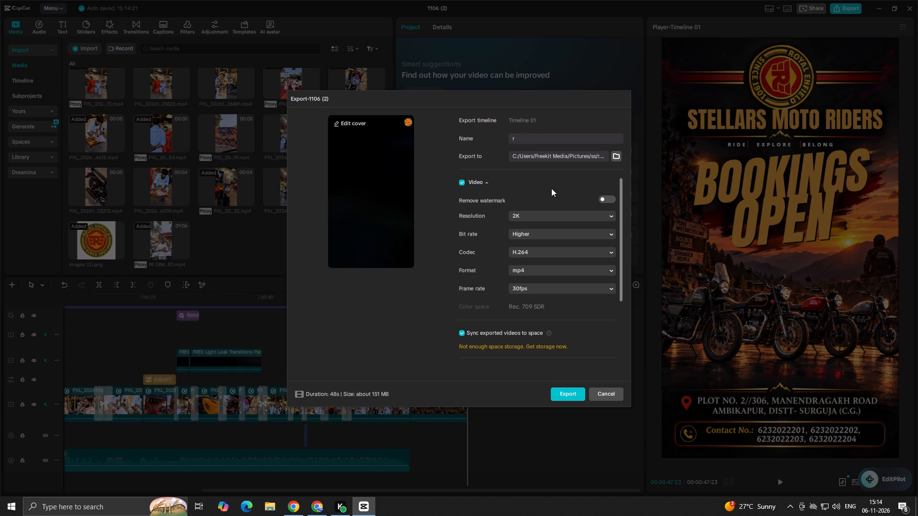
key(BackSpace)
click(526, 136)
click(525, 136)
text(ra)
key(shift+BackSpace)
key(shift+BackSpace)
key(shift+r)
text(oyal)
key(BackSpace)
key(BackSpace)
key(BackSpace)
key(BackSpace)
key(BackSpace)
key(BackSpace)
key(BackSpace)
key(BackSpace)
key(BackSpace)
key(BackSpace)
key(BackSpace)
key(BackSpace)
key(BackSpace)
key(BackSpace)
key(BackSpace)
key(BackSpace)
text(ROYAL)
Start exporting the video.
click(572, 393)
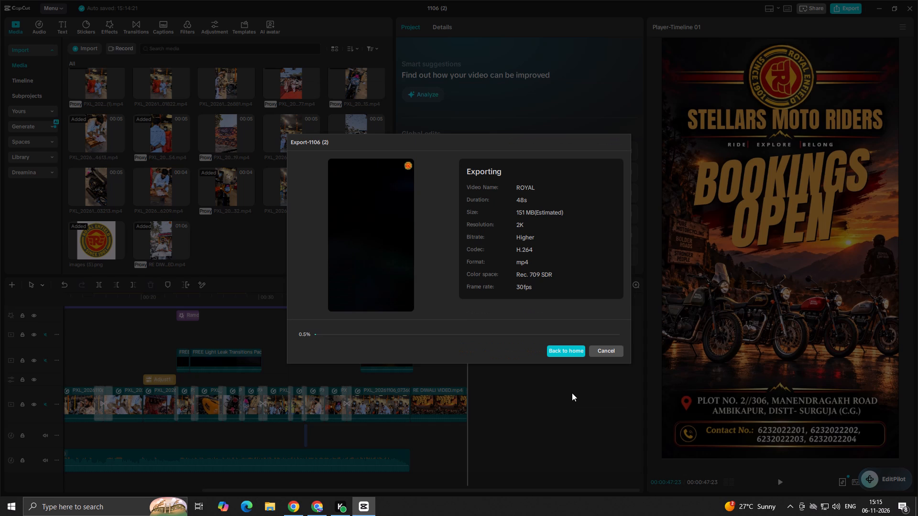
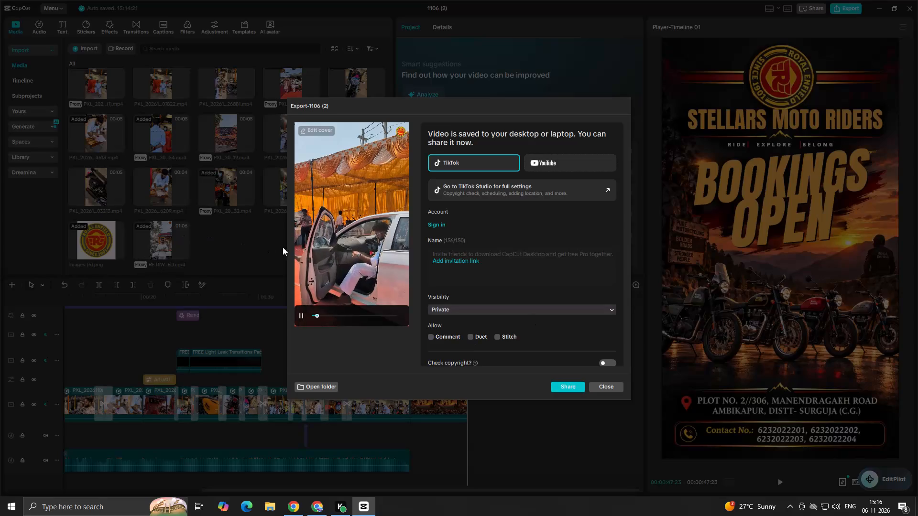
Close the completed export window without sharing the video to TikTok or YouTube.
click(327, 238)
click(607, 382)
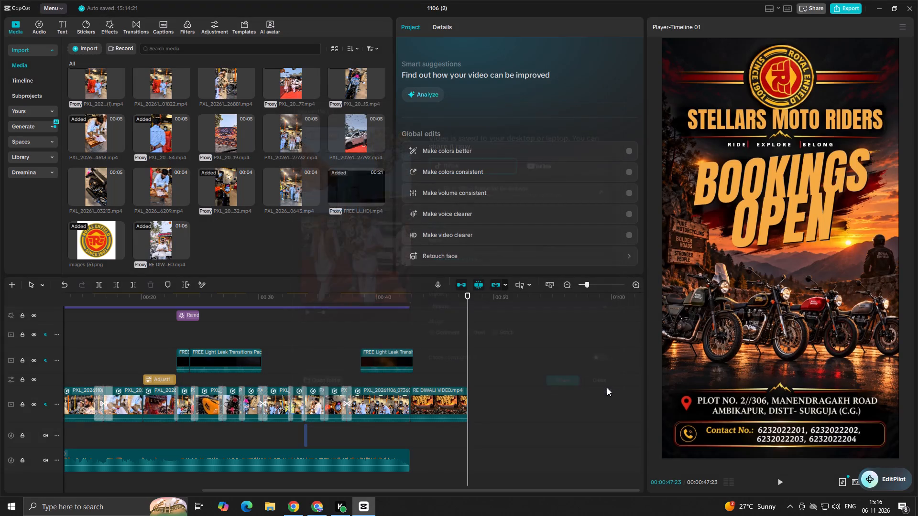
Review the last showroom clip before the closing poster, moving the playhead back to about 00:00:39:04.
click(443, 360)
drag(443, 360, 402, 376)
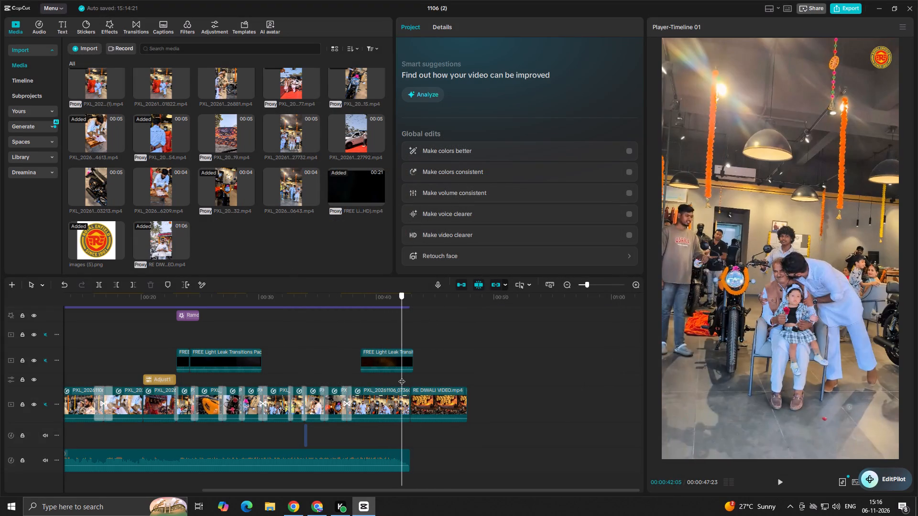
drag(402, 376, 366, 387)
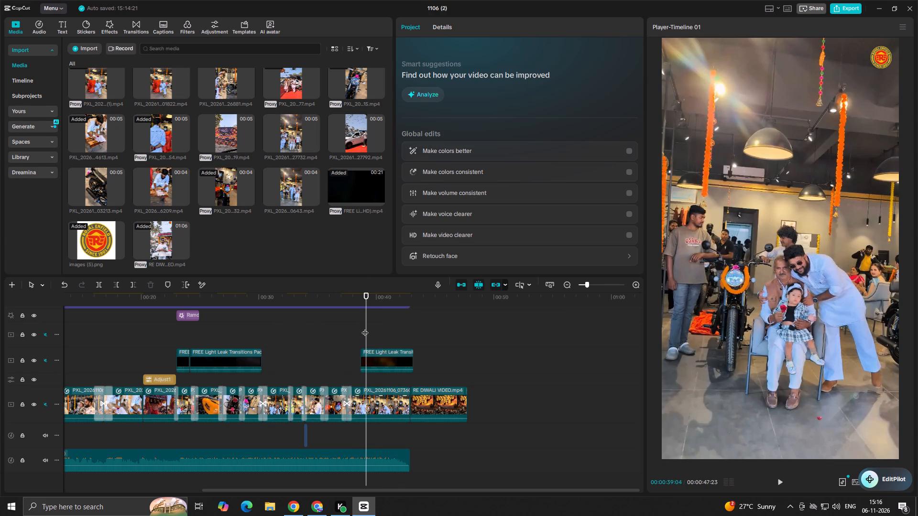
Examine the last showroom clip, the transition before it, its light leak overlay and the cut to the closing poster.
drag(367, 328, 362, 333)
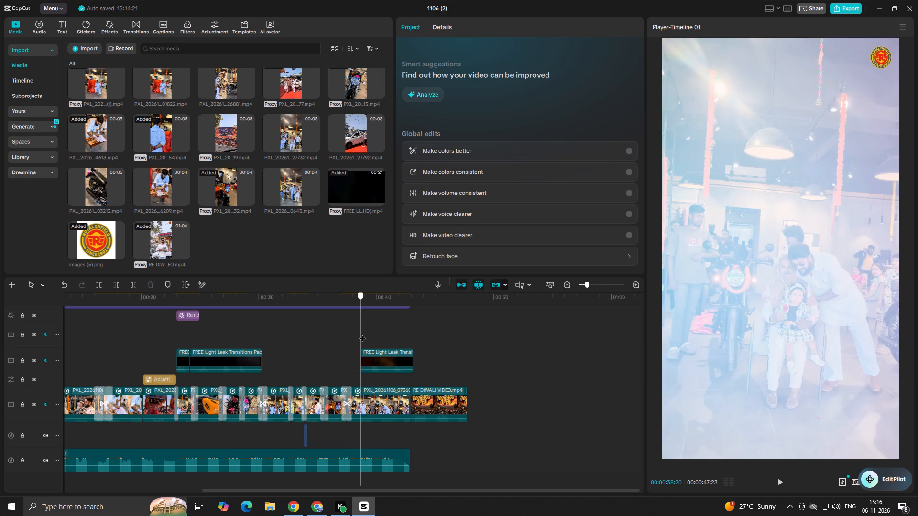
drag(362, 333, 368, 338)
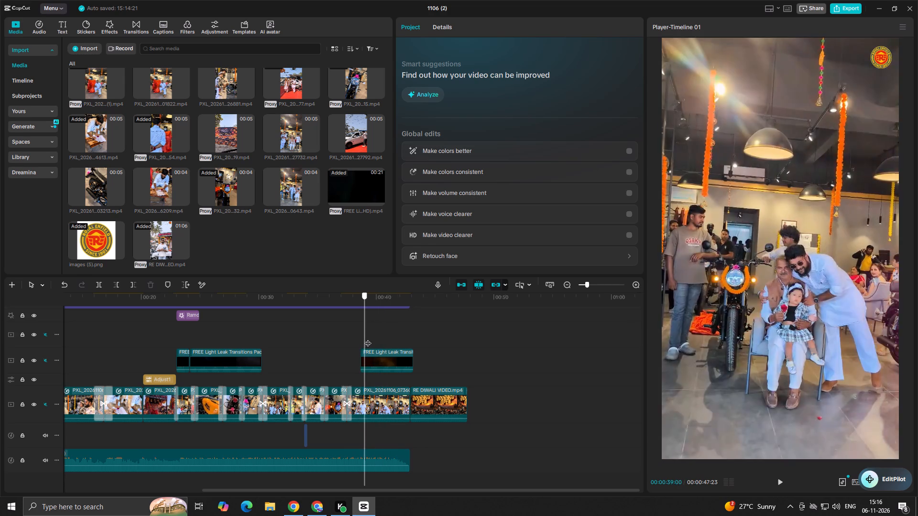
drag(368, 338, 415, 340)
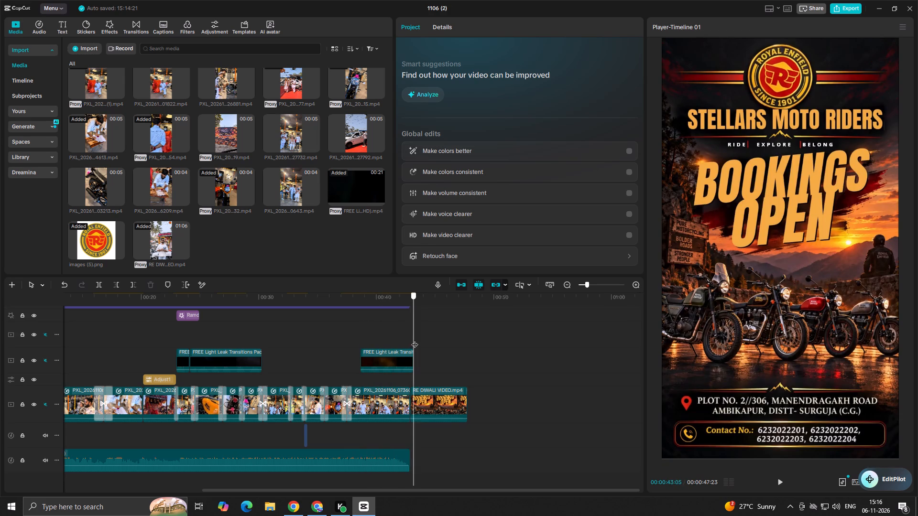
drag(415, 340, 412, 343)
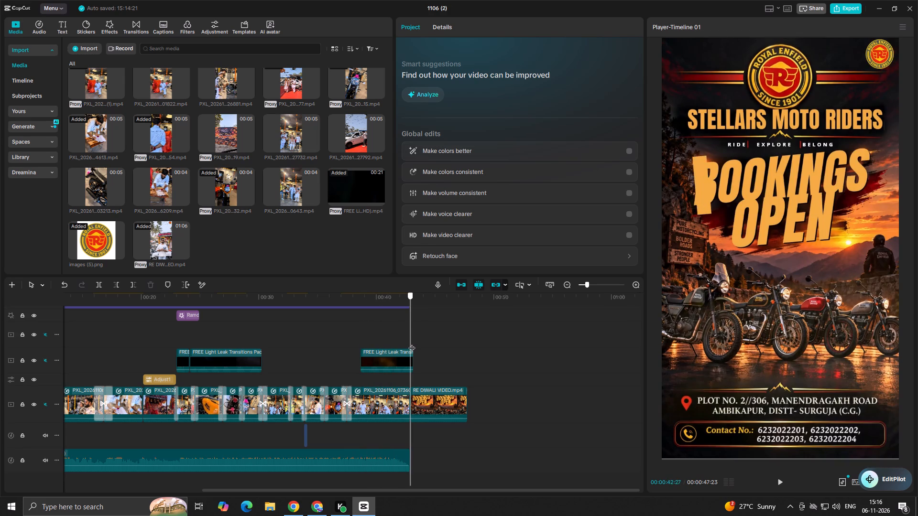
drag(412, 343, 348, 393)
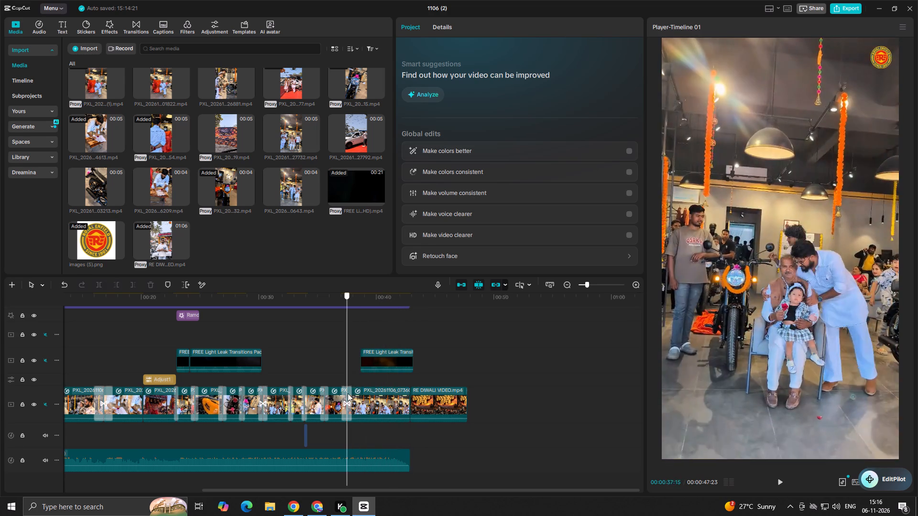
drag(348, 393, 362, 392)
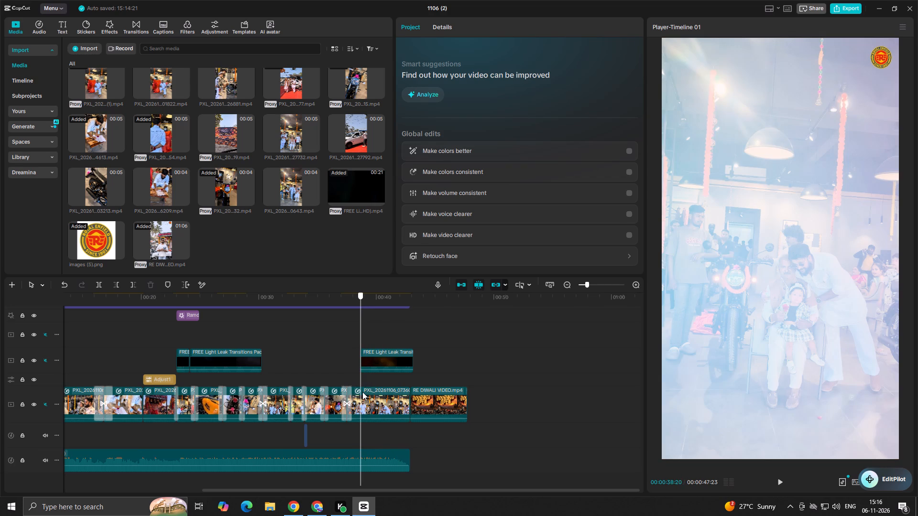
drag(362, 392, 347, 407)
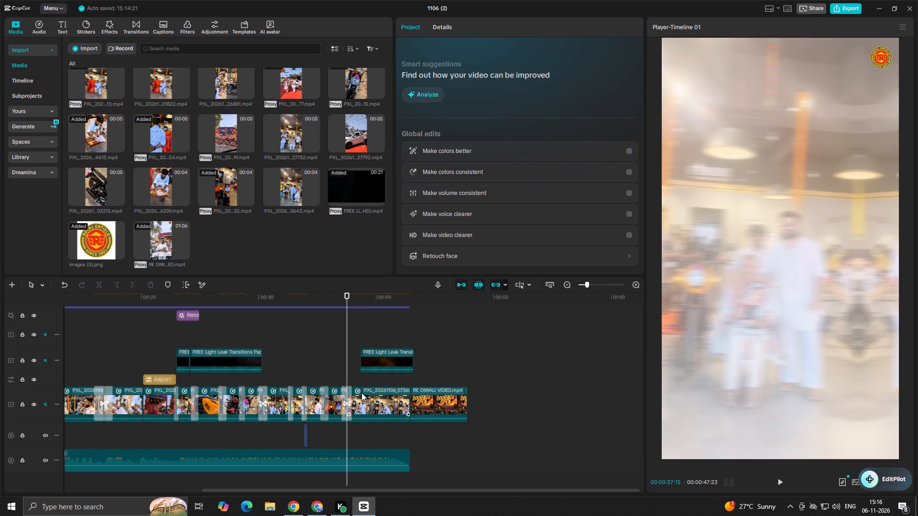
drag(349, 327, 358, 328)
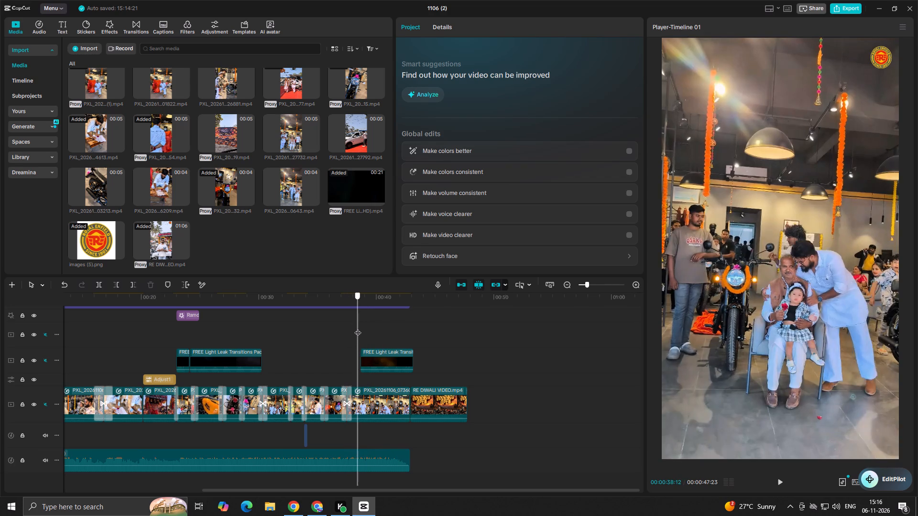
drag(358, 328, 362, 328)
scroll(347, 348, up, 7)
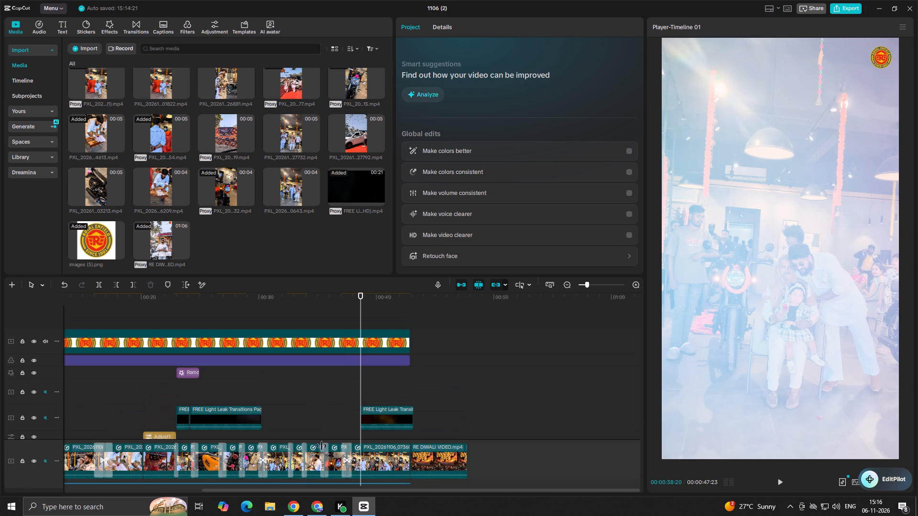
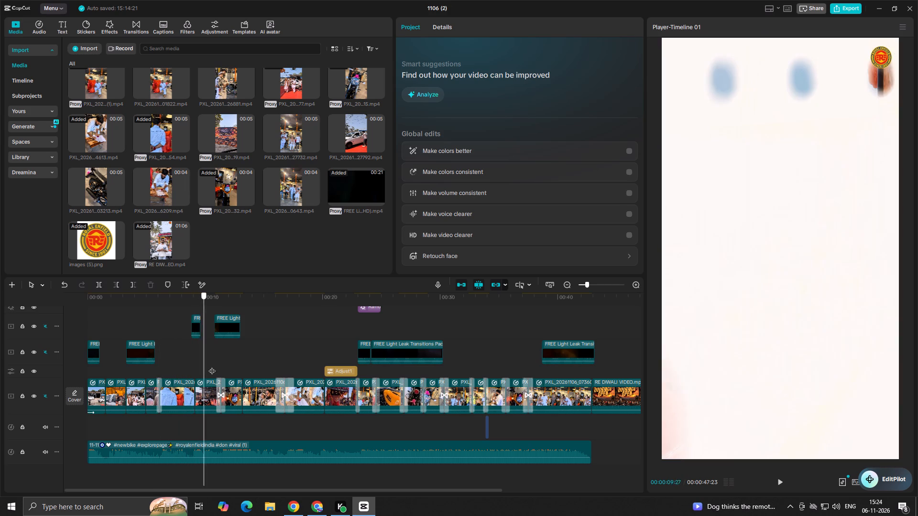
Review the clips in the first 15 seconds of the timeline, checking the cut around 00:00:13:06 before going back to the opening clips.
drag(212, 366, 241, 365)
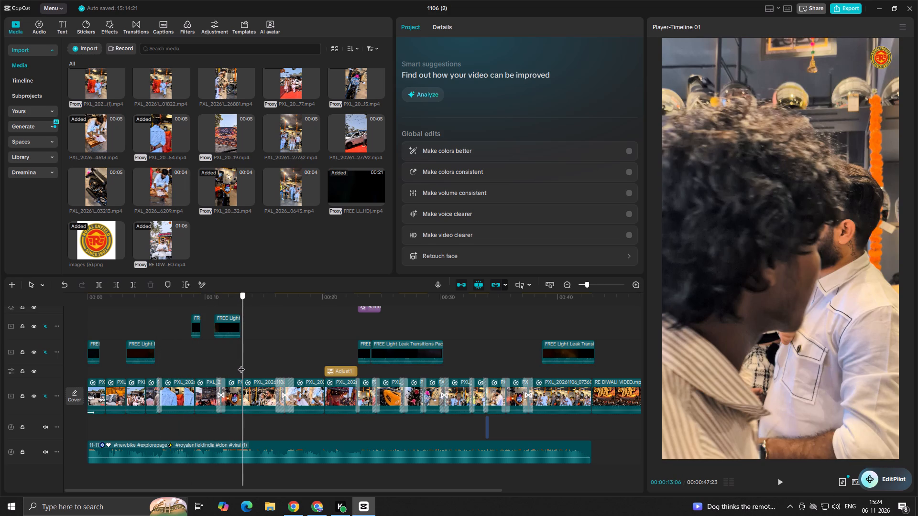
drag(241, 365, 246, 365)
drag(246, 365, 243, 381)
drag(243, 381, 258, 381)
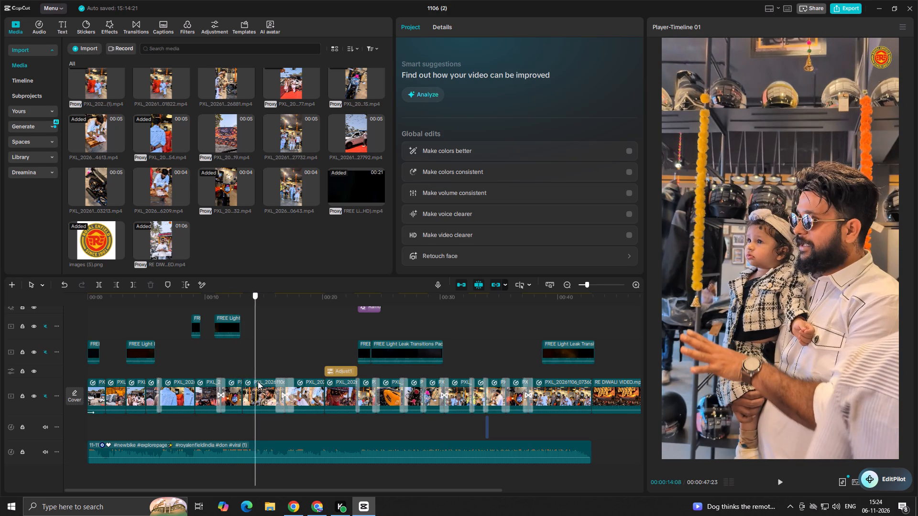
drag(258, 381, 244, 389)
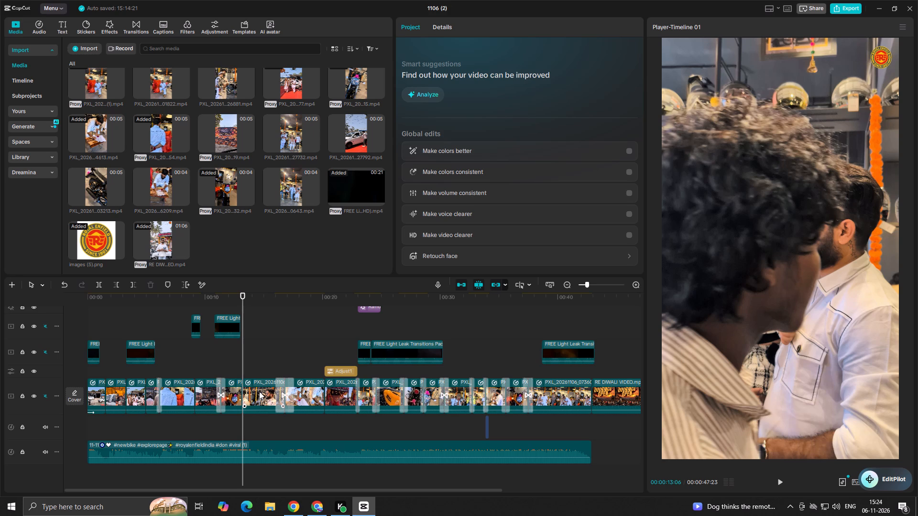
drag(241, 357, 120, 367)
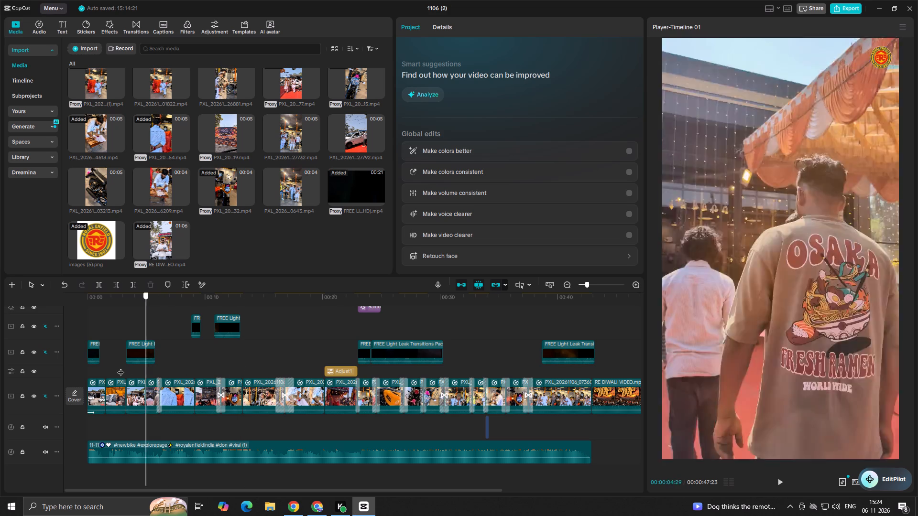
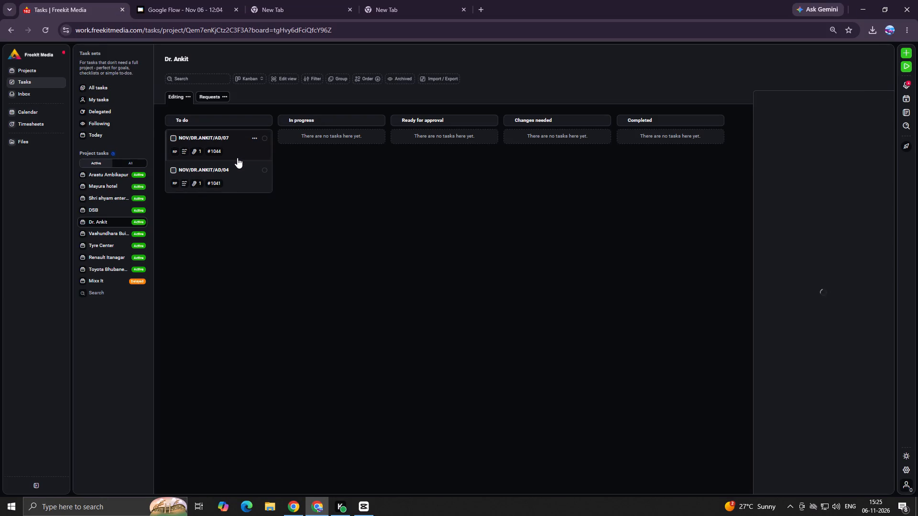
Open the NOV/DR.ANKIT/AD/04 task in the To do column and check its script description and attachments.
click(237, 183)
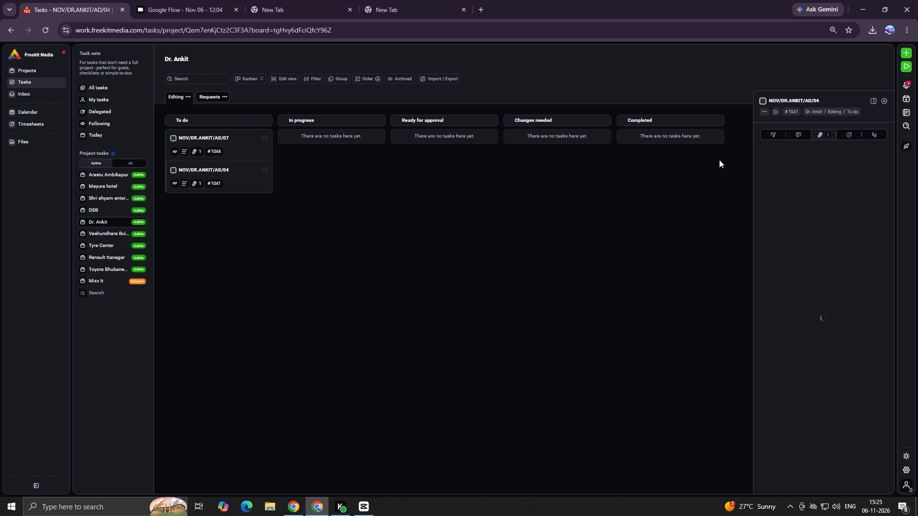
click(771, 133)
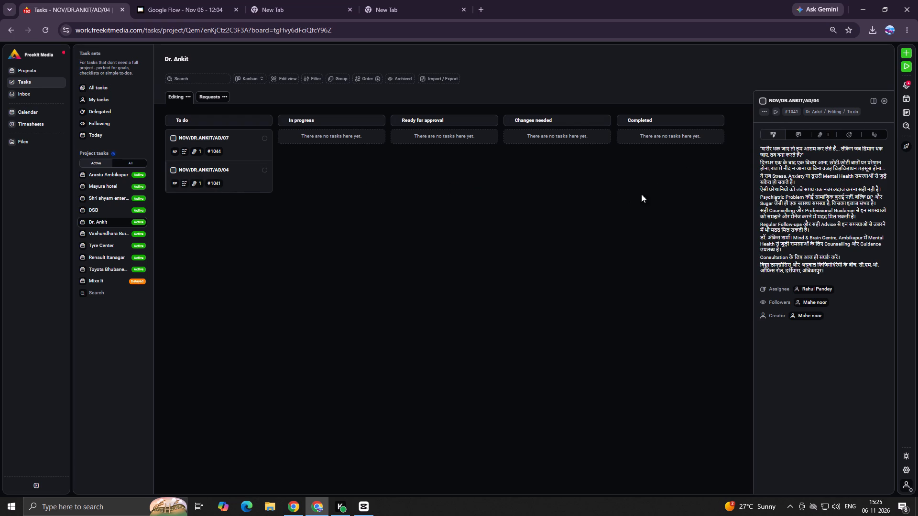
click(819, 134)
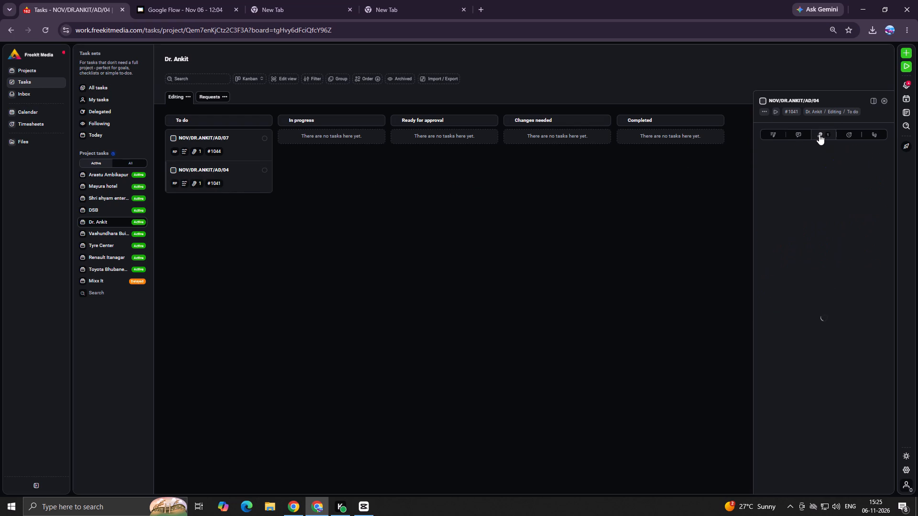